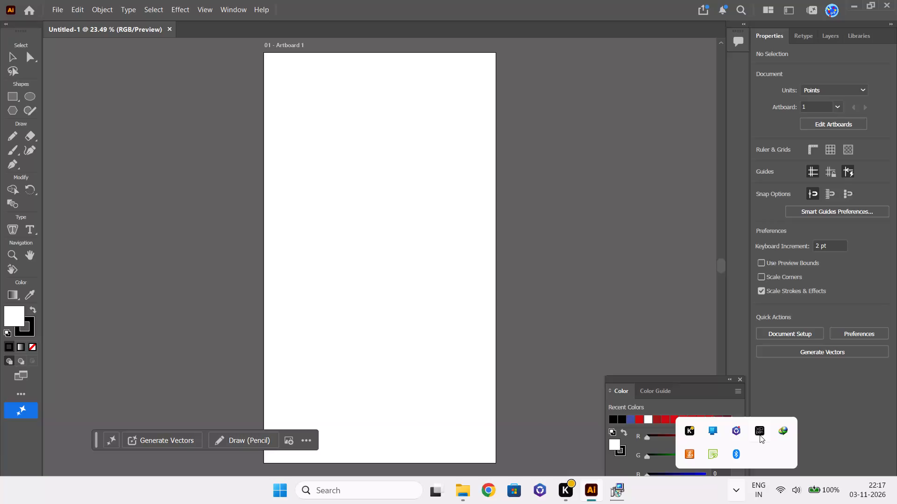
# Quit the XPPen tablet driver running in the background.
pyautogui.rightClick(760, 435)
pyautogui.click(776, 454)
pyautogui.click(626, 224)
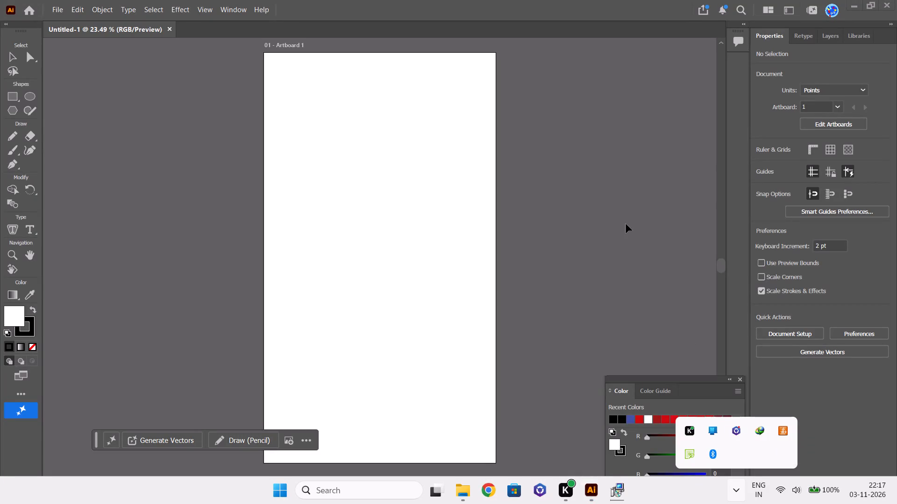
# Close the blank portrait document Untitled-1.
pyautogui.click(170, 27)
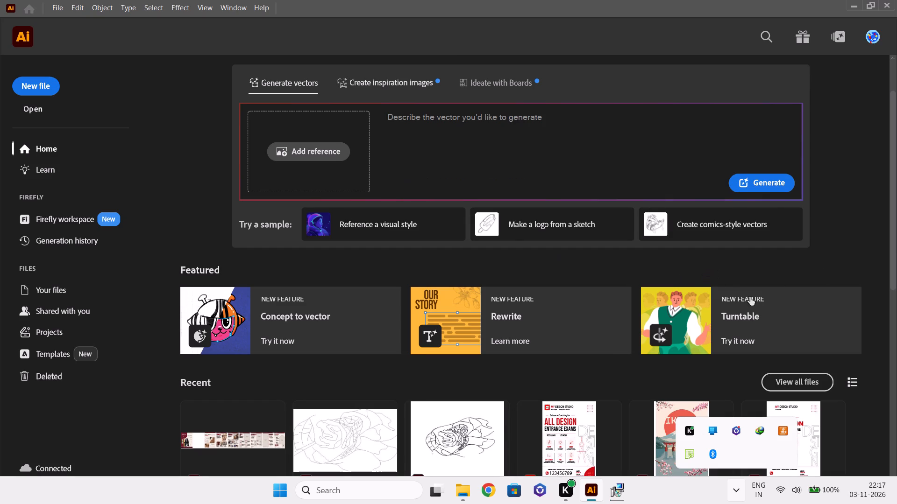
# Create a new RGB document, Untitled-2, in landscape orientation at 1920 x 1080 pt with one artboard.
pyautogui.click(856, 256)
pyautogui.click(46, 82)
pyautogui.click(733, 490)
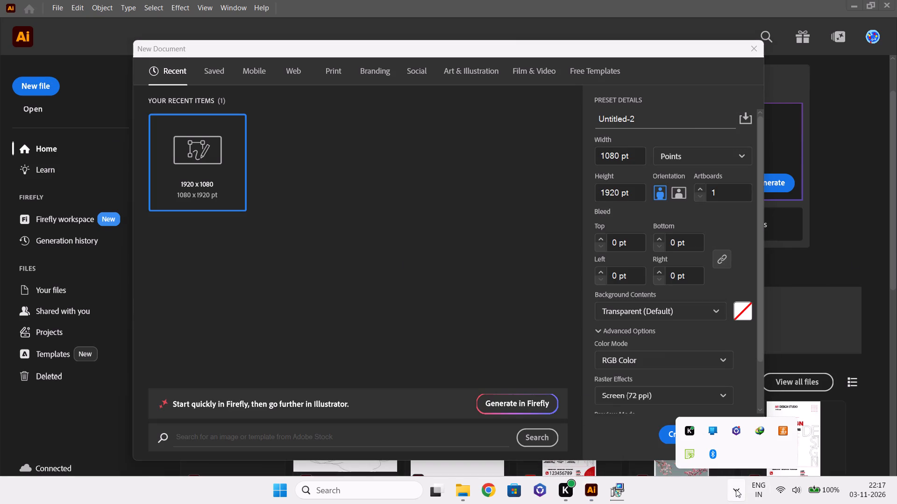
pyautogui.click(736, 488)
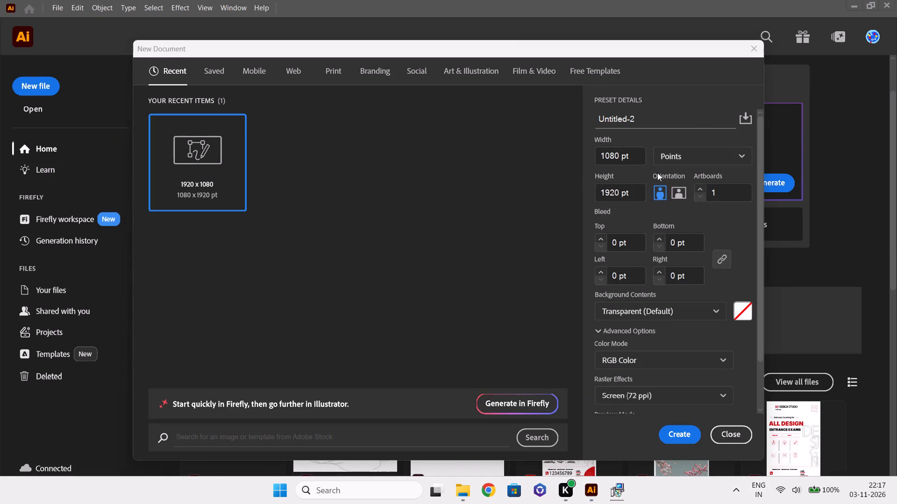
pyautogui.click(681, 203)
pyautogui.click(678, 196)
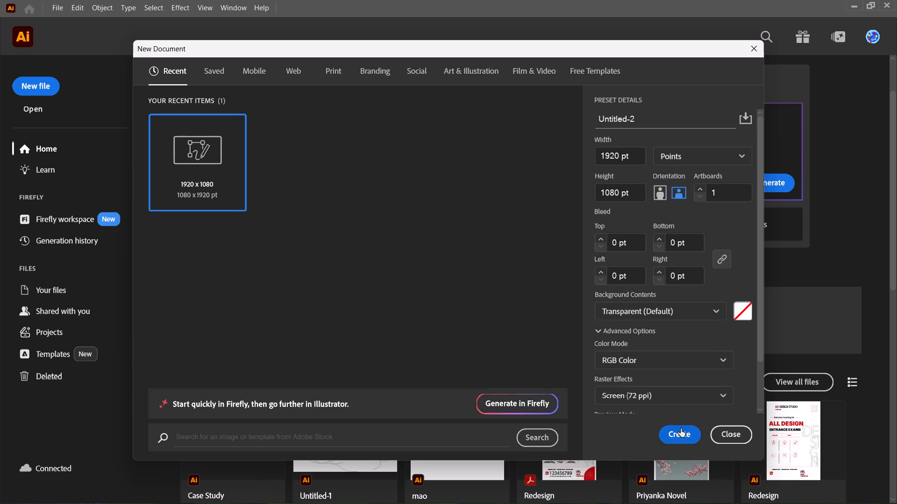
pyautogui.click(668, 397)
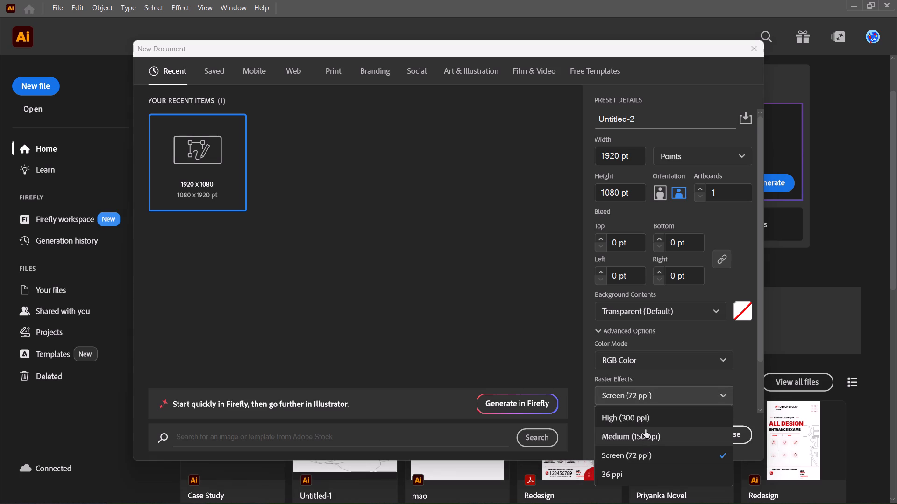
# Set the raster effects to Medium (150 ppi) and create the 1920 x 1080 pt document.
pyautogui.click(645, 429)
pyautogui.click(665, 437)
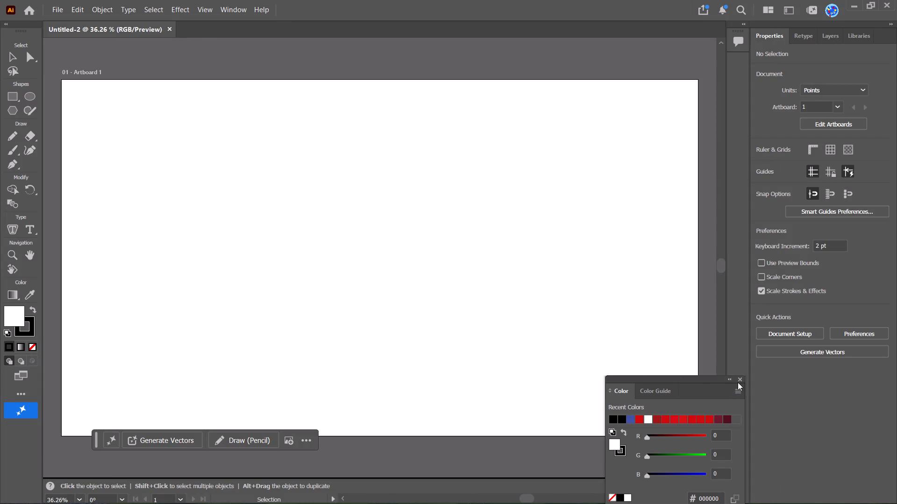
# Close the floating Color panel covering the artboard's corner.
pyautogui.click(739, 381)
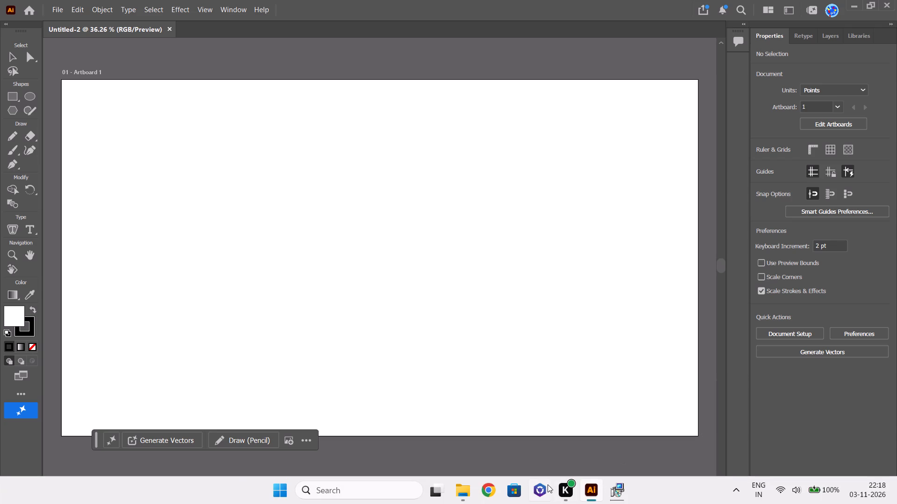
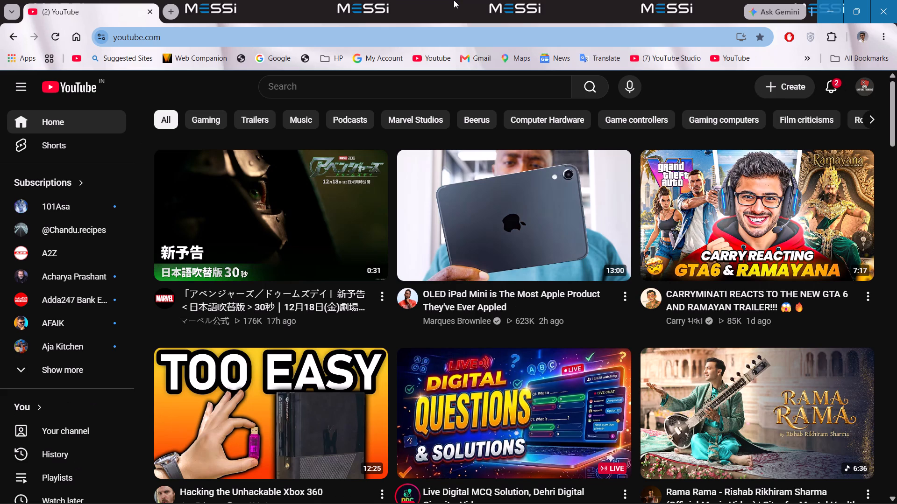
pyautogui.scroll(-2, 459, 127)
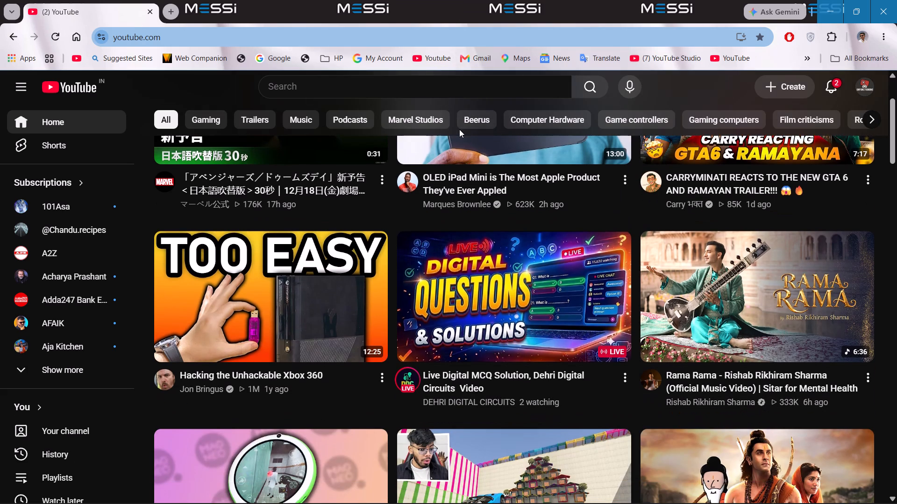
pyautogui.scroll(4, 459, 129)
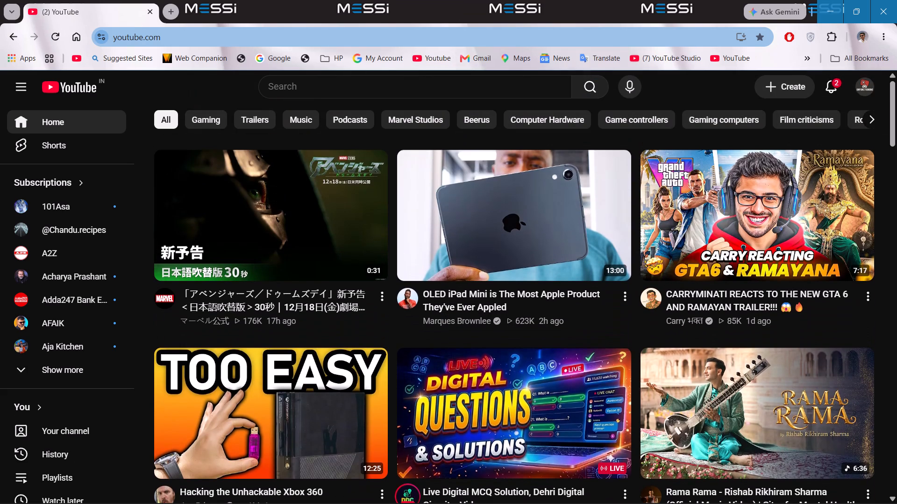
pyautogui.click(456, 82)
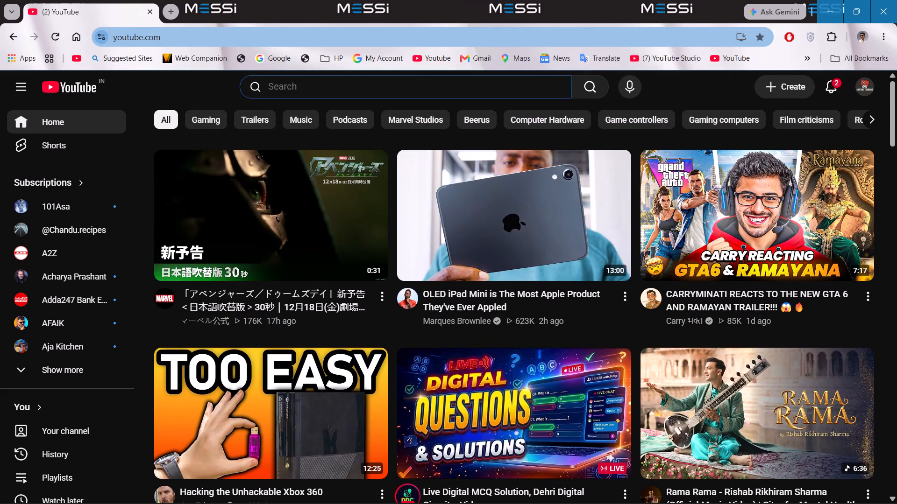
pyautogui.write('imdb redesign')
pyautogui.press('Return')
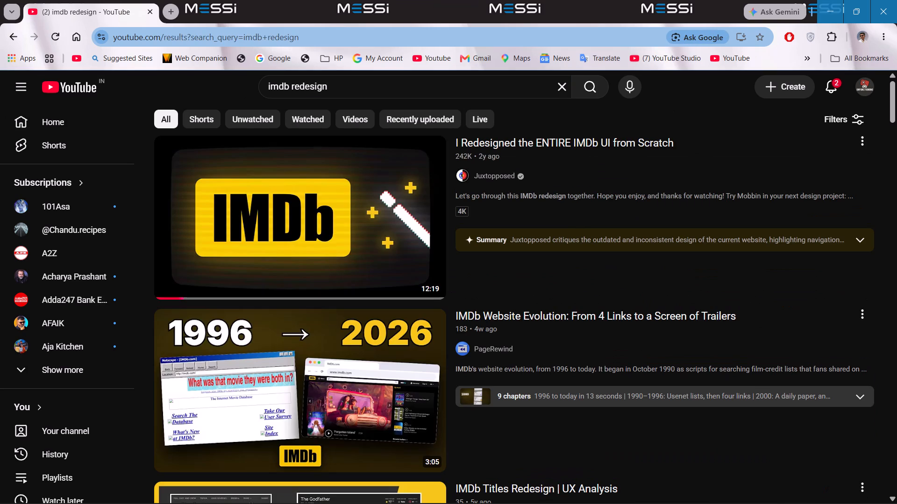
# Open the "I Redesigned the ENTIRE IMDb UI from Scratch" video, watch its Homepage Redesign chapter and pause on the redesigned hero area.
pyautogui.click(333, 177)
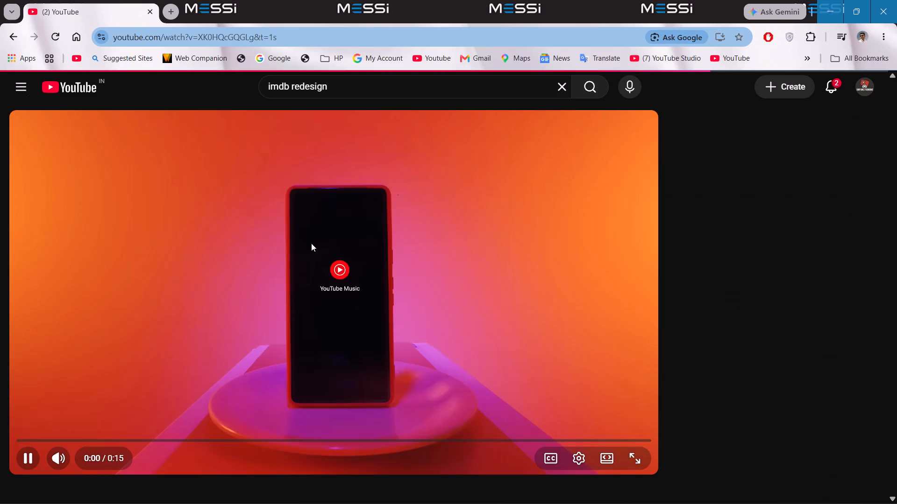
pyautogui.click(51, 39)
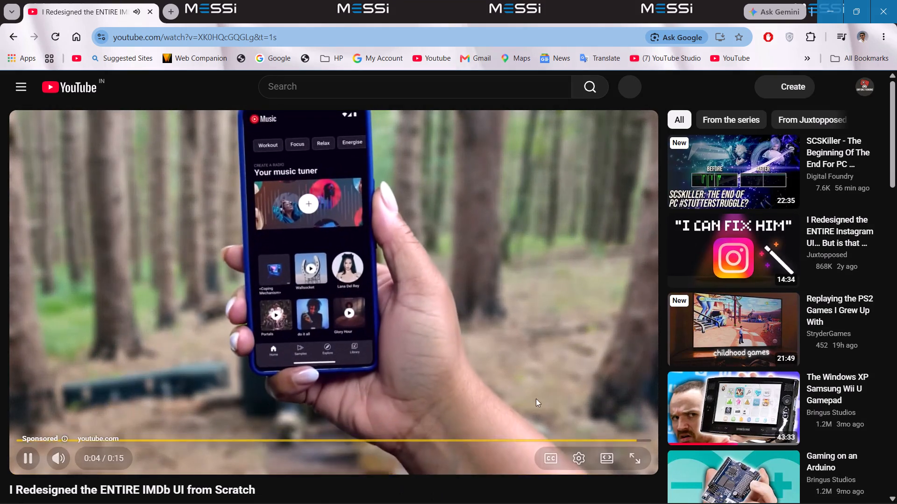
pyautogui.click(619, 422)
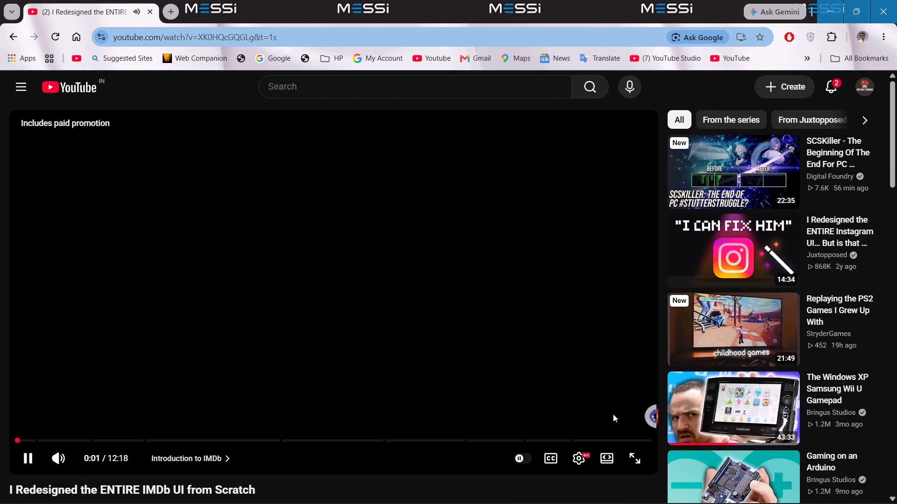
pyautogui.click(168, 455)
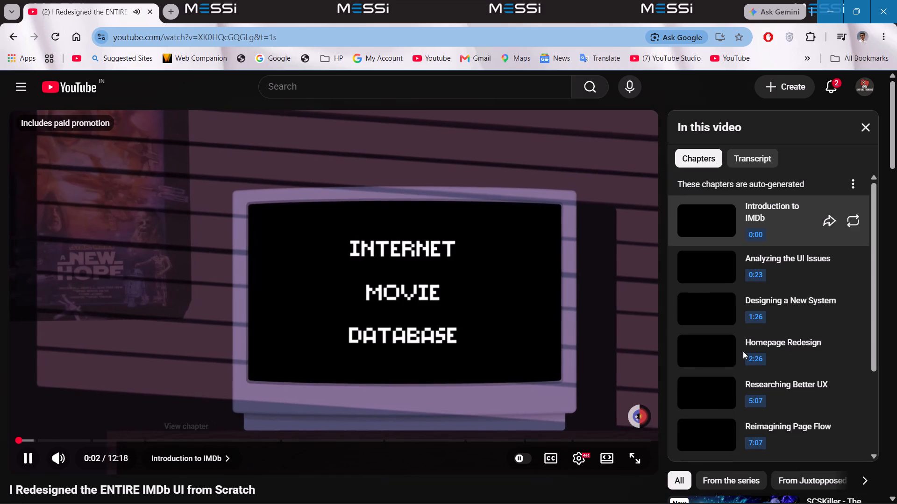
pyautogui.click(808, 264)
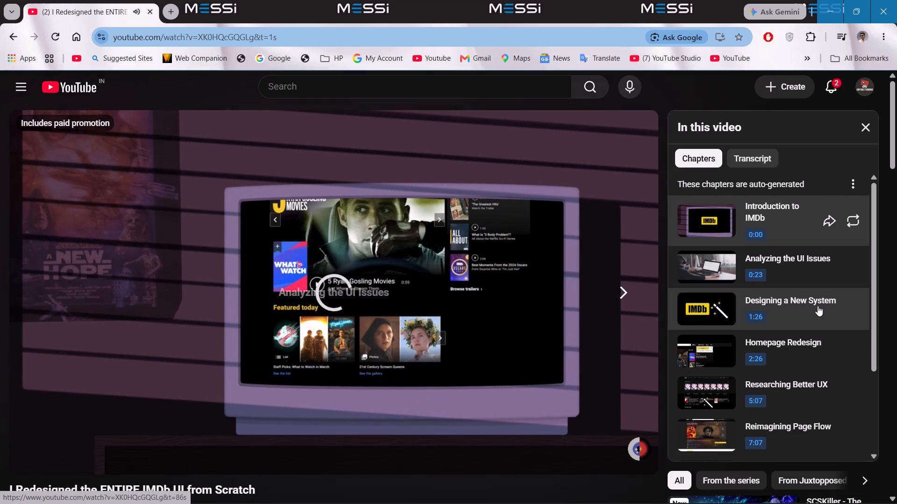
pyautogui.click(810, 352)
pyautogui.click(809, 285)
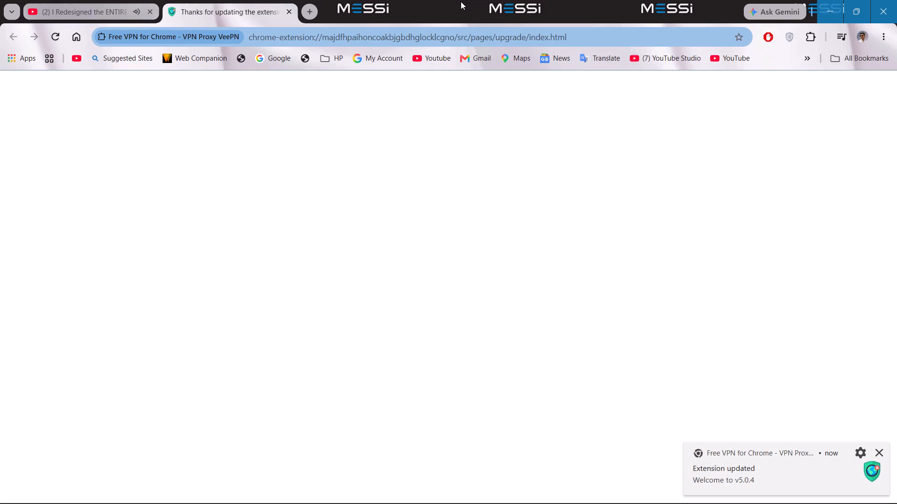
pyautogui.click(290, 13)
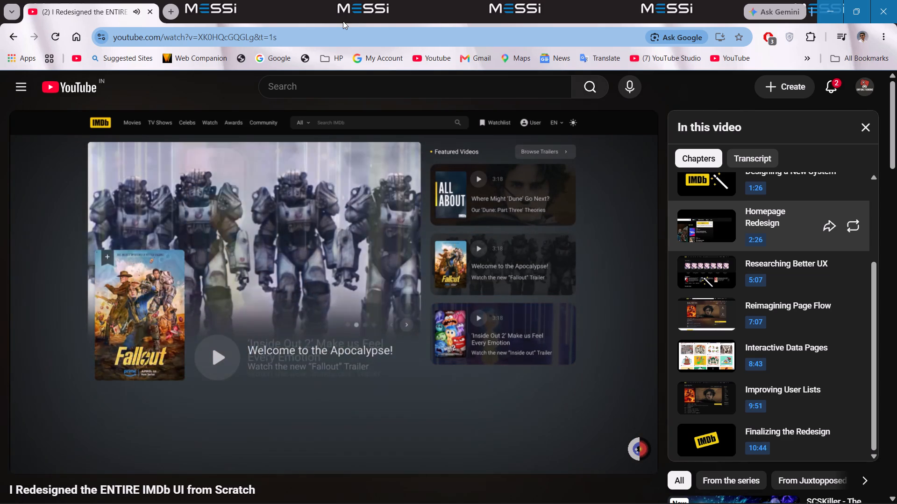
pyautogui.press('space')
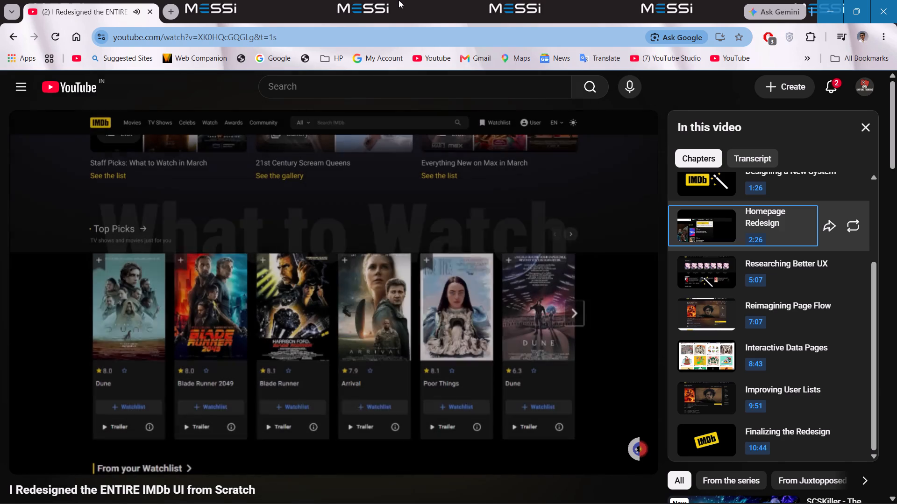
pyautogui.press('Left')
pyautogui.press('Right')
pyautogui.press('Right')
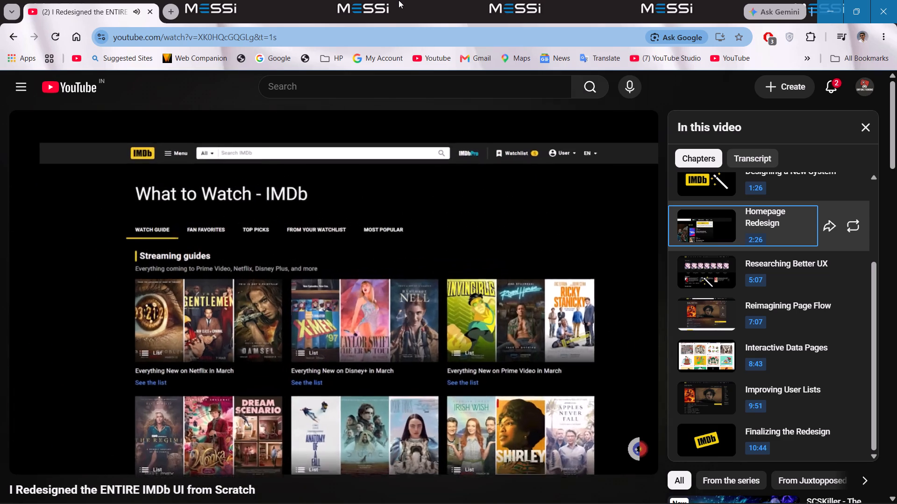
pyautogui.press('Left')
pyautogui.press('Left')
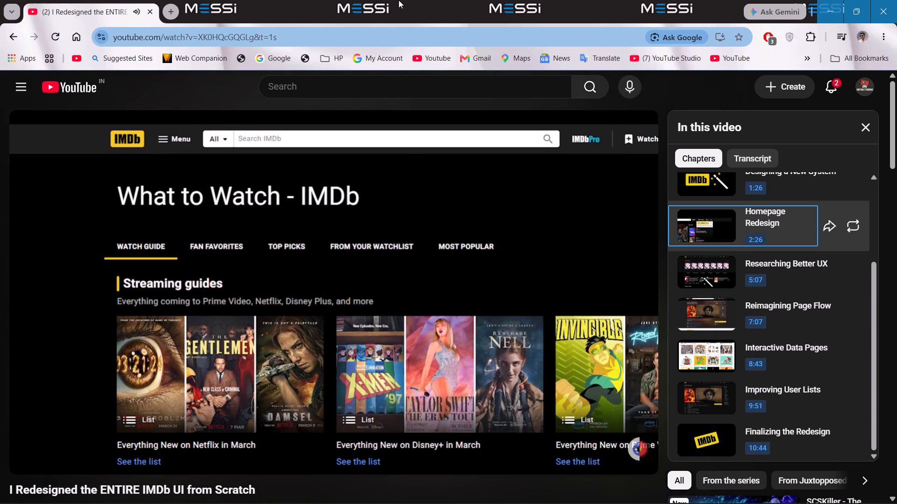
pyautogui.press('Left')
pyautogui.press('Left')
pyautogui.press('Left')
pyautogui.press('Left')
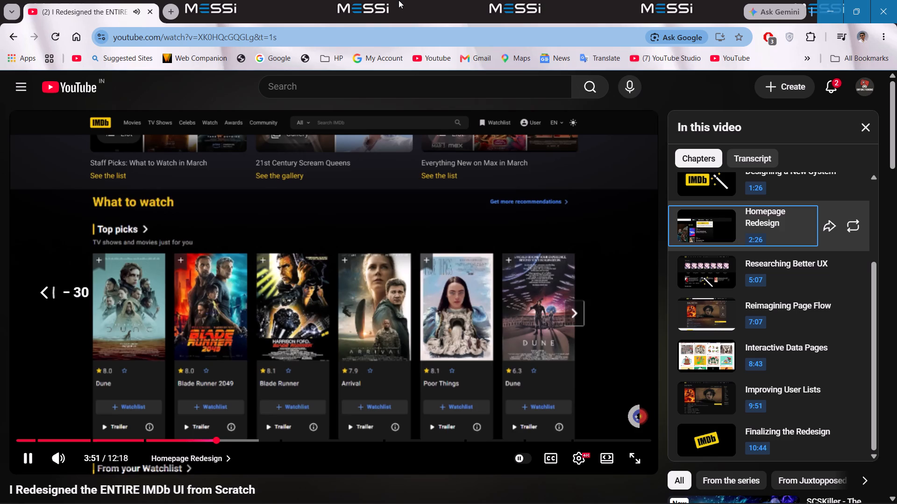
# Pause the video at 3:47 on the homepage frame with the 'Inside Out 2' hero and the Featured Videos column.
pyautogui.press('Left')
pyautogui.press('Left')
pyautogui.press('Right')
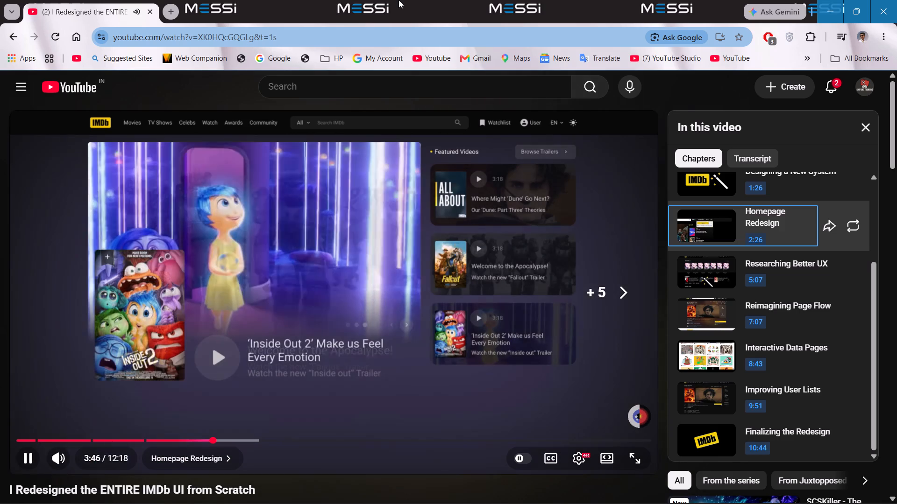
pyautogui.press('Right')
pyautogui.press('Left')
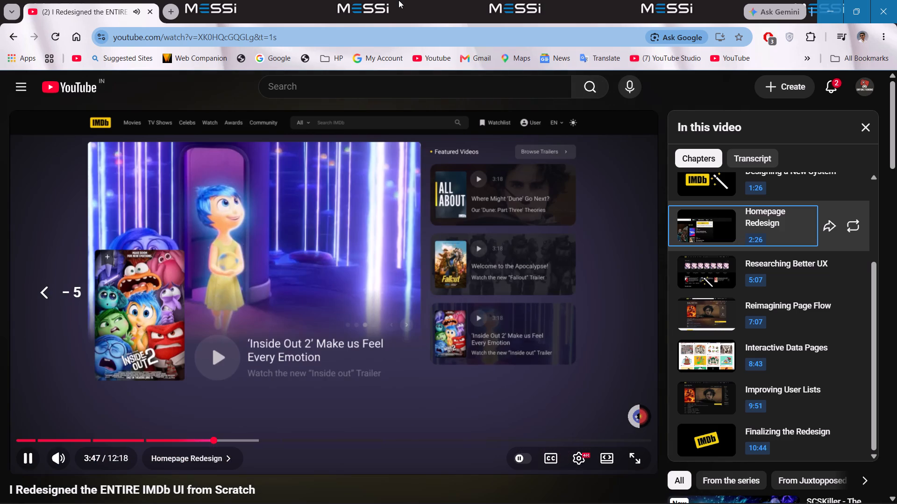
pyautogui.press('space')
pyautogui.press('space')
pyautogui.press('space')
pyautogui.press('space')
pyautogui.press('space')
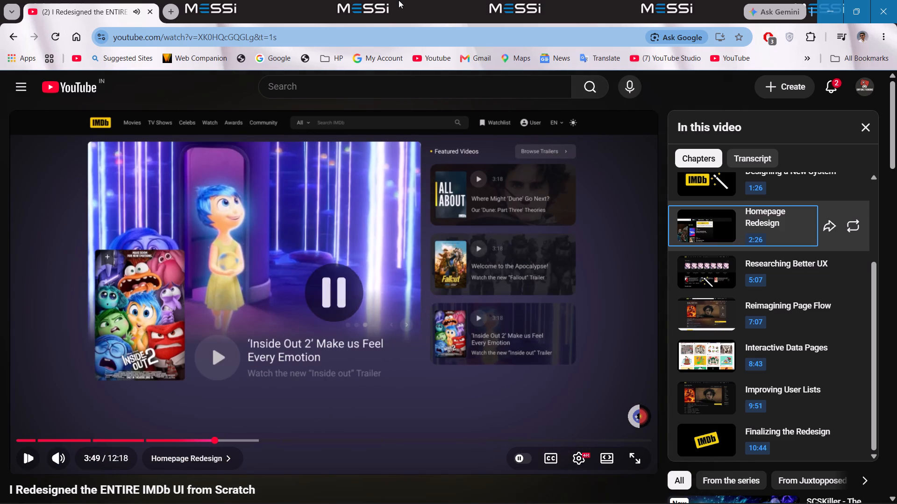
pyautogui.press('space')
pyautogui.press('space')
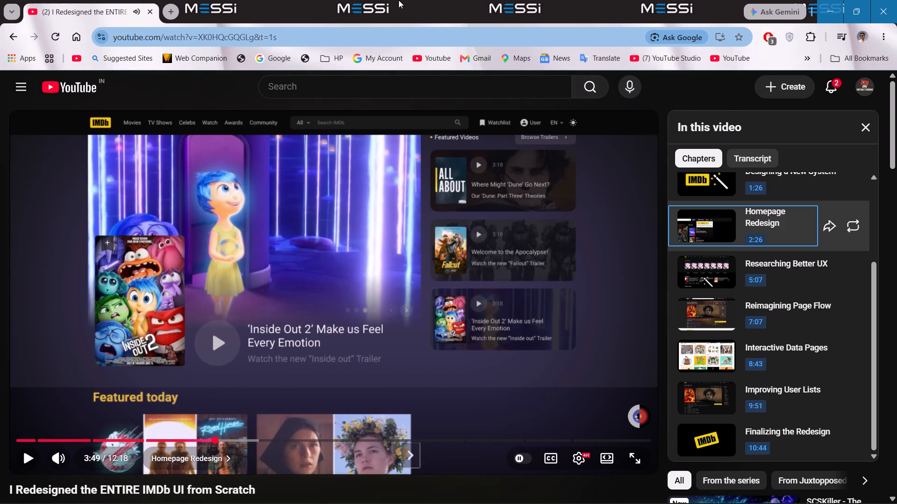
pyautogui.press('space')
pyautogui.press('space')
pyautogui.press('Left')
pyautogui.press('Left')
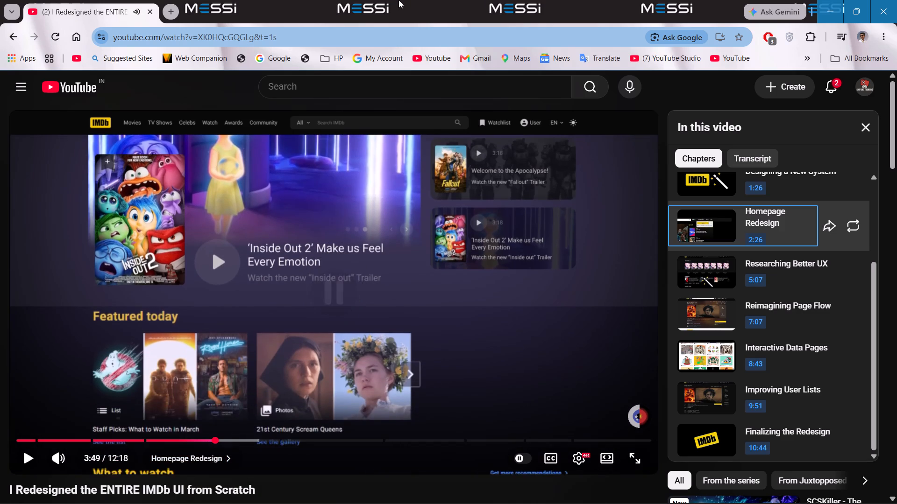
pyautogui.press('space')
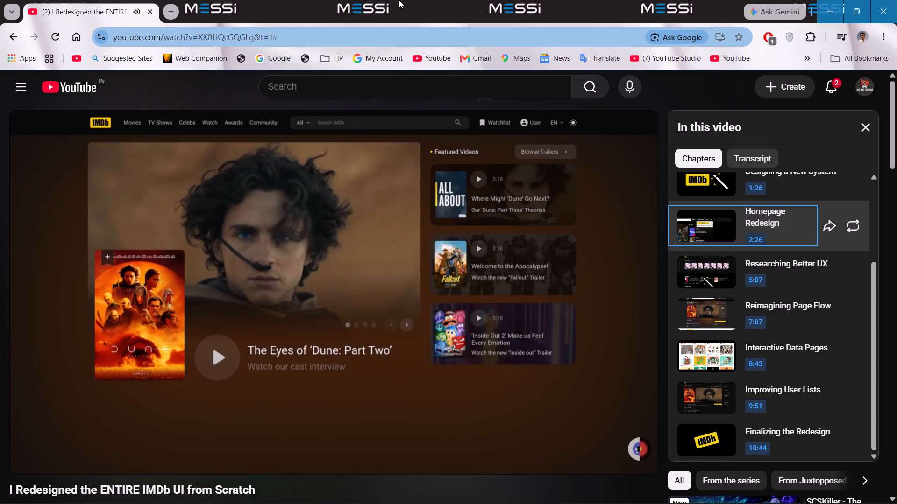
pyautogui.press('space')
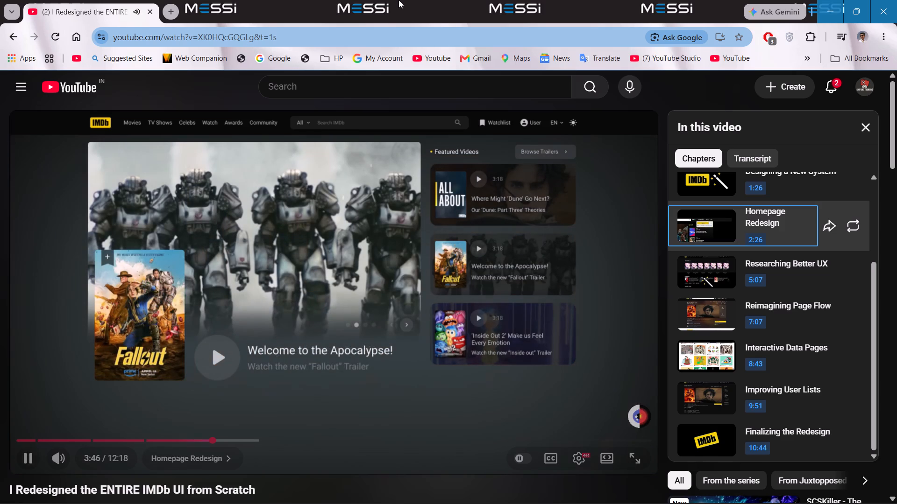
pyautogui.press('space')
pyautogui.press('space')
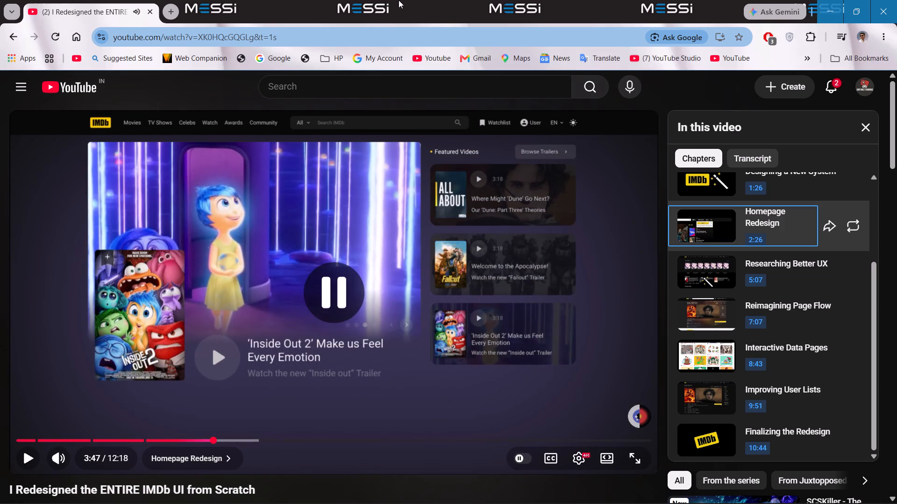
# Show the paused video full screen and take a region screenshot of the redesigned homepage, starting from its top-left corner.
pyautogui.click(632, 464)
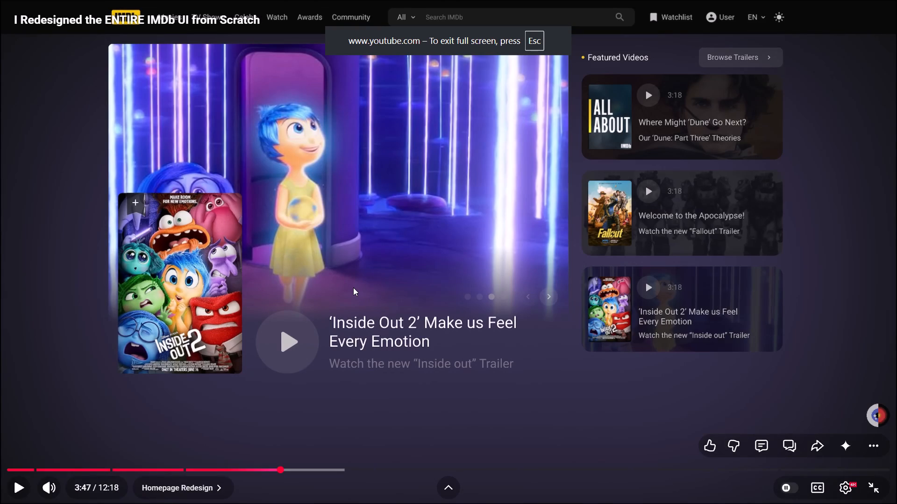
pyautogui.press('Print')
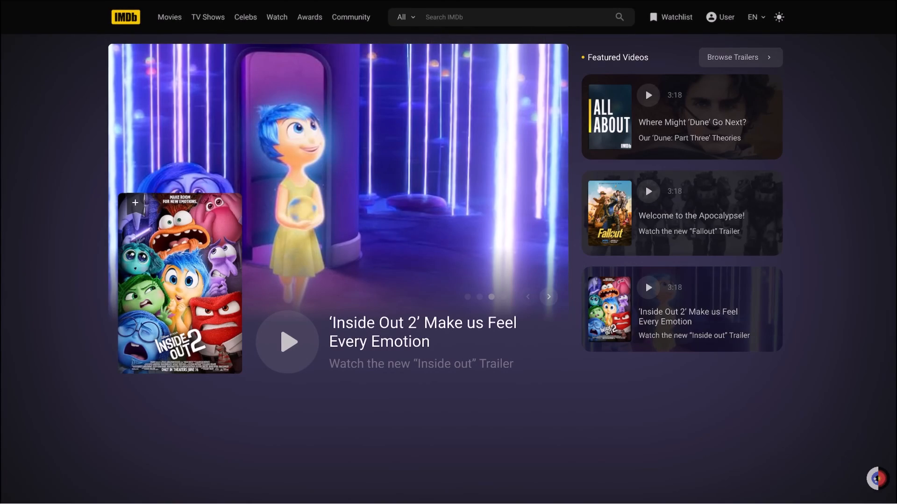
pyautogui.moveTo(0, 0); pyautogui.dragTo(645, 503)
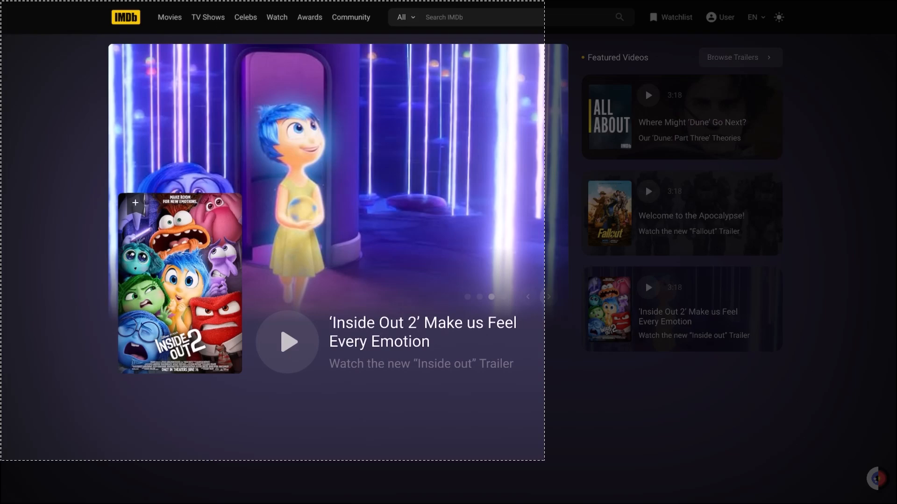
# Extend the screenshot region across the whole homepage frame to its bottom-right corner, capture it, and exit full-screen video.
pyautogui.moveTo(645, 503); pyautogui.dragTo(896, 503)
pyautogui.press('Escape')
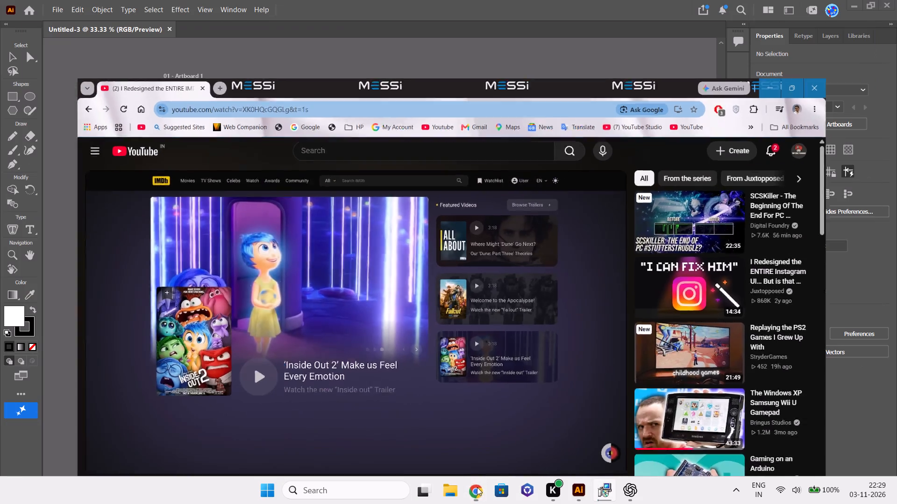
pyautogui.click(456, 490)
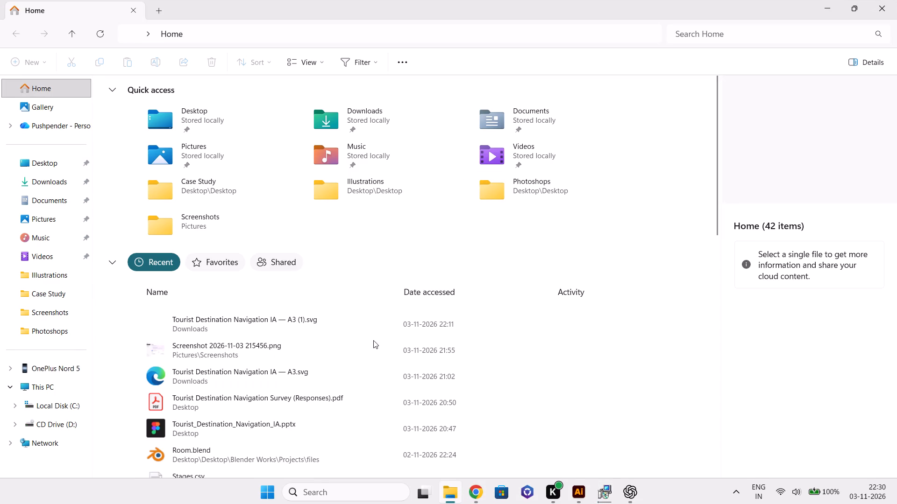
pyautogui.click(46, 197)
pyautogui.click(51, 212)
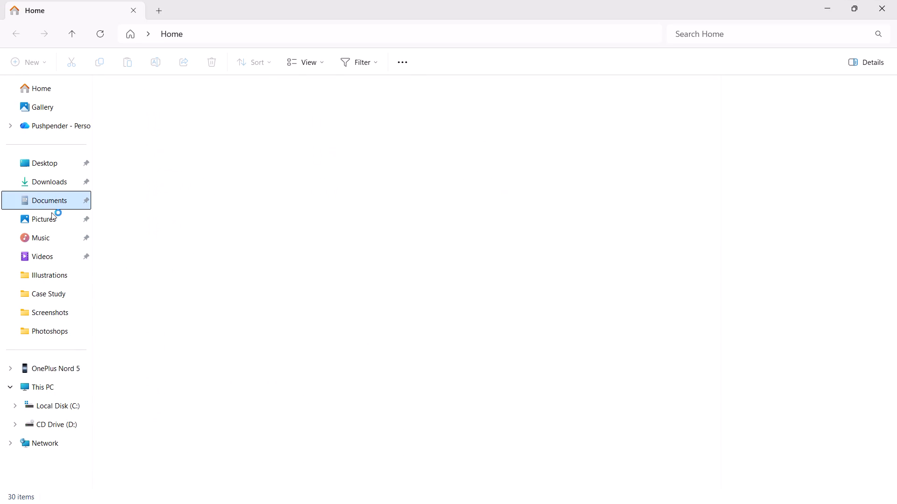
pyautogui.click(55, 217)
pyautogui.doubleClick(257, 113)
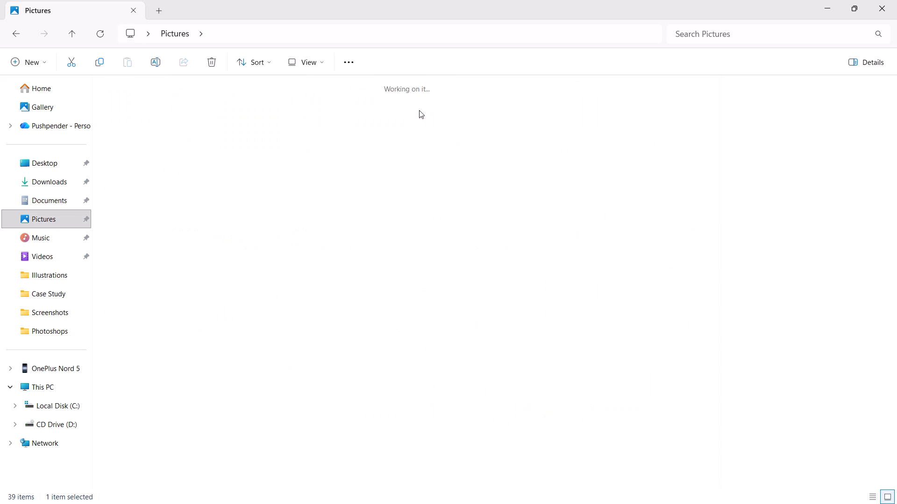
pyautogui.moveTo(717, 99); pyautogui.dragTo(710, 267)
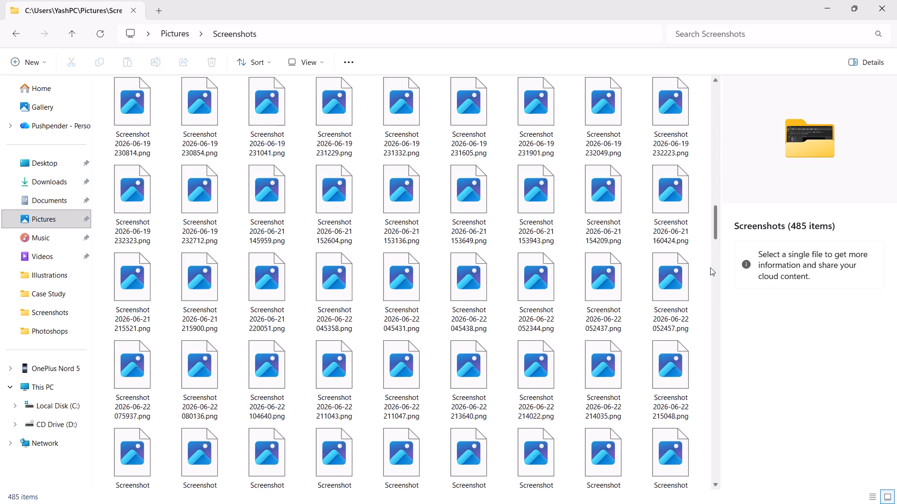
pyautogui.moveTo(710, 267); pyautogui.dragTo(716, 466)
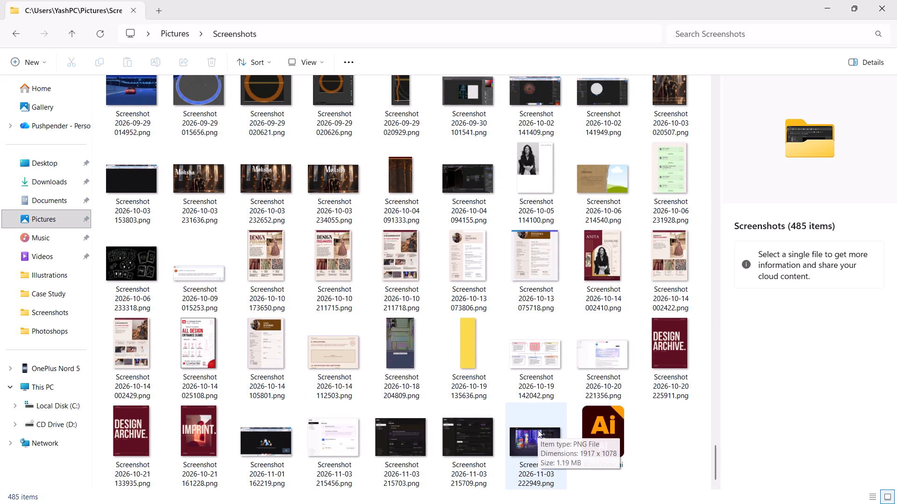
pyautogui.moveTo(538, 430); pyautogui.dragTo(567, 461)
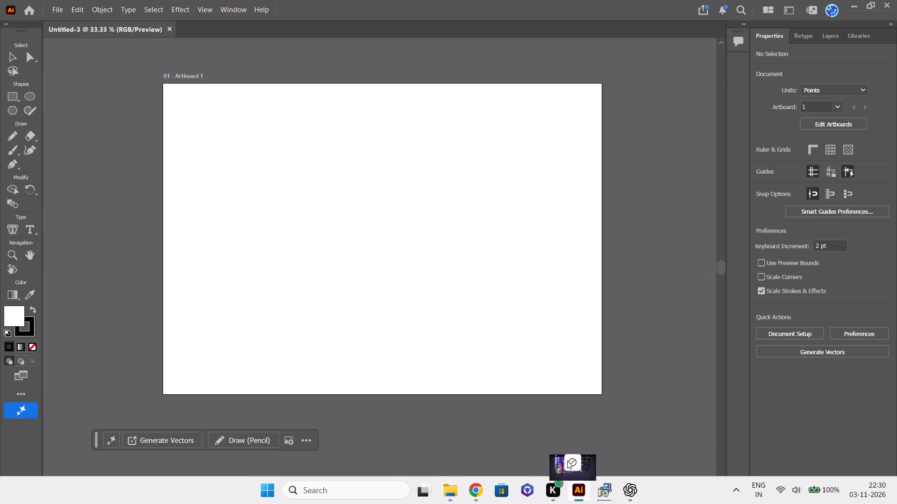
pyautogui.moveTo(567, 461); pyautogui.dragTo(374, 236)
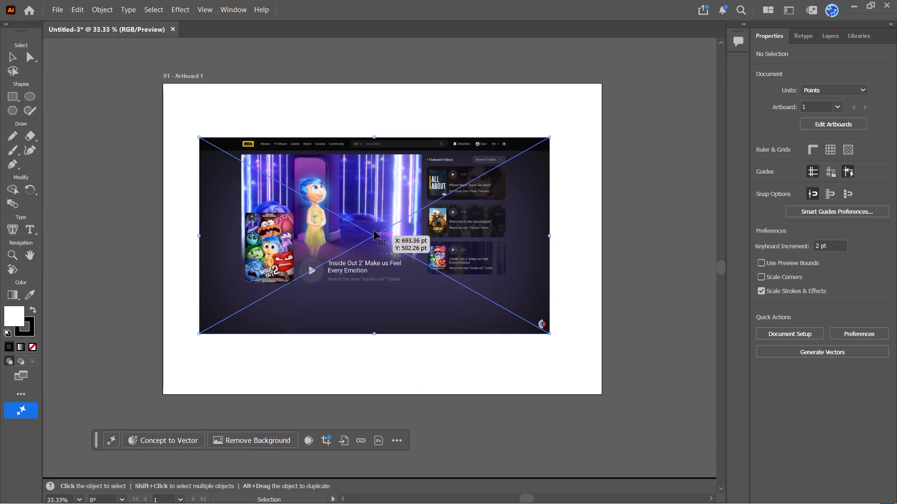
# Align the placed screenshot with the artboard's top-left corner and scale it proportionally to the full 1440 pt artboard width.
pyautogui.moveTo(363, 206); pyautogui.dragTo(328, 151)
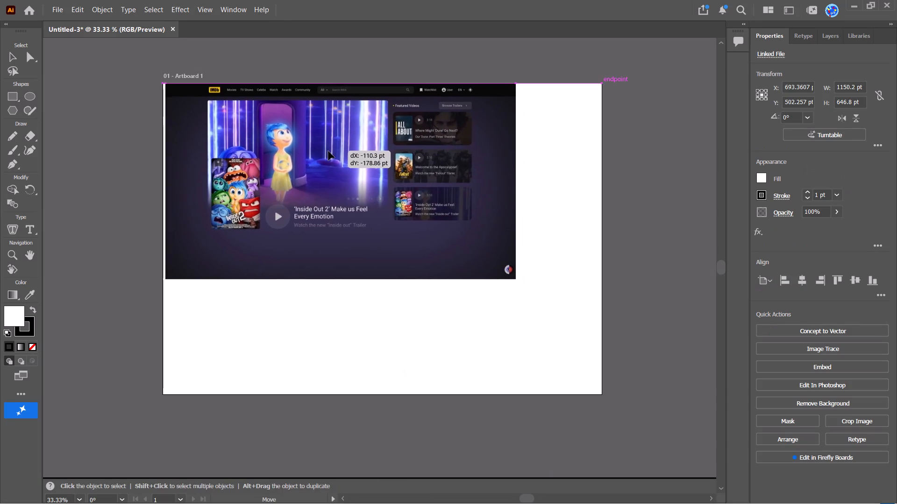
pyautogui.moveTo(328, 151); pyautogui.dragTo(327, 152)
pyautogui.moveTo(512, 279); pyautogui.dragTo(532, 294)
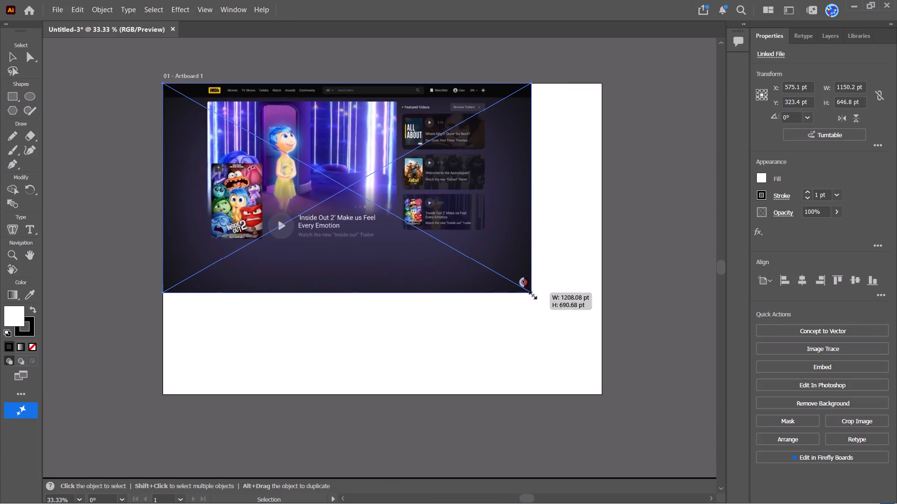
pyautogui.moveTo(532, 294); pyautogui.dragTo(591, 329)
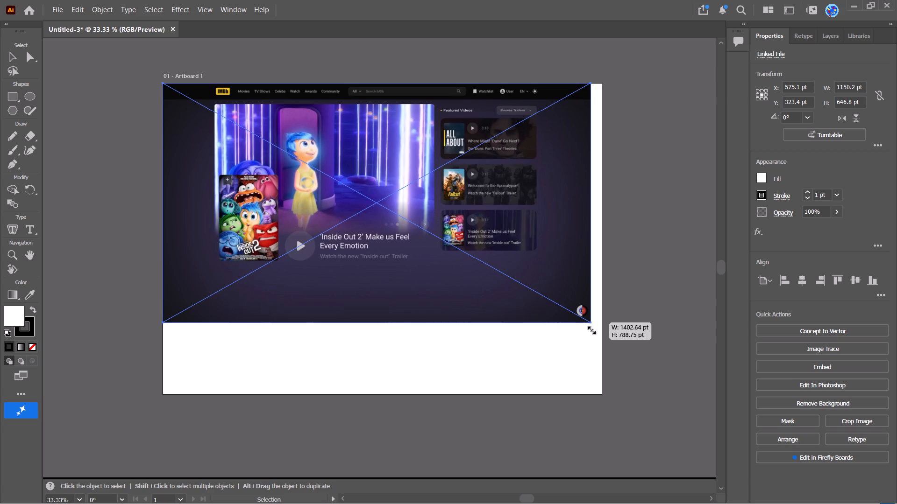
pyautogui.moveTo(591, 329); pyautogui.dragTo(601, 340)
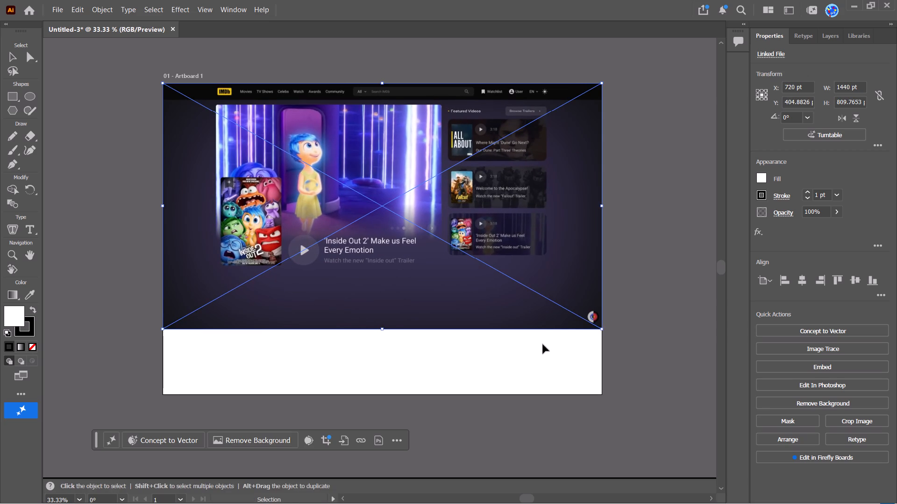
pyautogui.click(543, 344)
# Shorten Artboard 1 from its bottom edge to the screenshot's height, making it 1440 x 809.77 pt.
pyautogui.hotkey('shift', 'o')
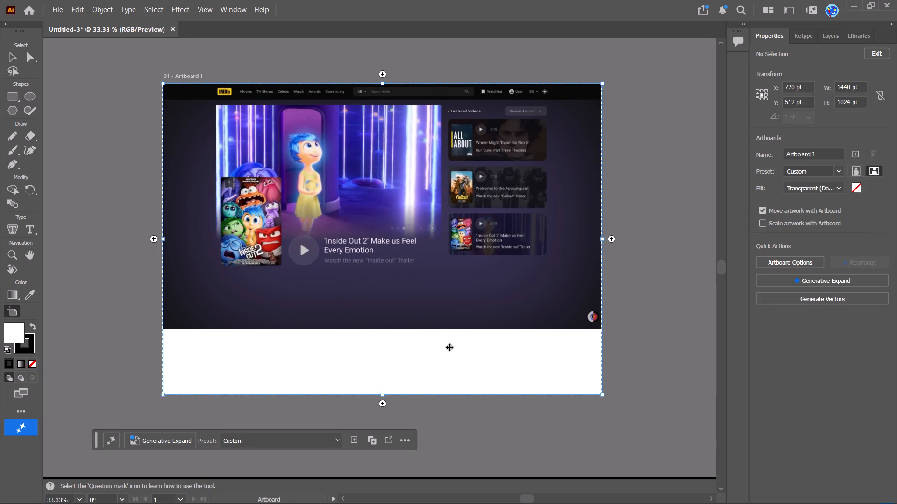
pyautogui.moveTo(383, 397); pyautogui.dragTo(395, 334)
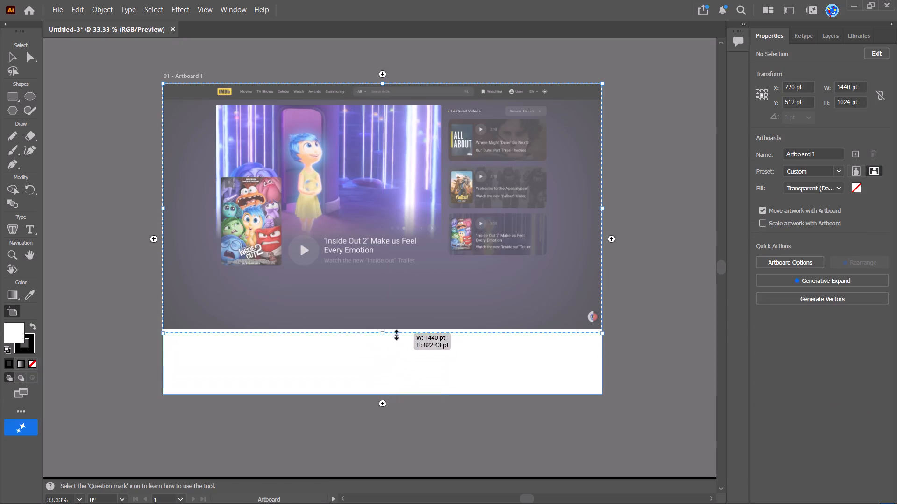
pyautogui.moveTo(395, 334); pyautogui.dragTo(398, 330)
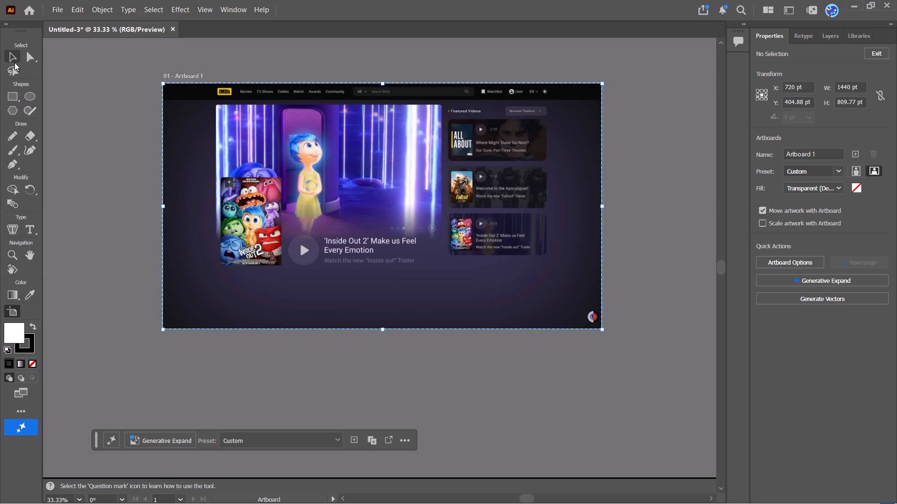
pyautogui.click(14, 63)
pyautogui.click(79, 73)
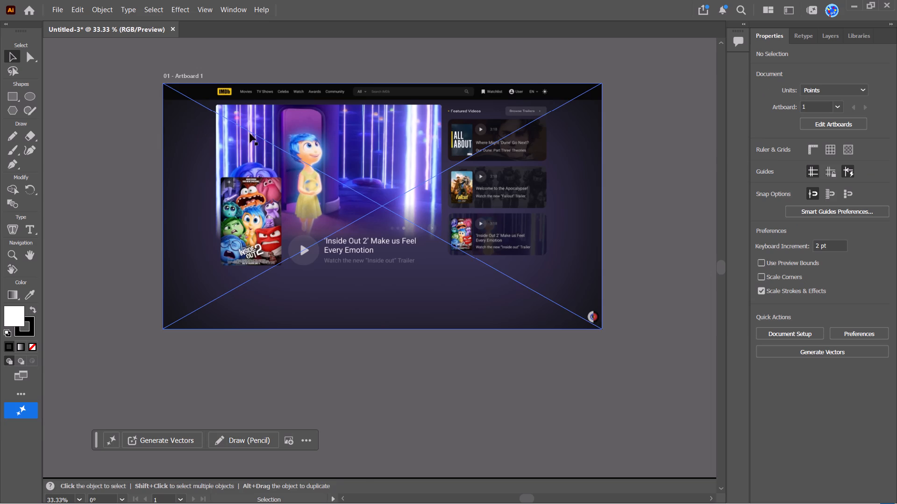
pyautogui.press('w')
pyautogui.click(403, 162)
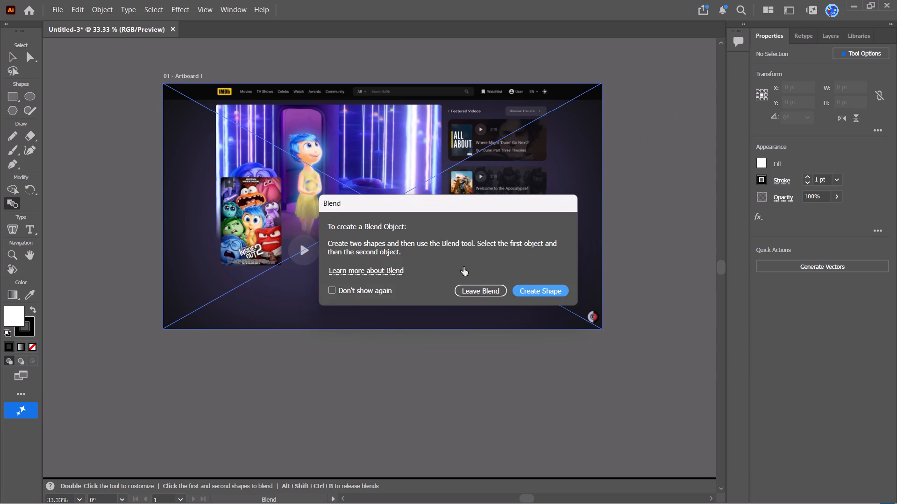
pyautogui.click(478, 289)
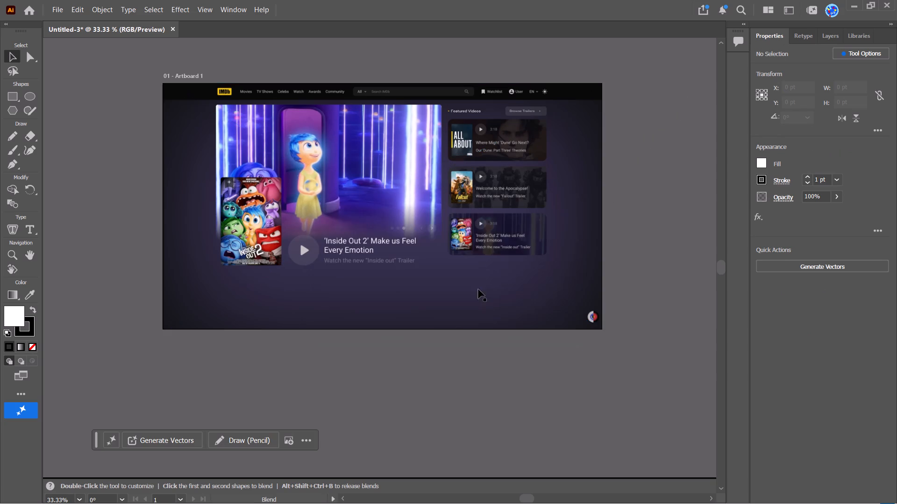
# Lock the linked homepage screenshot in Layer 1 so it serves as a fixed tracing reference.
pyautogui.click(465, 204)
pyautogui.click(833, 32)
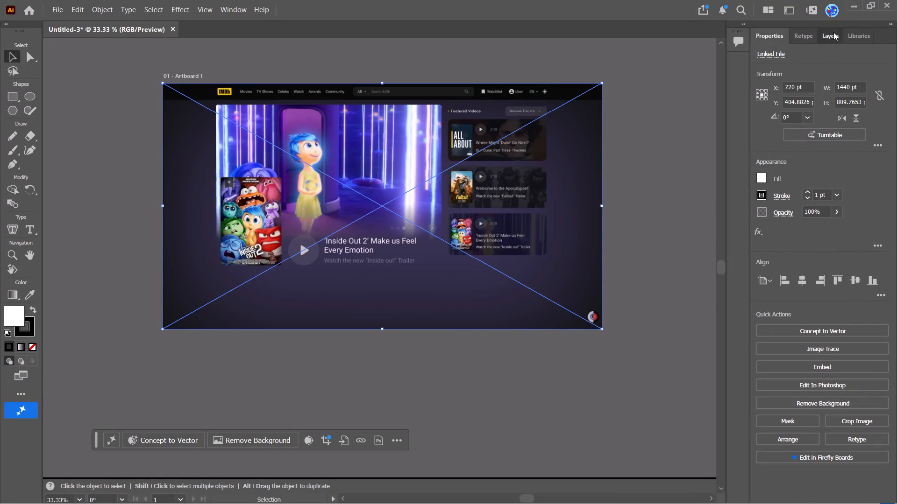
pyautogui.click(786, 79)
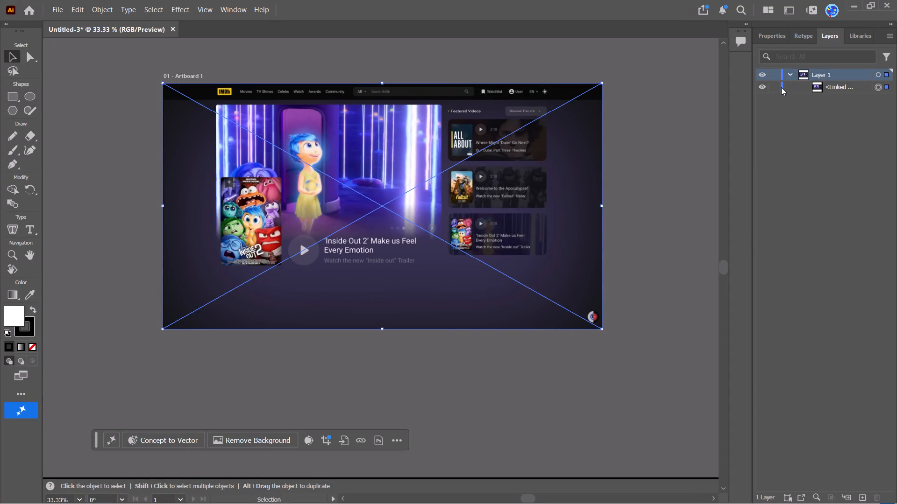
pyautogui.click(780, 87)
pyautogui.click(641, 110)
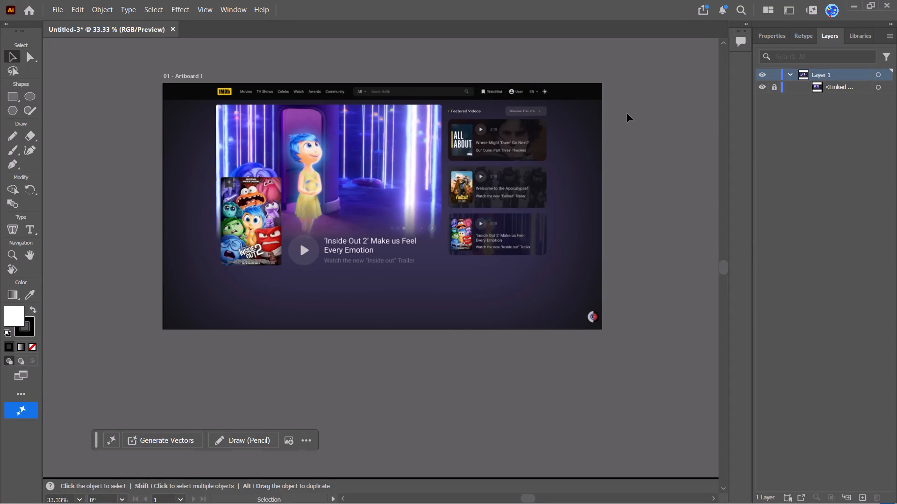
# Draw a rectangle over the screenshot's navigation bar, from the artboard's top-left corner to its right edge, about 1440 x 52 pt.
pyautogui.keyDown('ctrl'); pyautogui.scroll(1, 327, 87); pyautogui.keyUp('ctrl')
pyautogui.keyDown('alt'); pyautogui.scroll(1, 425, 111); pyautogui.keyUp('alt')
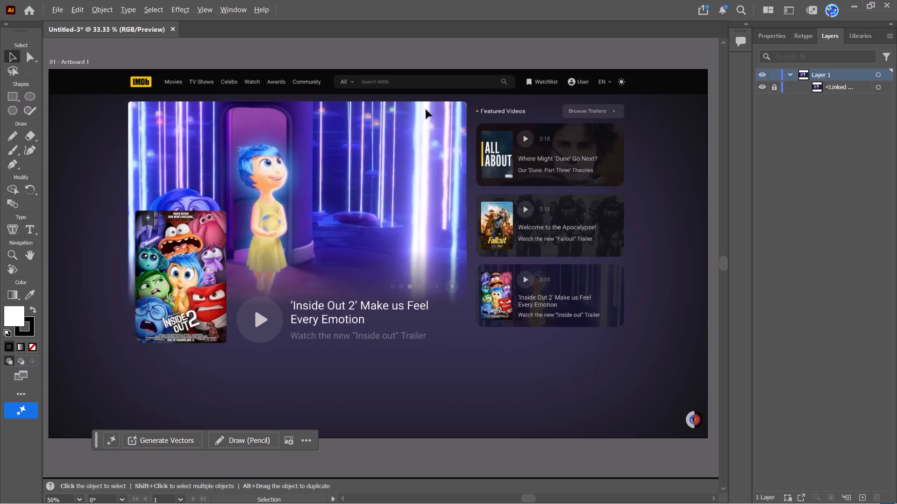
pyautogui.keyDown('alt'); pyautogui.scroll(-1, 345, 164); pyautogui.keyUp('alt')
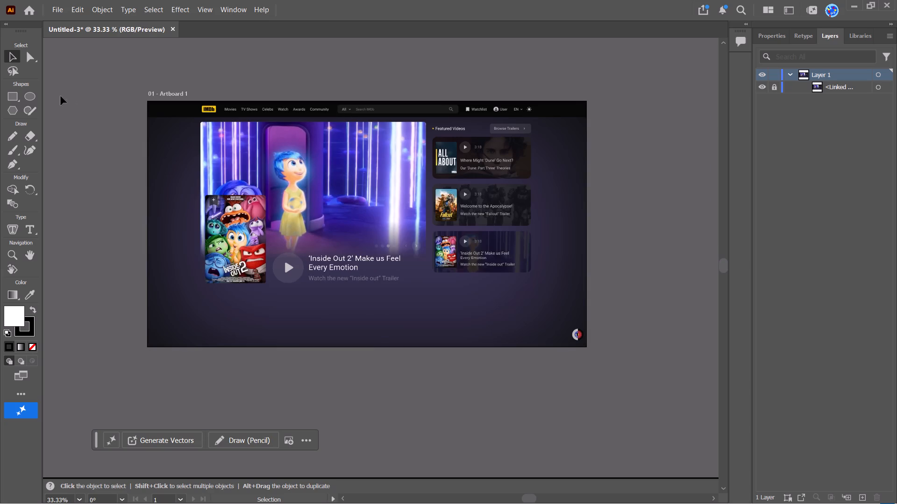
pyautogui.click(15, 95)
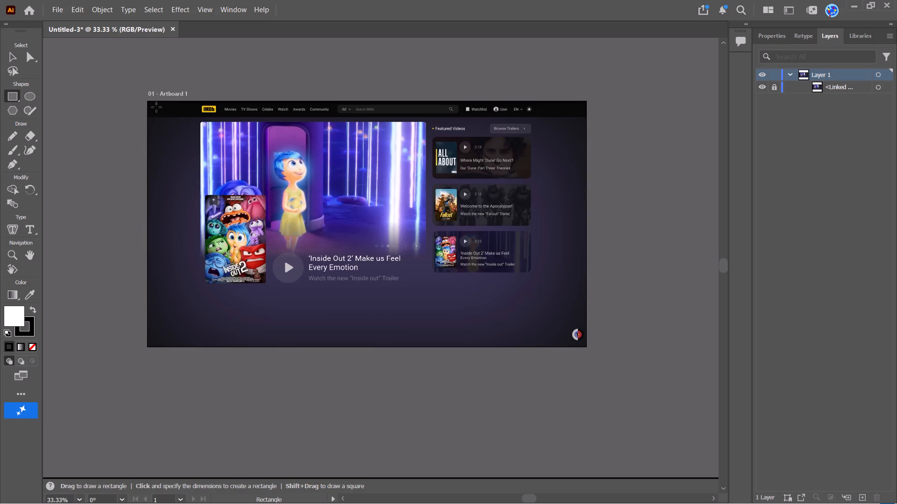
pyautogui.keyDown('ctrl'); pyautogui.scroll(3, 149, 97); pyautogui.keyUp('ctrl')
pyautogui.keyDown('alt'); pyautogui.scroll(4, 188, 104); pyautogui.keyUp('alt')
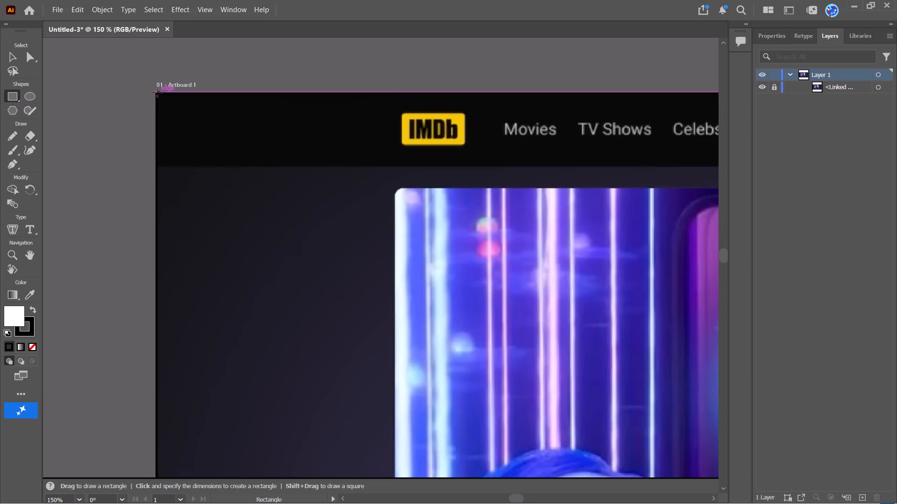
pyautogui.moveTo(157, 93); pyautogui.dragTo(608, 157)
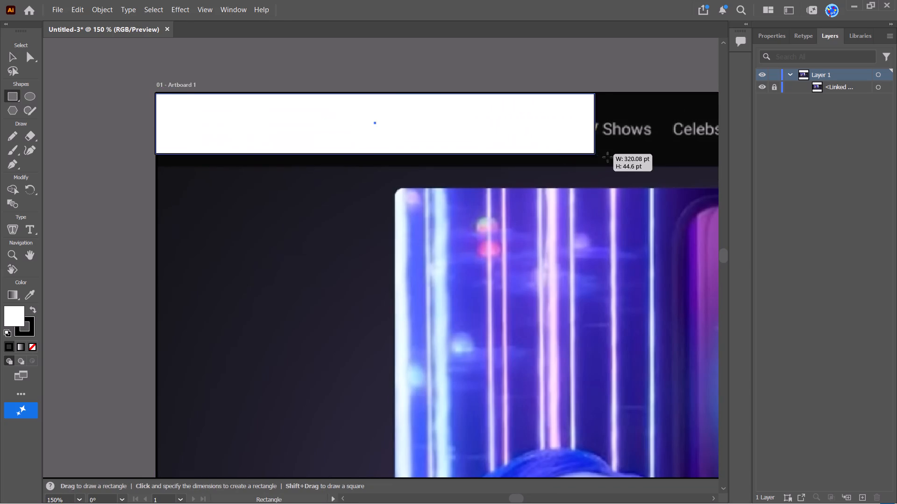
pyautogui.moveTo(608, 157); pyautogui.dragTo(384, 208)
pyautogui.scroll(-4, 619, 161)
pyautogui.keyDown('alt'); pyautogui.scroll(-6, 220, 210); pyautogui.keyUp('alt')
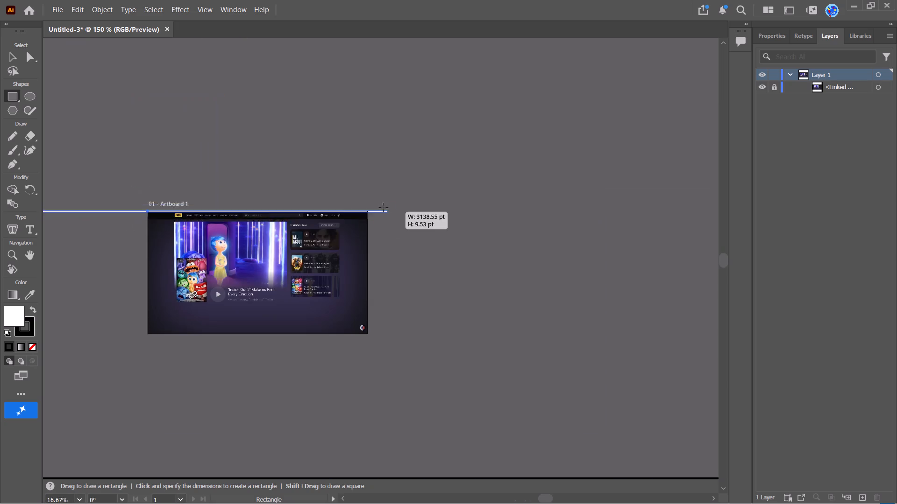
pyautogui.moveTo(384, 208); pyautogui.dragTo(396, 343)
pyautogui.keyDown('alt'); pyautogui.scroll(3, 375, 201); pyautogui.keyUp('alt')
pyautogui.keyDown('alt'); pyautogui.scroll(7, 343, 246); pyautogui.keyUp('alt')
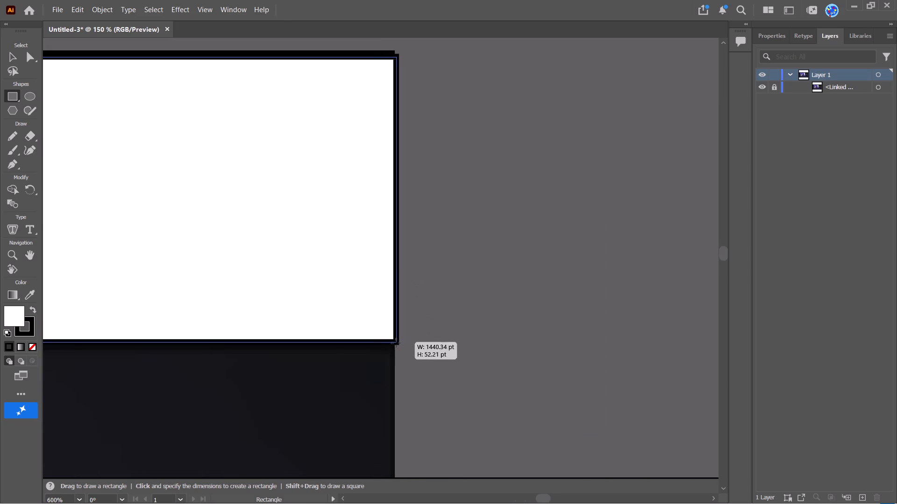
pyautogui.moveTo(396, 343); pyautogui.dragTo(393, 351)
pyautogui.keyDown('alt'); pyautogui.scroll(-8, 602, 188); pyautogui.keyUp('alt')
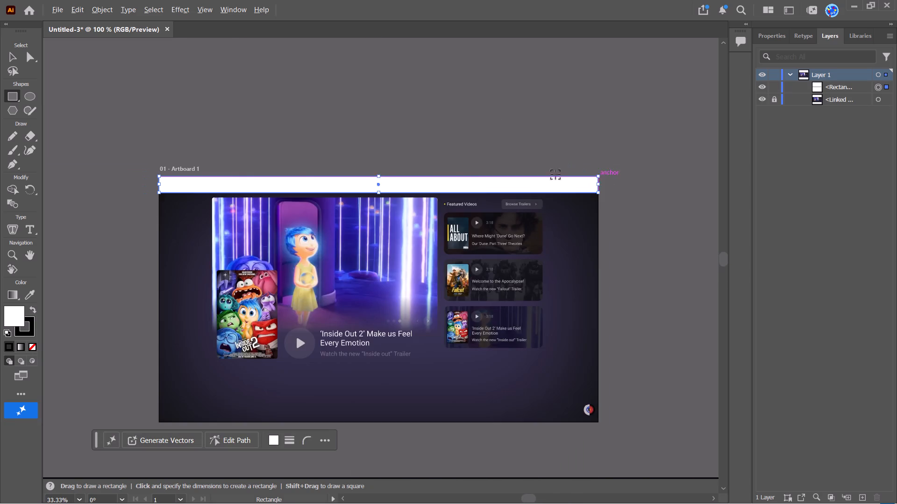
pyautogui.keyDown('alt'); pyautogui.scroll(6, 227, 172); pyautogui.keyUp('alt')
pyautogui.keyDown('alt'); pyautogui.scroll(-3, 246, 158); pyautogui.keyUp('alt')
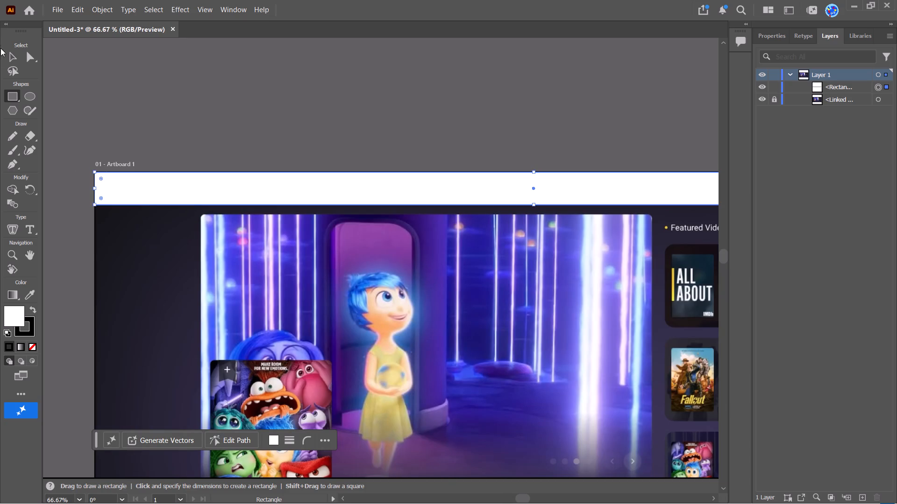
# Remove the stroke from the navigation bar rectangle, keeping its white fill, and reselect it.
pyautogui.click(13, 54)
pyautogui.click(33, 338)
pyautogui.click(33, 333)
pyautogui.click(34, 343)
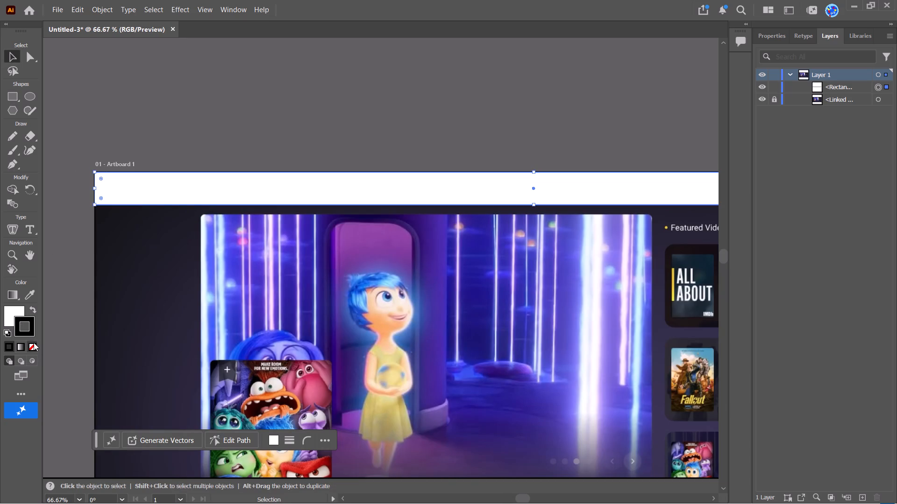
pyautogui.click(269, 105)
pyautogui.click(497, 182)
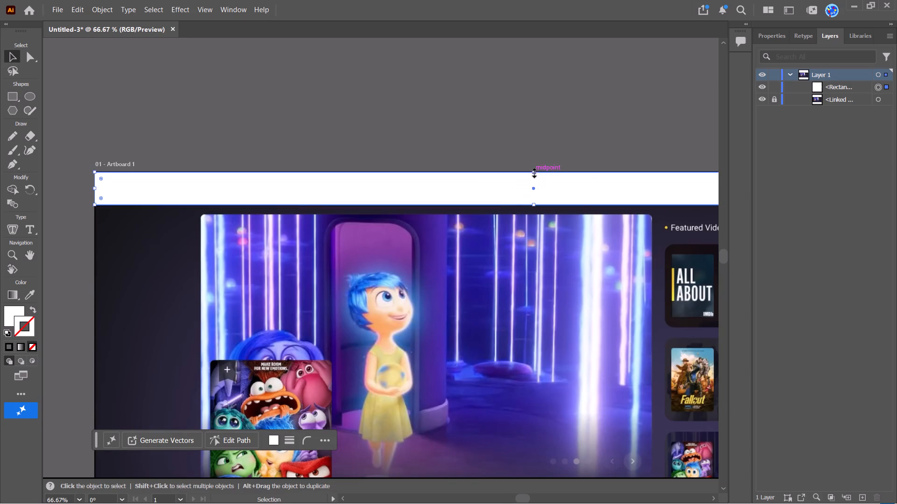
# Adjust the navigation bar rectangle's top edge to line up with the artboard's top edge, about 1440 x 55 pt.
pyautogui.click(534, 171)
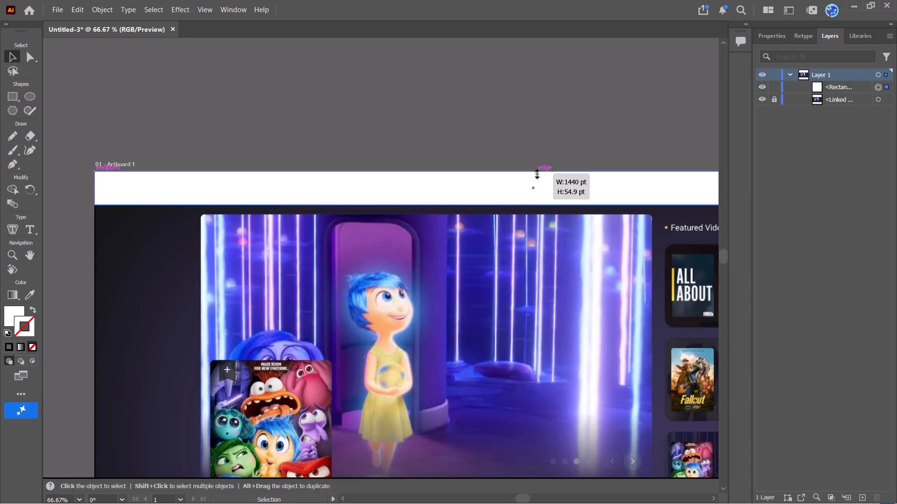
pyautogui.click(514, 125)
# Draw a white rectangle over the screenshot's Browse Trailers button, about 133 x 32 pt.
pyautogui.keyDown('alt'); pyautogui.scroll(-3, 328, 99); pyautogui.keyUp('alt')
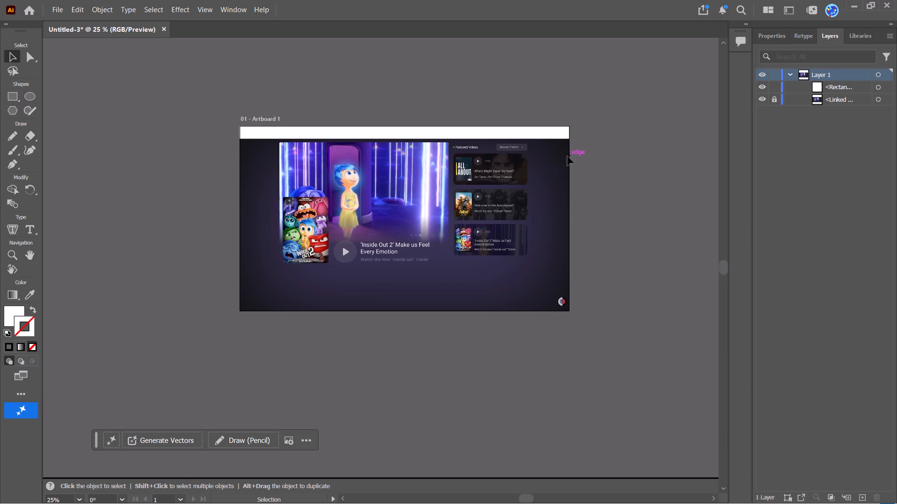
pyautogui.keyDown('alt'); pyautogui.scroll(3, 577, 157); pyautogui.keyUp('alt')
pyautogui.keyDown('alt'); pyautogui.scroll(1, 308, 105); pyautogui.keyUp('alt')
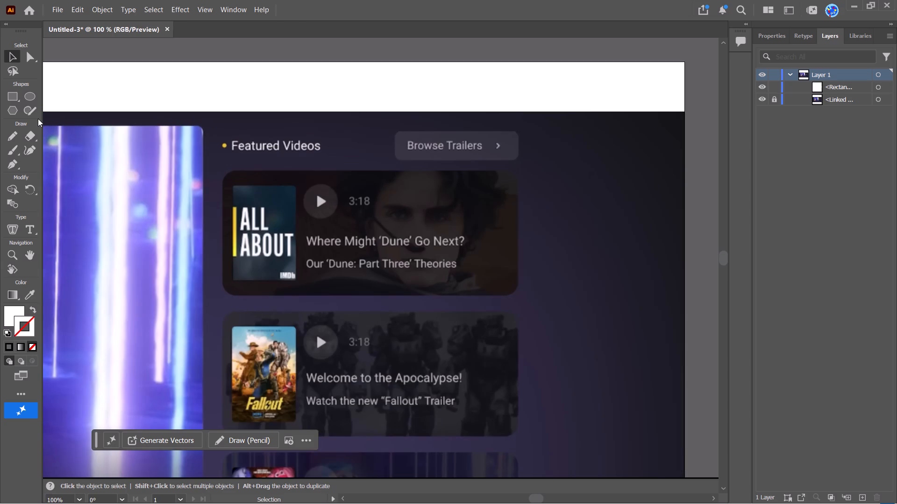
pyautogui.click(18, 99)
pyautogui.keyDown('alt'); pyautogui.scroll(2, 595, 131); pyautogui.keyUp('alt')
pyautogui.keyDown('alt'); pyautogui.scroll(1, 221, 146); pyautogui.keyUp('alt')
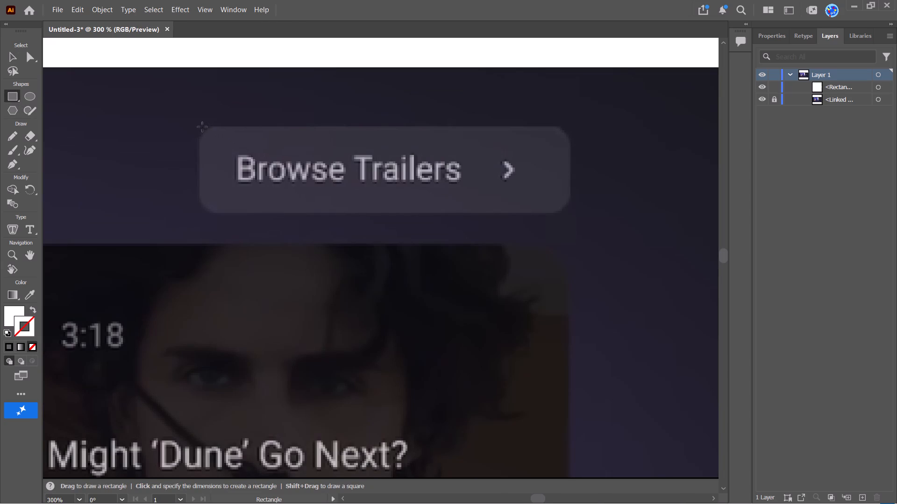
pyautogui.moveTo(202, 127); pyautogui.dragTo(567, 204)
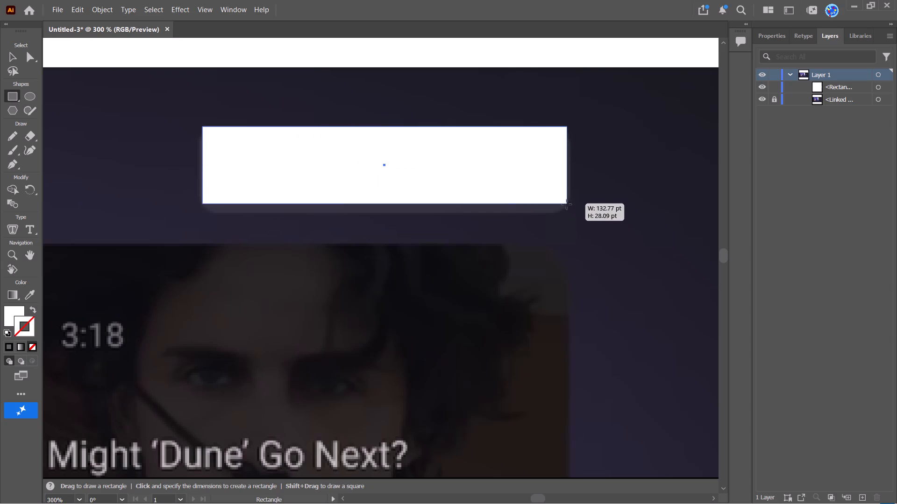
pyautogui.moveTo(567, 204); pyautogui.dragTo(569, 214)
# Fit the Browse Trailers rectangle's edges to the underlying button, about 134 x 31 pt.
pyautogui.click(13, 55)
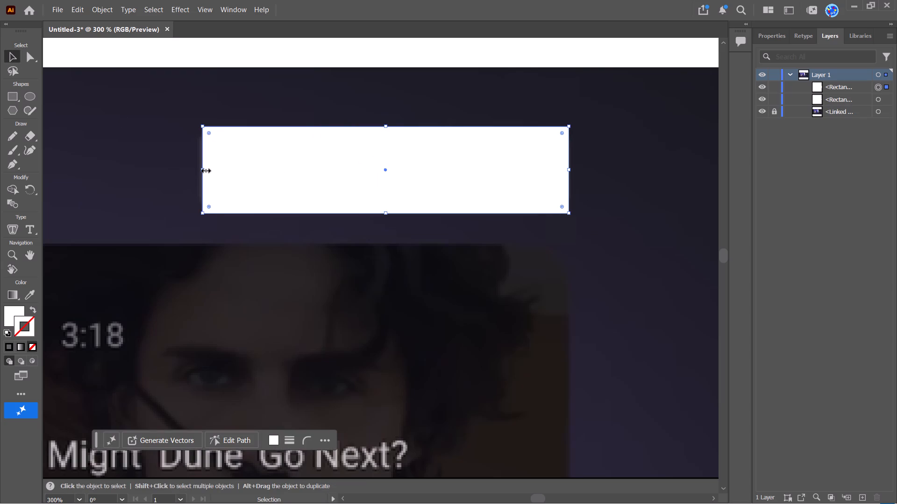
pyautogui.moveTo(204, 168); pyautogui.dragTo(199, 170)
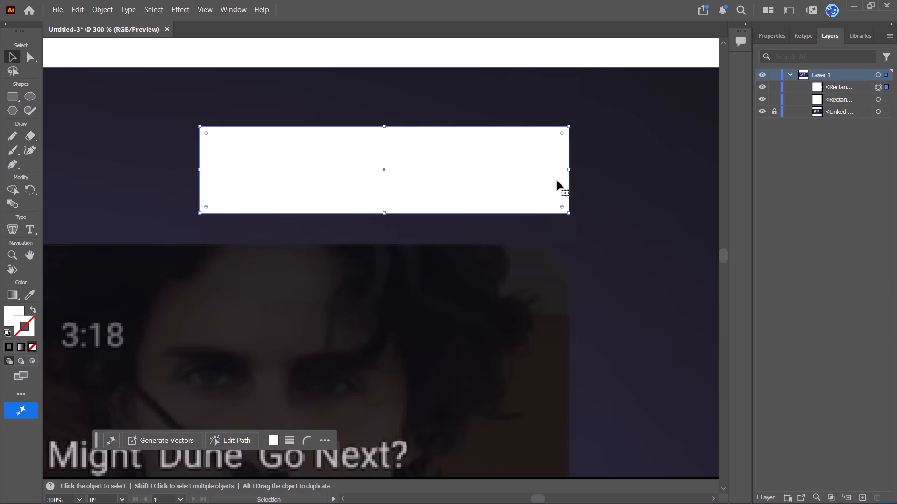
pyautogui.moveTo(569, 167); pyautogui.dragTo(569, 171)
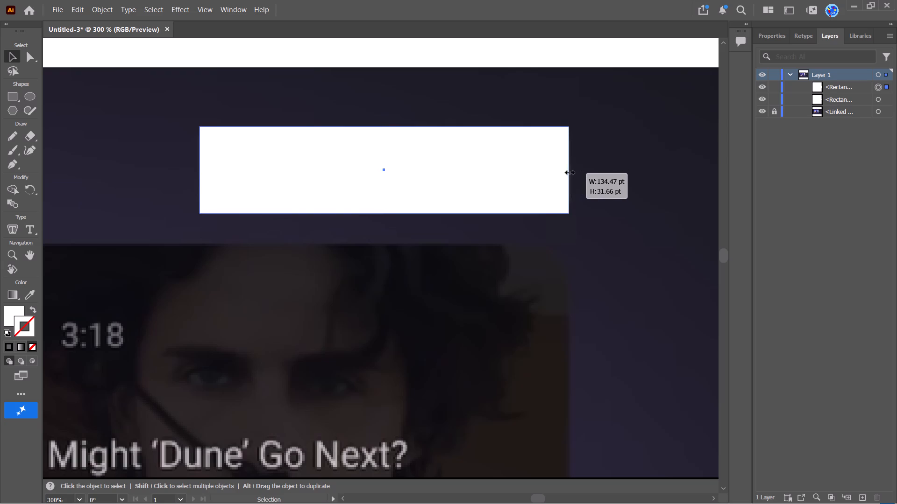
pyautogui.moveTo(569, 171); pyautogui.dragTo(569, 173)
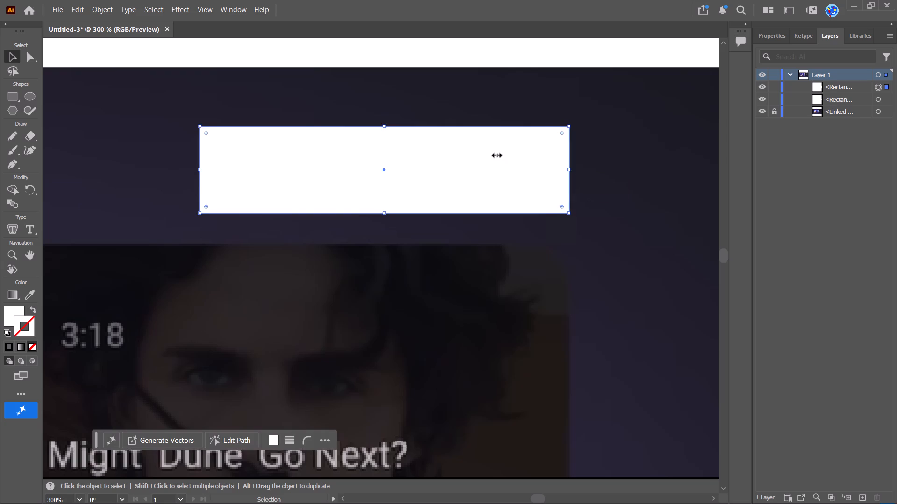
pyautogui.moveTo(385, 125); pyautogui.dragTo(391, 127)
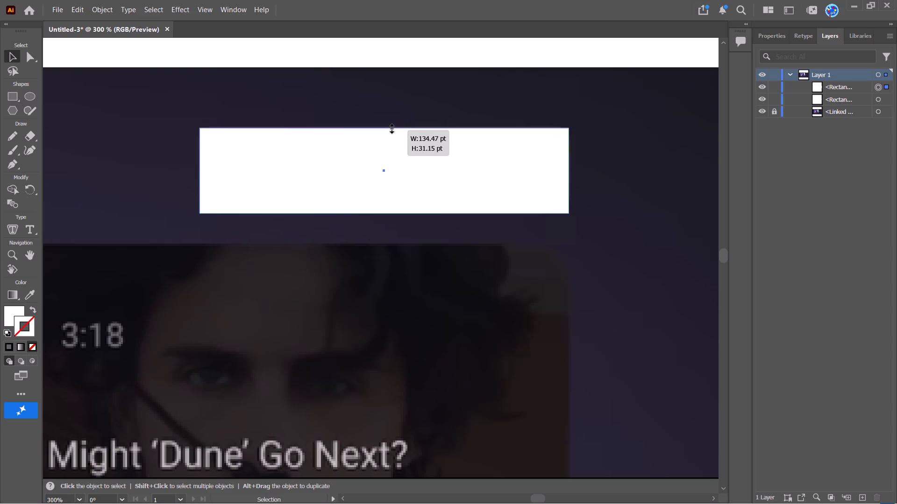
pyautogui.moveTo(391, 127); pyautogui.dragTo(392, 128)
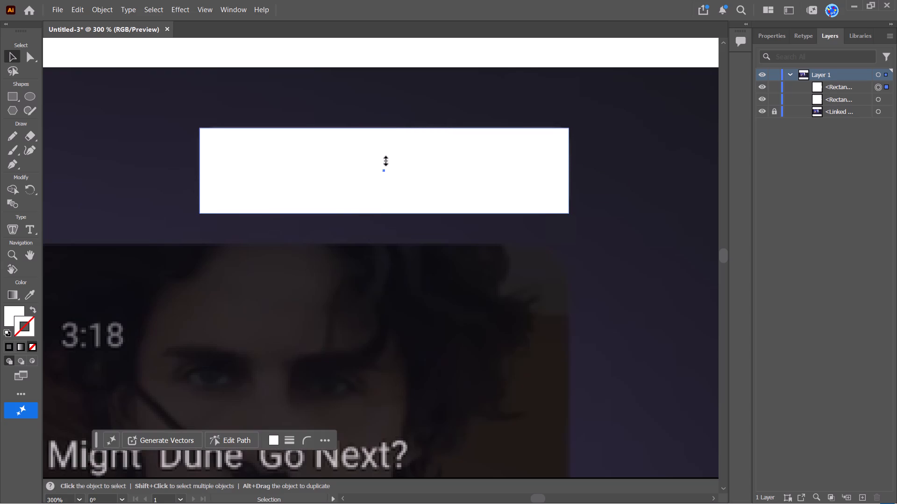
pyautogui.click(384, 212)
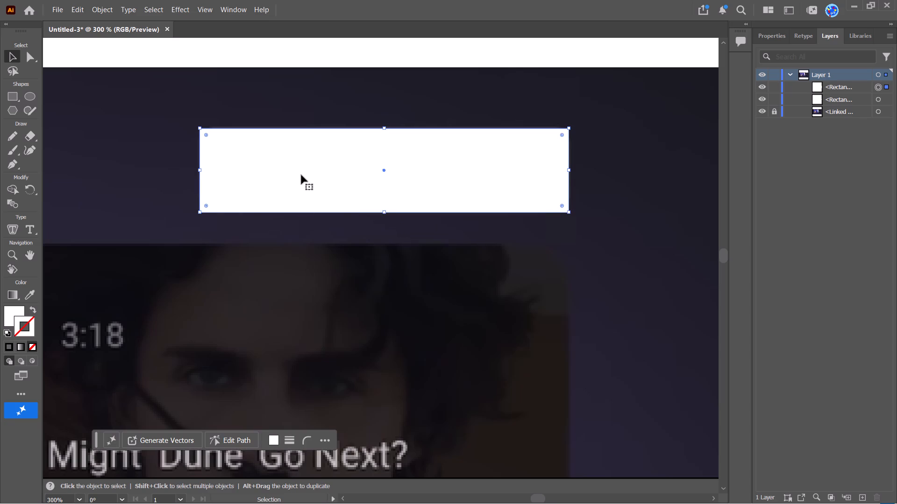
# Round all corners of the Browse Trailers rectangle to a radius of about 6 pt.
pyautogui.moveTo(208, 204); pyautogui.dragTo(218, 199)
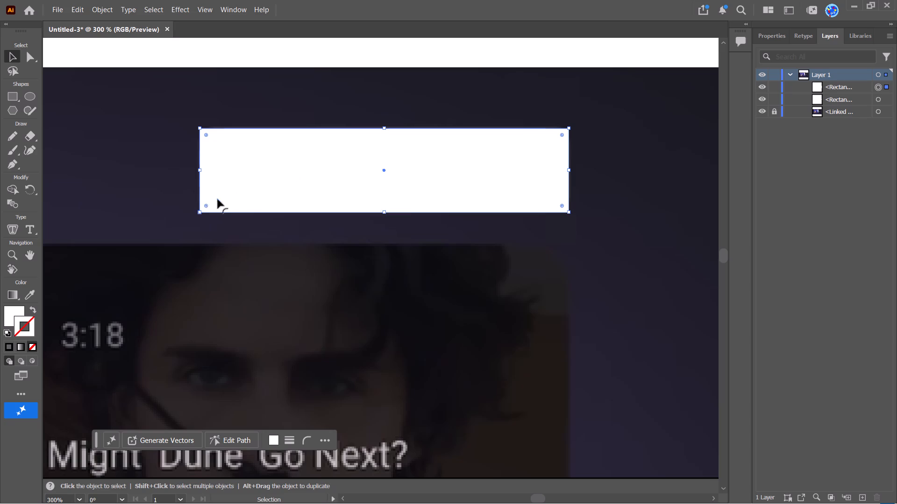
pyautogui.moveTo(218, 199); pyautogui.dragTo(228, 206)
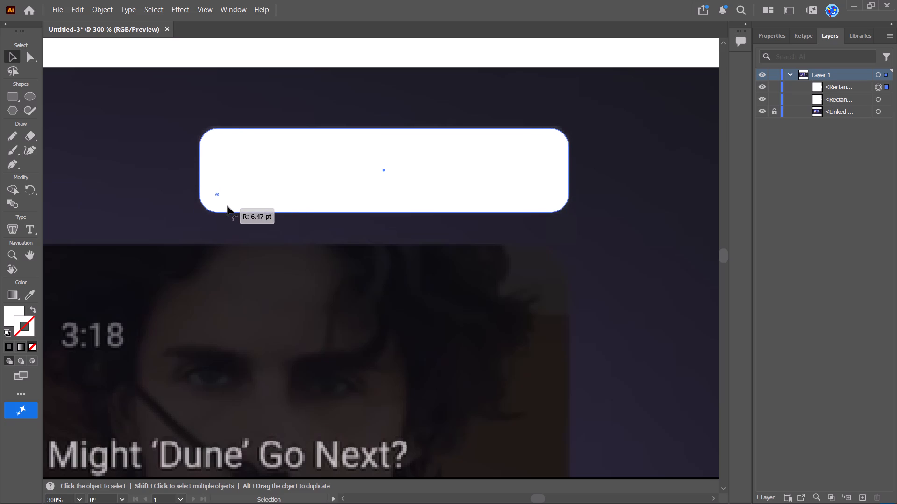
pyautogui.moveTo(228, 206); pyautogui.dragTo(228, 211)
pyautogui.click(123, 126)
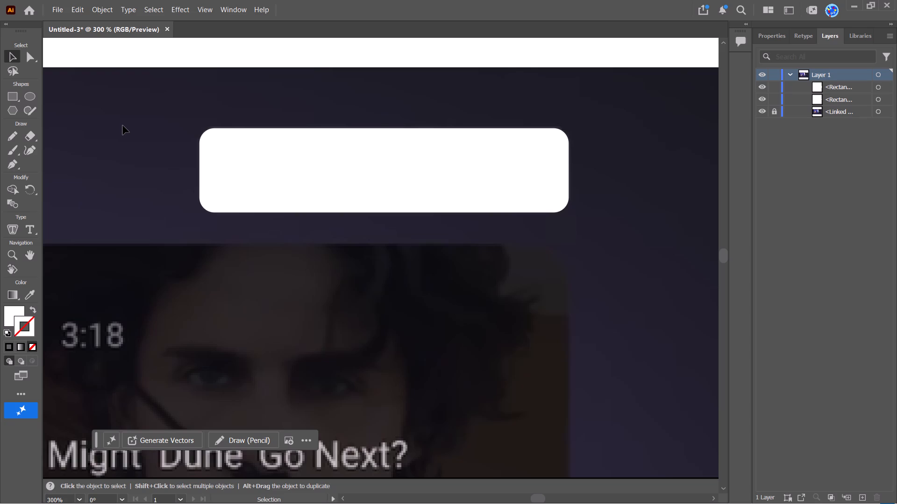
# Duplicate the Browse Trailers rectangle and place the copy over the upper-left part of the first Featured Videos card.
pyautogui.keyDown('alt'); pyautogui.scroll(-4, 348, 191); pyautogui.keyUp('alt')
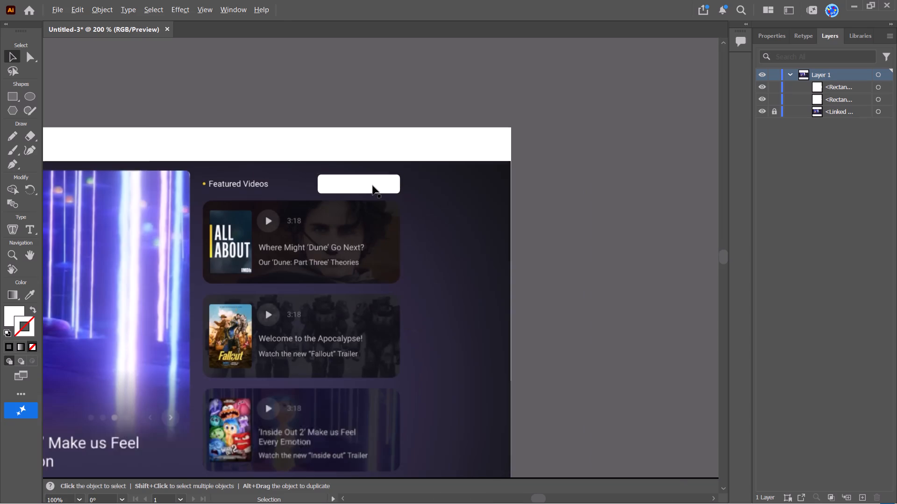
pyautogui.keyDown('alt'); pyautogui.scroll(2, 173, 181); pyautogui.keyUp('alt')
pyautogui.click(538, 195)
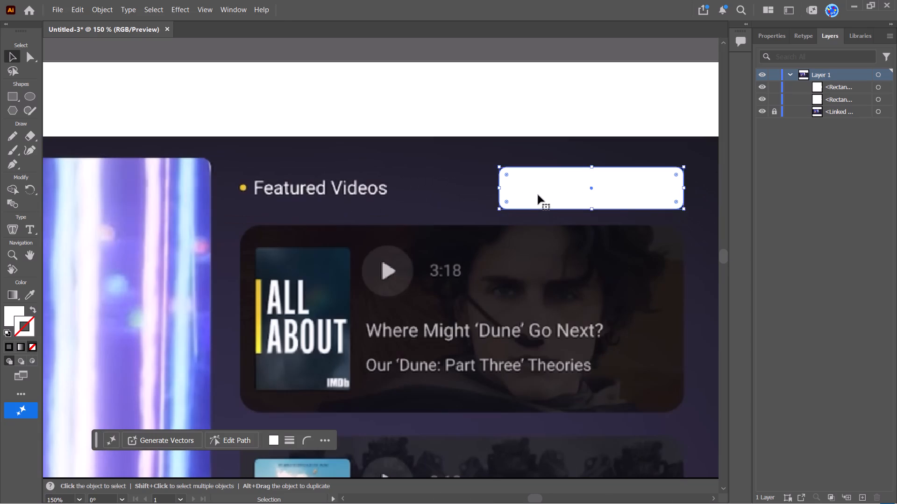
pyautogui.hotkey('ctrl', 'c')
pyautogui.hotkey('ctrl', 'v')
pyautogui.moveTo(365, 252); pyautogui.dragTo(333, 245)
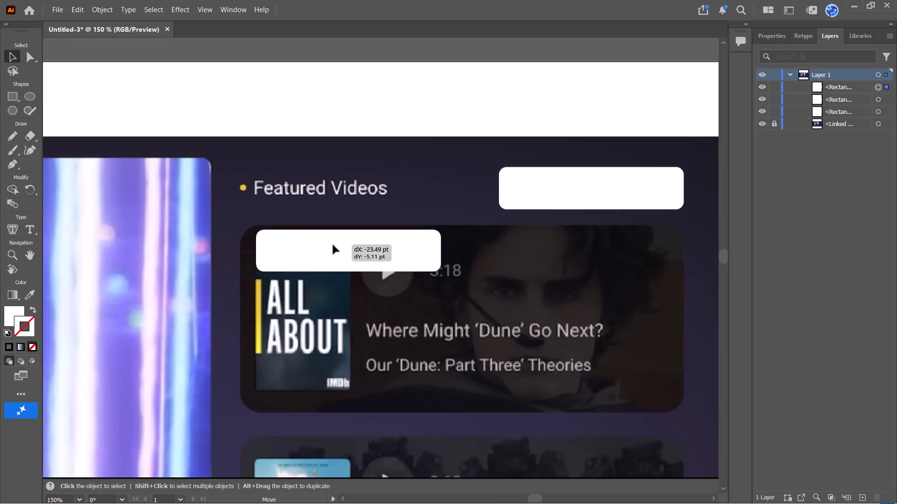
pyautogui.moveTo(333, 245); pyautogui.dragTo(318, 273)
# Stretch the copied rectangle to cover the whole first Featured Videos card, about 322 pt wide.
pyautogui.moveTo(332, 258); pyautogui.dragTo(335, 225)
pyautogui.moveTo(427, 264); pyautogui.dragTo(537, 263)
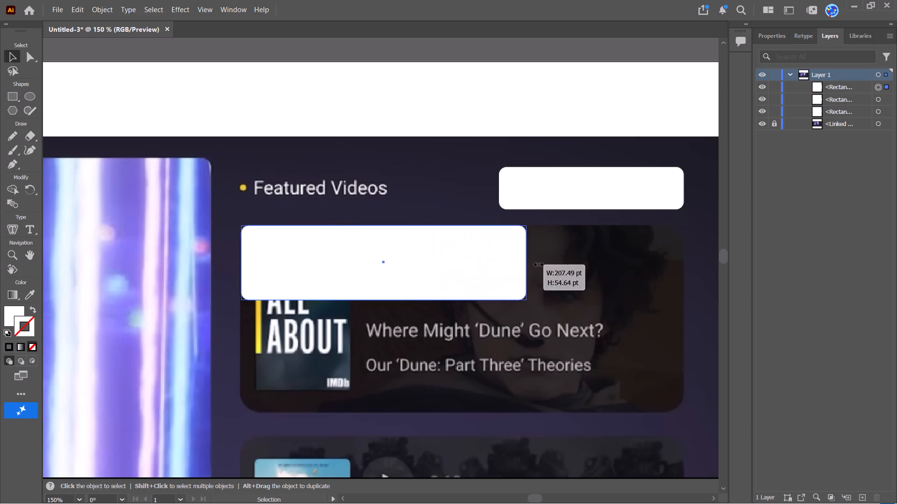
pyautogui.moveTo(537, 263); pyautogui.dragTo(683, 267)
pyautogui.moveTo(463, 298); pyautogui.dragTo(463, 344)
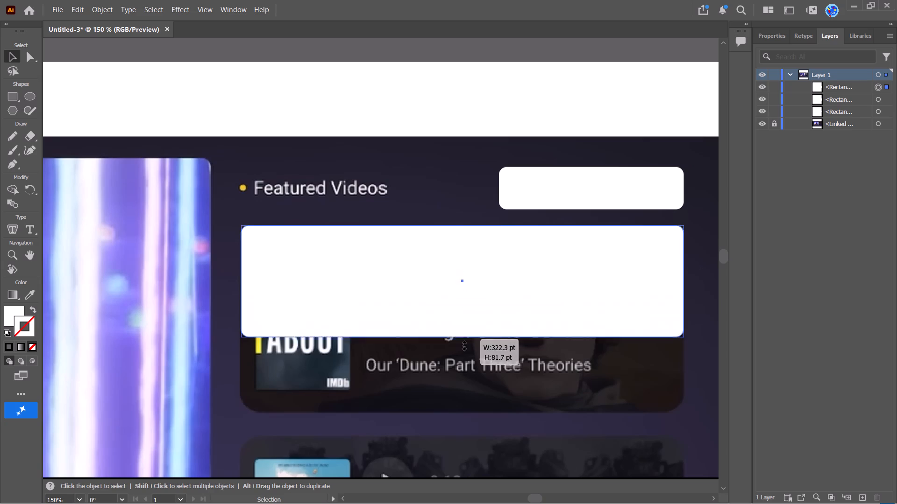
pyautogui.moveTo(463, 344); pyautogui.dragTo(463, 413)
# Round the first video card rectangle's corners to match the screenshot card, with a radius of about 13 pt.
pyautogui.moveTo(250, 234); pyautogui.dragTo(271, 257)
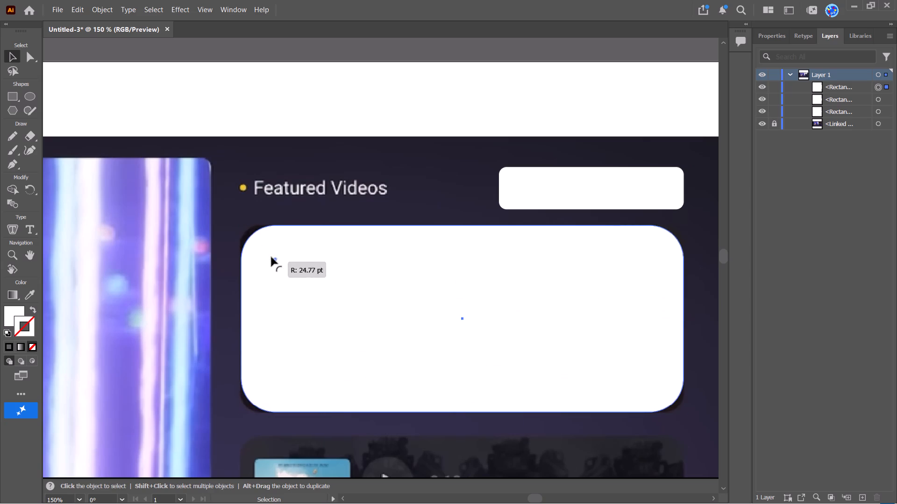
pyautogui.moveTo(271, 257); pyautogui.dragTo(258, 248)
pyautogui.keyDown('alt'); pyautogui.scroll(6, 214, 225); pyautogui.keyUp('alt')
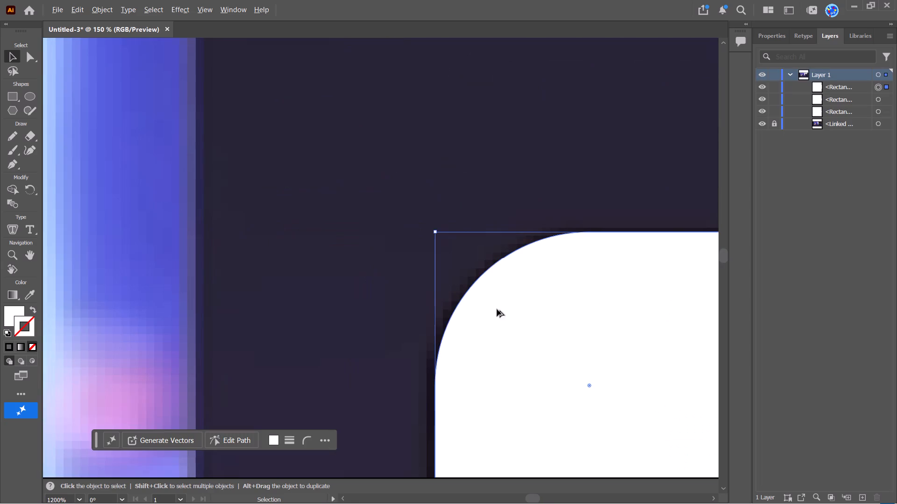
pyautogui.keyDown('alt'); pyautogui.scroll(1, 520, 302); pyautogui.keyUp('alt')
pyautogui.moveTo(613, 414); pyautogui.dragTo(605, 405)
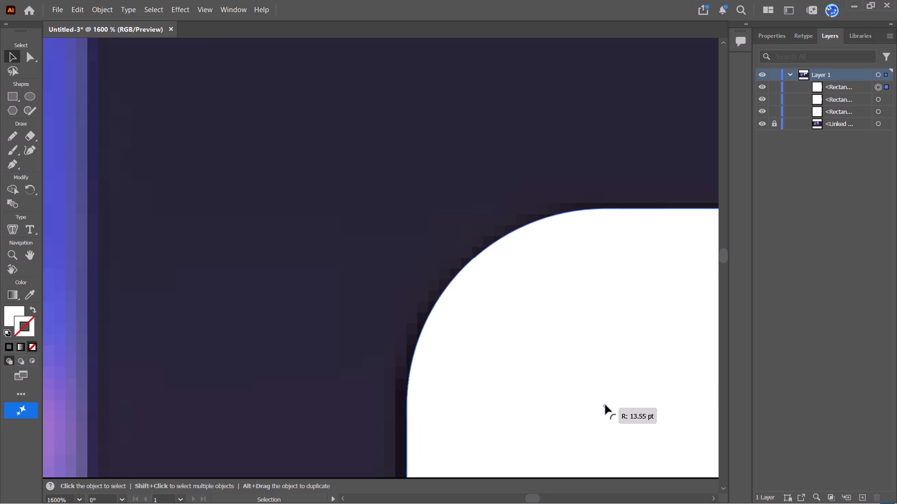
pyautogui.moveTo(605, 405); pyautogui.dragTo(600, 401)
# Extend the first card rectangle's left edge slightly to meet the screenshot card's edge, and check its other edges against the screenshot.
pyautogui.keyDown('alt'); pyautogui.scroll(-3, 362, 182); pyautogui.keyUp('alt')
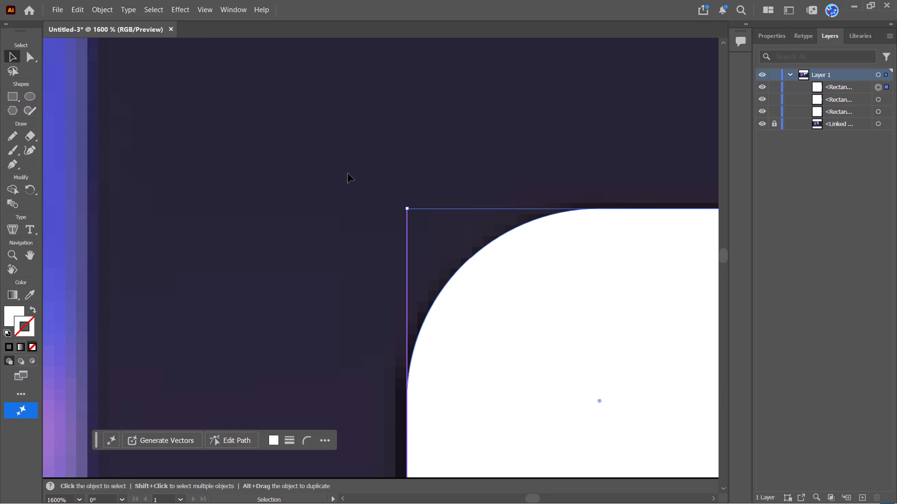
pyautogui.scroll(-2, 348, 174)
pyautogui.keyDown('alt'); pyautogui.scroll(-3, 373, 250); pyautogui.keyUp('alt')
pyautogui.keyDown('alt'); pyautogui.scroll(4, 371, 314); pyautogui.keyUp('alt')
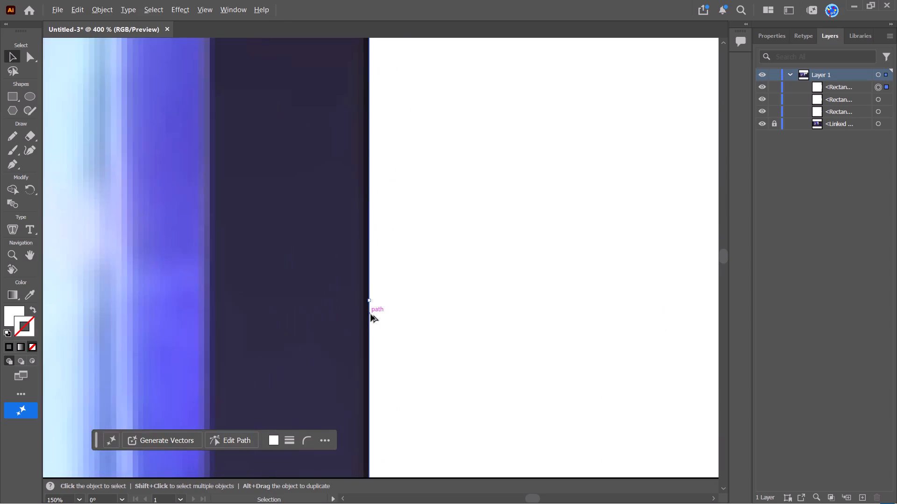
pyautogui.keyDown('alt'); pyautogui.scroll(4, 371, 315); pyautogui.keyUp('alt')
pyautogui.moveTo(366, 279); pyautogui.dragTo(350, 277)
pyautogui.keyDown('alt'); pyautogui.scroll(-9, 277, 269); pyautogui.keyUp('alt')
pyautogui.keyDown('alt'); pyautogui.scroll(3, 438, 228); pyautogui.keyUp('alt')
pyautogui.keyDown('alt'); pyautogui.scroll(4, 332, 160); pyautogui.keyUp('alt')
pyautogui.click(469, 217)
pyautogui.keyDown('alt'); pyautogui.scroll(-7, 450, 165); pyautogui.keyUp('alt')
pyautogui.keyDown('alt'); pyautogui.scroll(4, 453, 257); pyautogui.keyUp('alt')
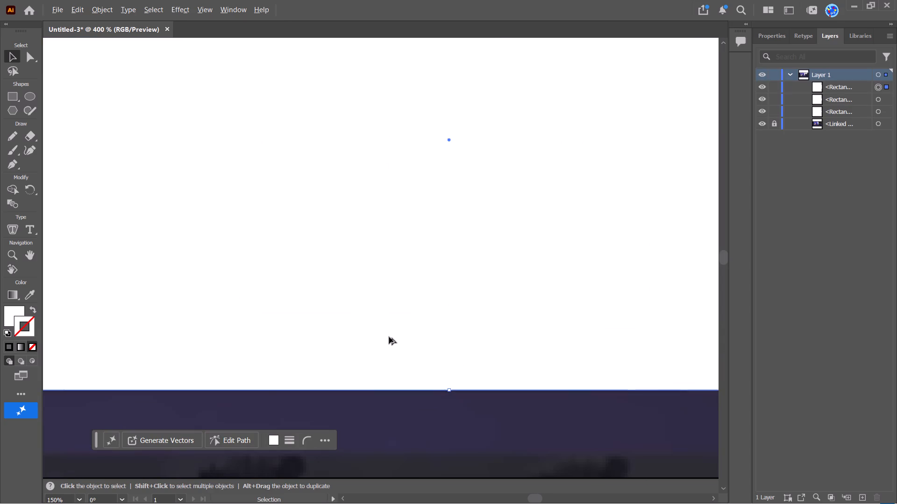
pyautogui.keyDown('alt'); pyautogui.scroll(-6, 386, 343); pyautogui.keyUp('alt')
pyautogui.click(465, 172)
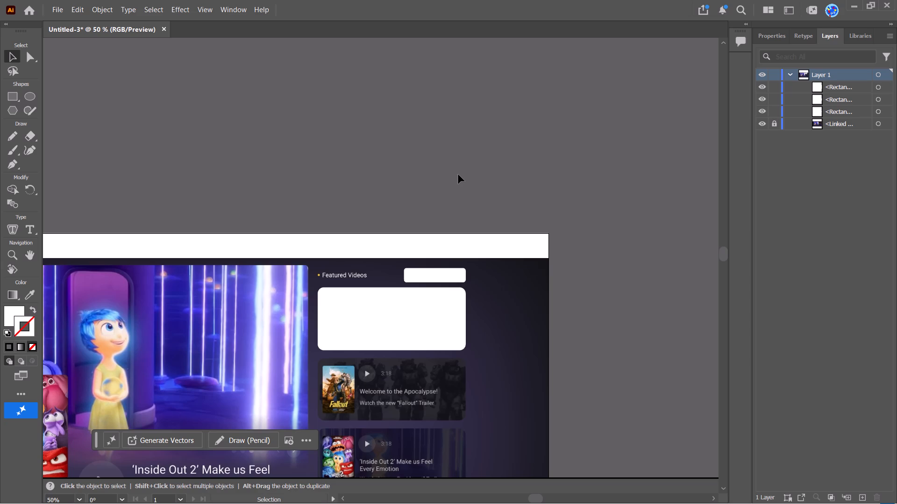
# Duplicate the first video card rectangle and position the copy over the second Featured Videos card, aligned with the first.
pyautogui.keyDown('alt'); pyautogui.scroll(-3, 420, 179); pyautogui.keyUp('alt')
pyautogui.keyDown('alt'); pyautogui.scroll(4, 392, 237); pyautogui.keyUp('alt')
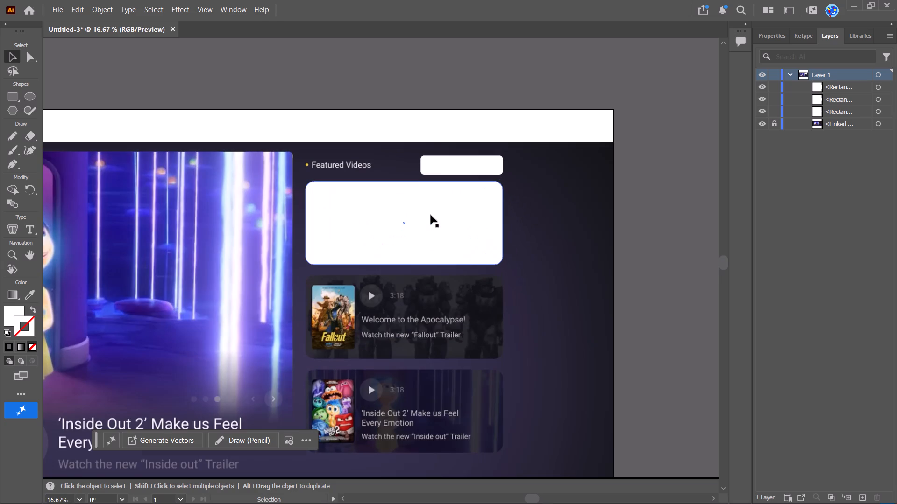
pyautogui.click(390, 217)
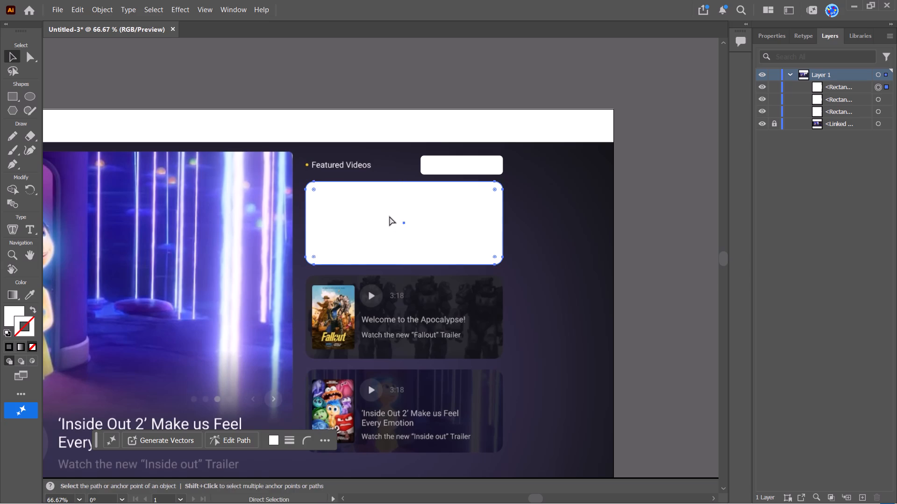
pyautogui.hotkey('ctrl', 'c')
pyautogui.hotkey('ctrl', 'v')
pyautogui.moveTo(365, 234); pyautogui.dragTo(408, 298)
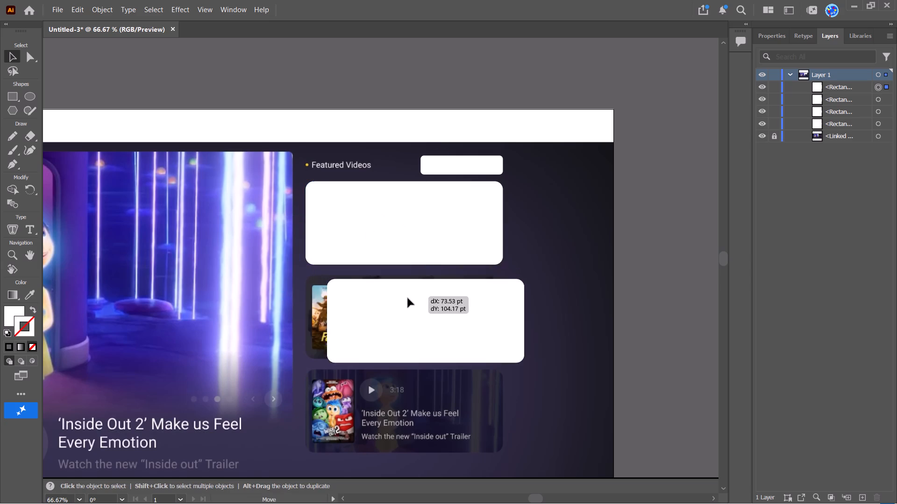
pyautogui.moveTo(408, 298); pyautogui.dragTo(390, 294)
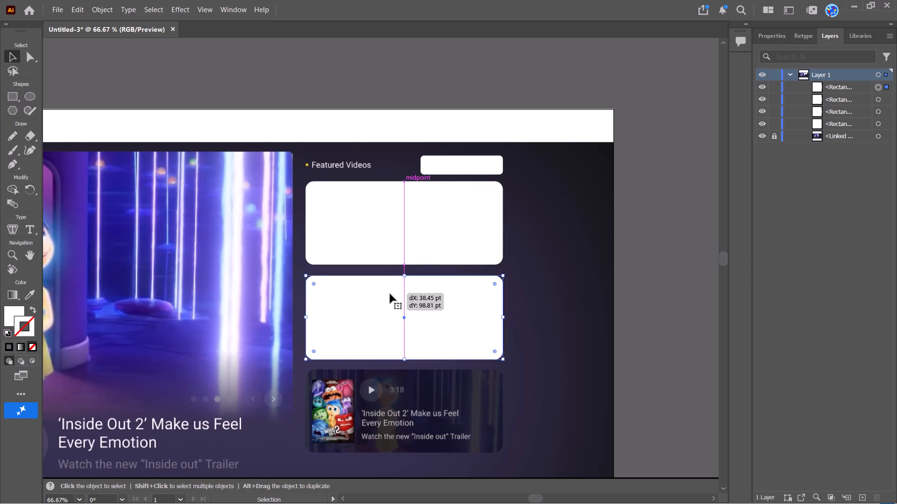
# Duplicate the card rectangle again over the third Featured Videos card, center-aligned and evenly spaced with gaps of about 18.55 pt.
pyautogui.keyDown('ctrl'); pyautogui.scroll(4, 344, 307); pyautogui.keyUp('ctrl')
pyautogui.scroll(-6, 455, 249)
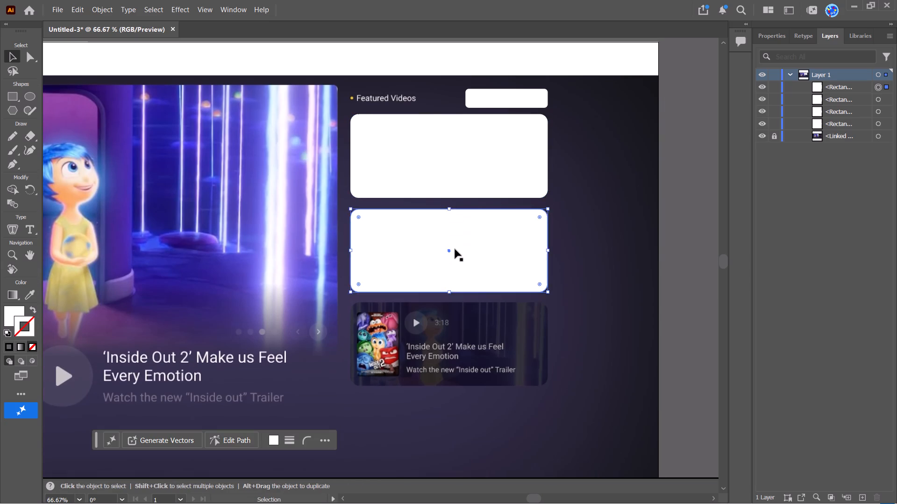
pyautogui.hotkey('ctrl', 'c')
pyautogui.hotkey('ctrl', 'v')
pyautogui.moveTo(392, 246); pyautogui.dragTo(473, 337)
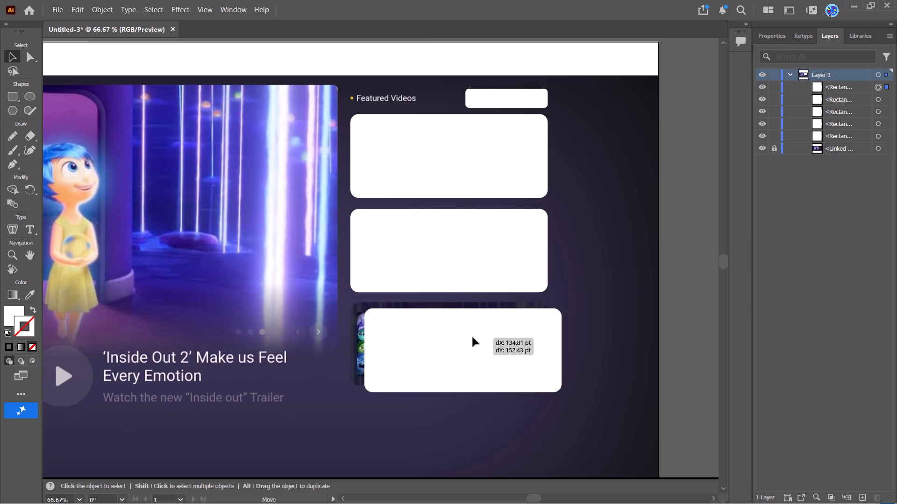
pyautogui.moveTo(473, 337); pyautogui.dragTo(462, 333)
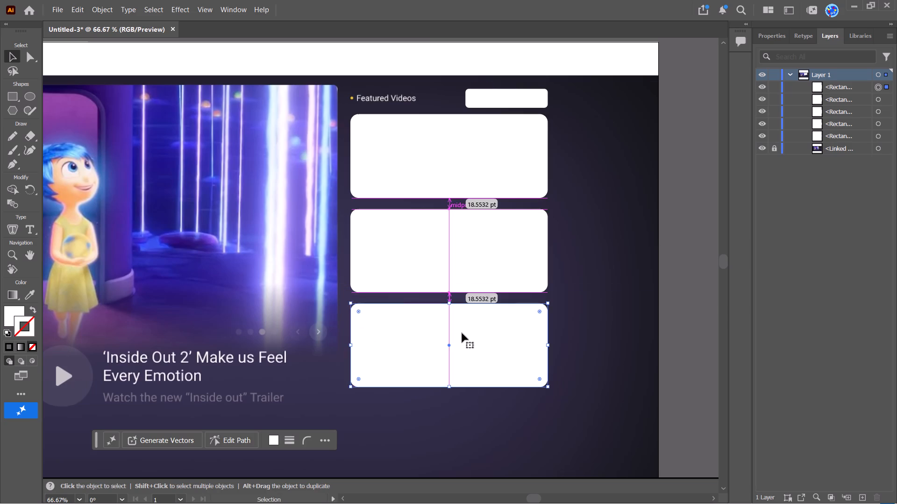
pyautogui.keyDown('alt'); pyautogui.scroll(-4, 477, 237); pyautogui.keyUp('alt')
pyautogui.click(614, 204)
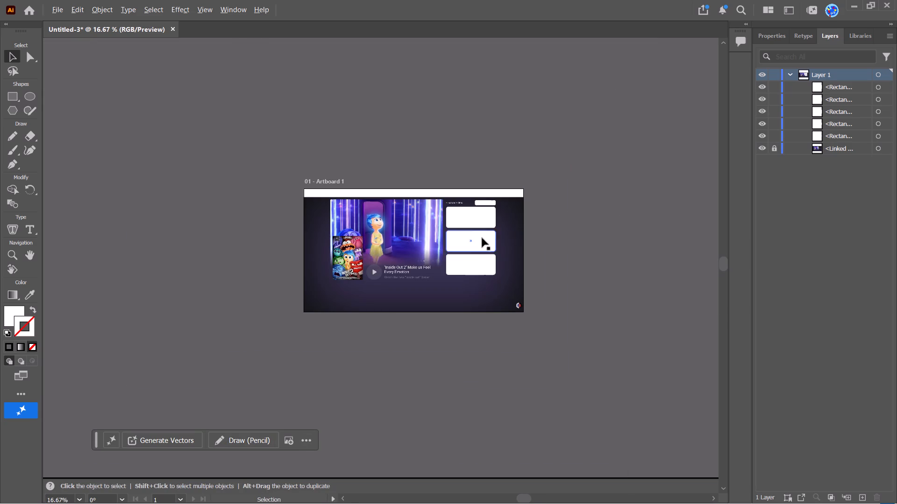
# Duplicate the third video card rectangle, place the copy at the hero image's upper-left corner and enlarge it over the image.
pyautogui.keyDown('alt'); pyautogui.scroll(3, 423, 261); pyautogui.keyUp('alt')
pyautogui.keyDown('alt'); pyautogui.scroll(-1, 435, 292); pyautogui.keyUp('alt')
pyautogui.keyDown('alt'); pyautogui.scroll(2, 325, 230); pyautogui.keyUp('alt')
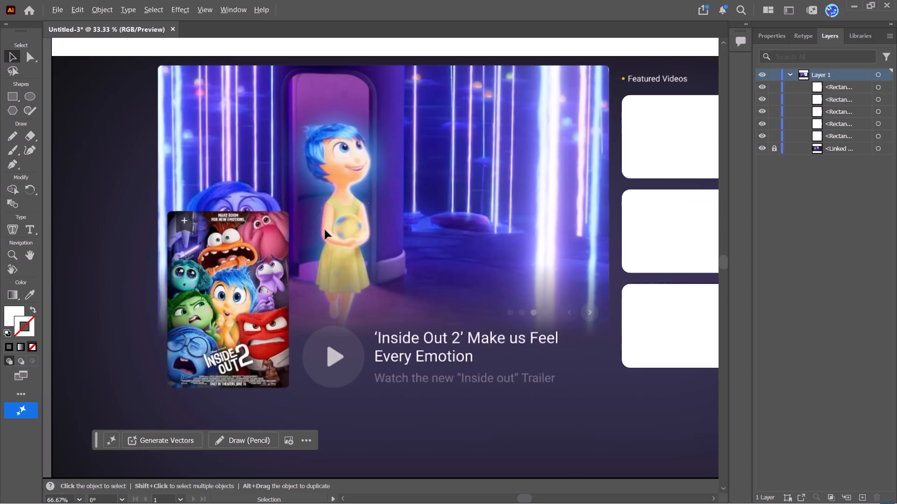
pyautogui.keyDown('alt'); pyautogui.scroll(-1, 256, 256); pyautogui.keyUp('alt')
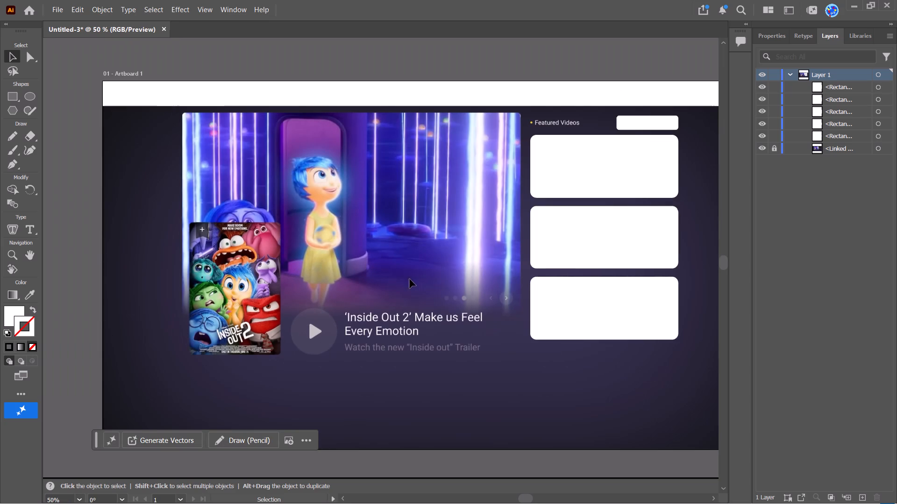
pyautogui.scroll(-1, 360, 280)
pyautogui.click(582, 295)
pyautogui.hotkey('ctrl', 'c')
pyautogui.hotkey('ctrl', 'v')
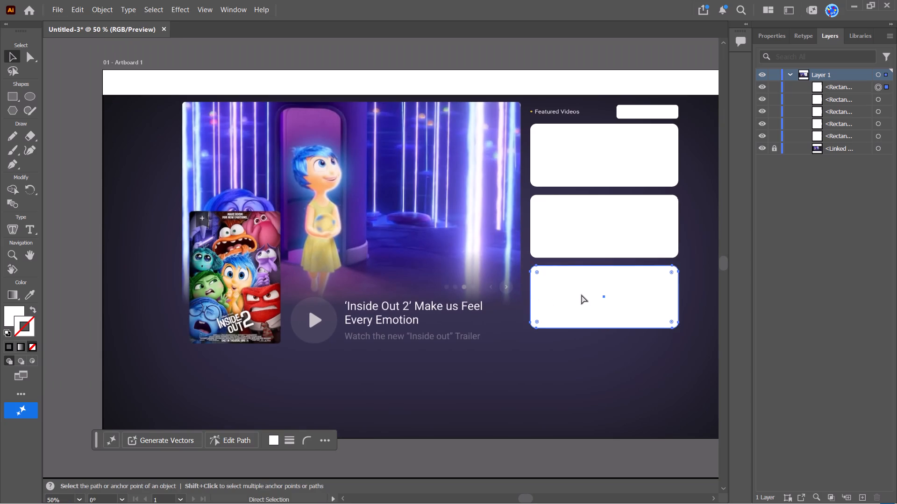
pyautogui.moveTo(410, 253); pyautogui.dragTo(285, 126)
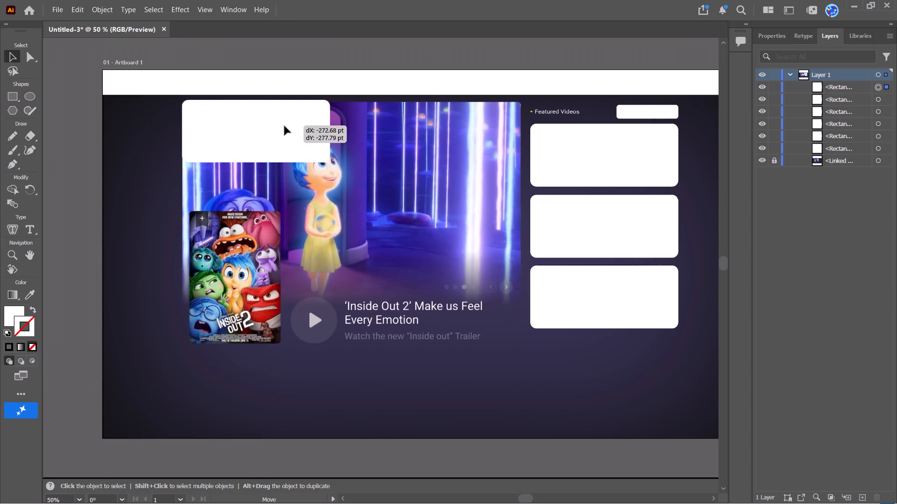
pyautogui.moveTo(285, 126); pyautogui.dragTo(283, 126)
pyautogui.moveTo(329, 162); pyautogui.dragTo(503, 318)
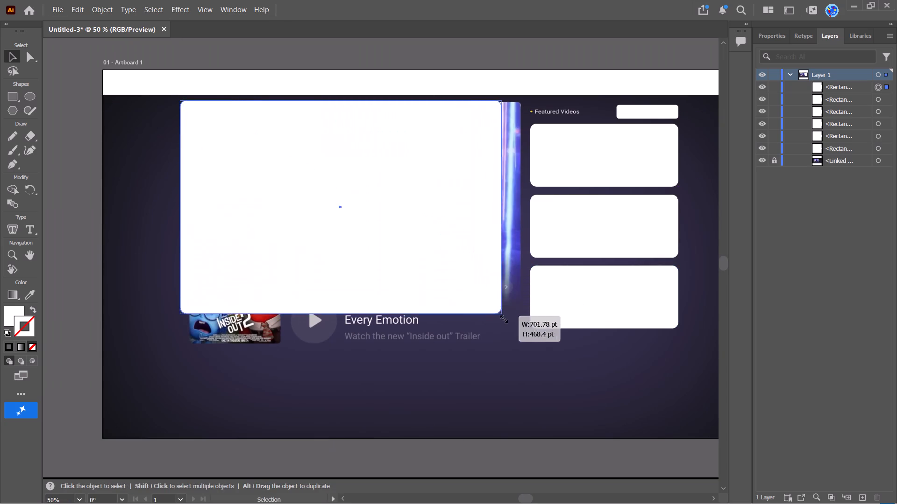
pyautogui.moveTo(503, 318); pyautogui.dragTo(524, 330)
# Adjust the hero rectangle's right, top and left edges to the image's edges, making it about 740 pt wide.
pyautogui.keyDown('alt'); pyautogui.scroll(6, 539, 221); pyautogui.keyUp('alt')
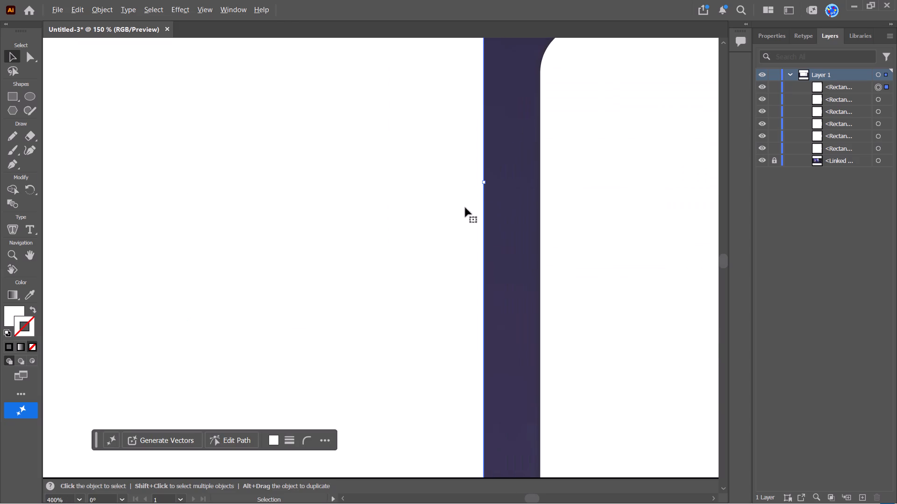
pyautogui.moveTo(485, 183); pyautogui.dragTo(462, 183)
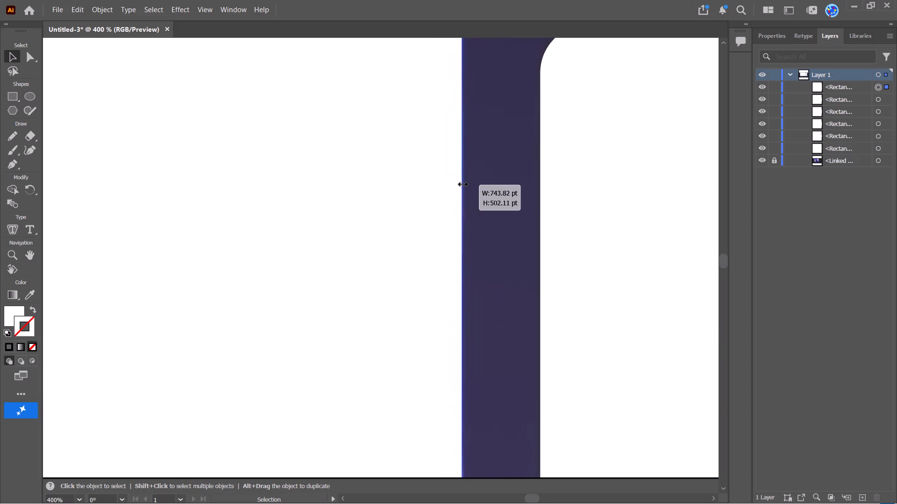
pyautogui.moveTo(462, 183); pyautogui.dragTo(464, 183)
pyautogui.keyDown('alt'); pyautogui.scroll(-7, 508, 287); pyautogui.keyUp('alt')
pyautogui.keyDown('alt'); pyautogui.scroll(5, 342, 191); pyautogui.keyUp('alt')
pyautogui.moveTo(634, 262); pyautogui.dragTo(634, 281)
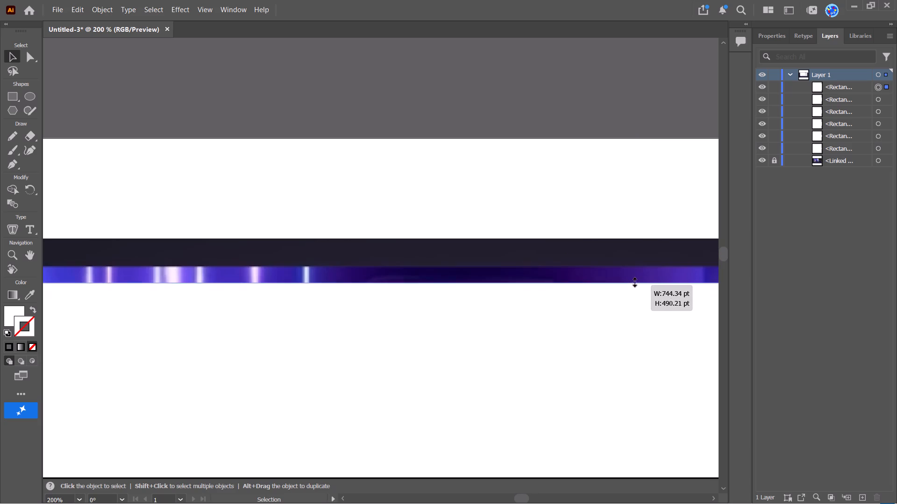
pyautogui.moveTo(634, 281); pyautogui.dragTo(634, 267)
pyautogui.keyDown('alt'); pyautogui.scroll(-4, 640, 152); pyautogui.keyUp('alt')
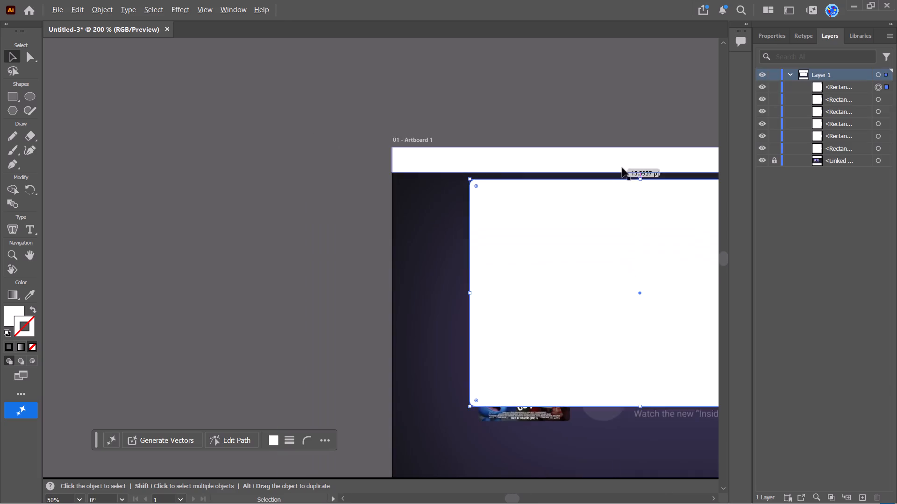
pyautogui.keyDown('alt'); pyautogui.scroll(3, 463, 311); pyautogui.keyUp('alt')
pyautogui.moveTo(481, 260); pyautogui.dragTo(493, 263)
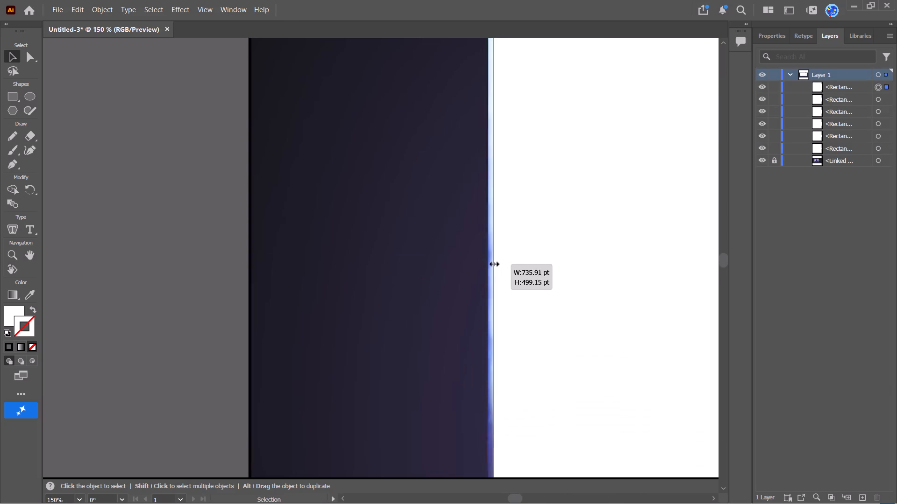
pyautogui.moveTo(493, 263); pyautogui.dragTo(487, 264)
# Move the hero rectangle's bottom edge level with the third video card's bottom, making it about 497.6 pt high.
pyautogui.keyDown('alt'); pyautogui.scroll(-5, 381, 152); pyautogui.keyUp('alt')
pyautogui.keyDown('alt'); pyautogui.scroll(4, 463, 223); pyautogui.keyUp('alt')
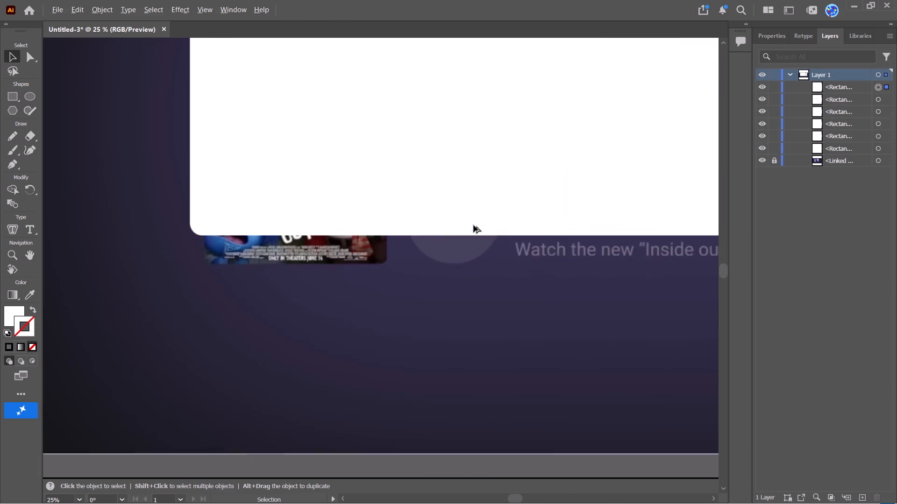
pyautogui.keyDown('alt'); pyautogui.scroll(1, 474, 225); pyautogui.keyUp('alt')
pyautogui.moveTo(553, 239); pyautogui.dragTo(543, 147)
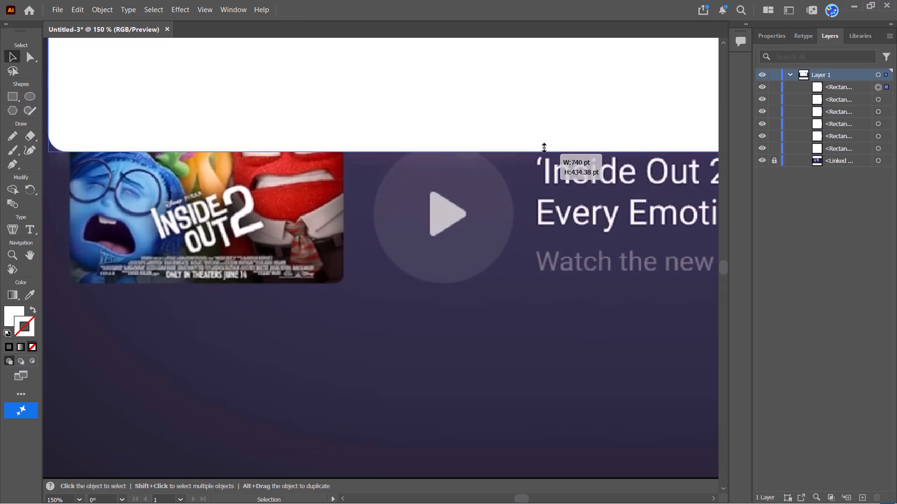
pyautogui.moveTo(543, 147); pyautogui.dragTo(531, 195)
pyautogui.keyDown('alt'); pyautogui.scroll(-6, 412, 245); pyautogui.keyUp('alt')
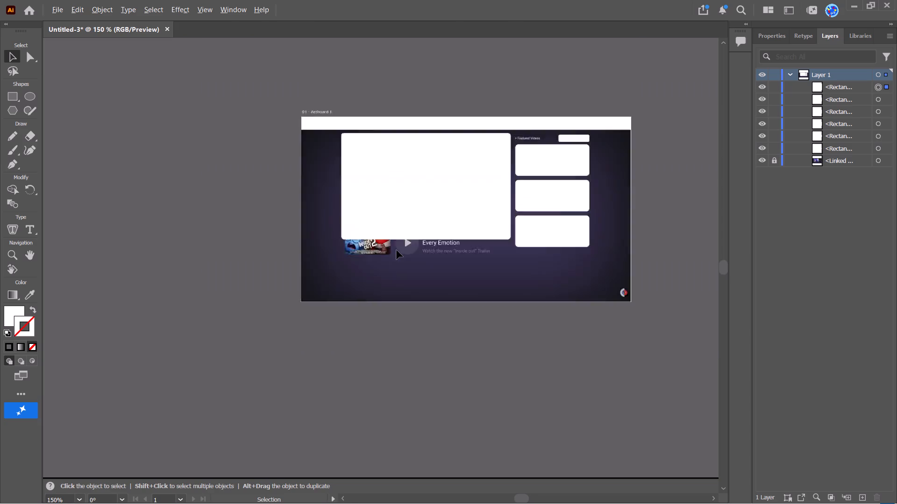
pyautogui.keyDown('alt'); pyautogui.scroll(5, 429, 245); pyautogui.keyUp('alt')
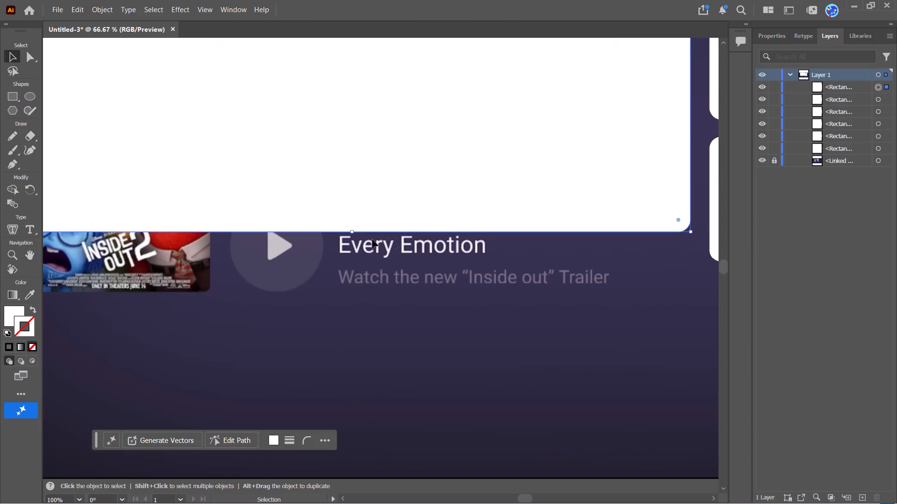
pyautogui.moveTo(352, 232); pyautogui.dragTo(355, 261)
pyautogui.keyDown('alt'); pyautogui.scroll(-4, 399, 301); pyautogui.keyUp('alt')
# Set the hero rectangle's opacity to 55% so the screenshot beneath can be traced.
pyautogui.click(771, 31)
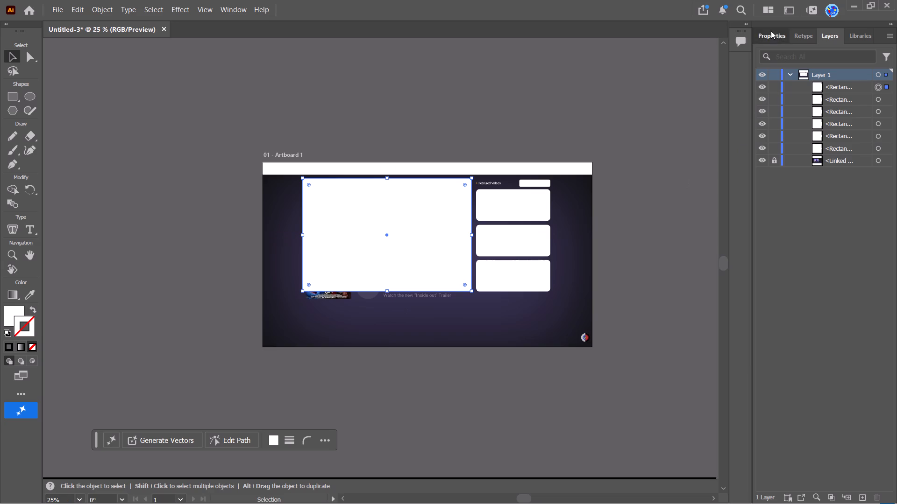
pyautogui.click(836, 195)
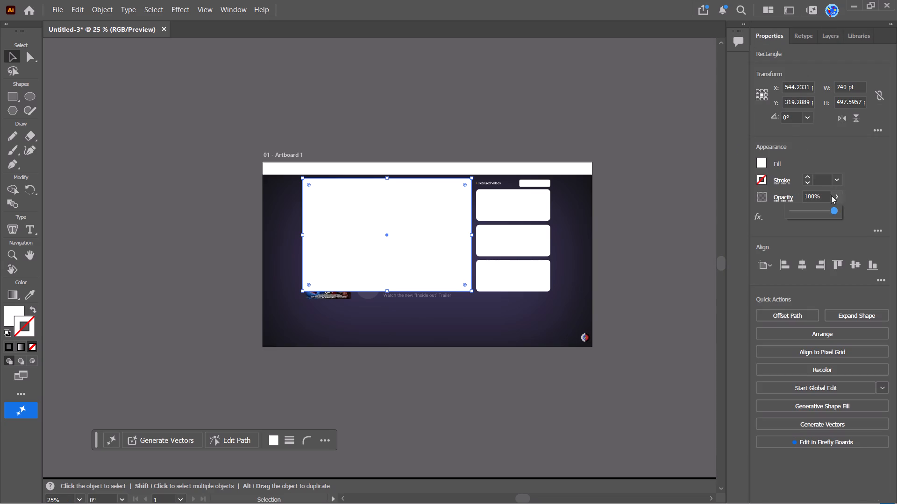
pyautogui.moveTo(829, 210); pyautogui.dragTo(815, 209)
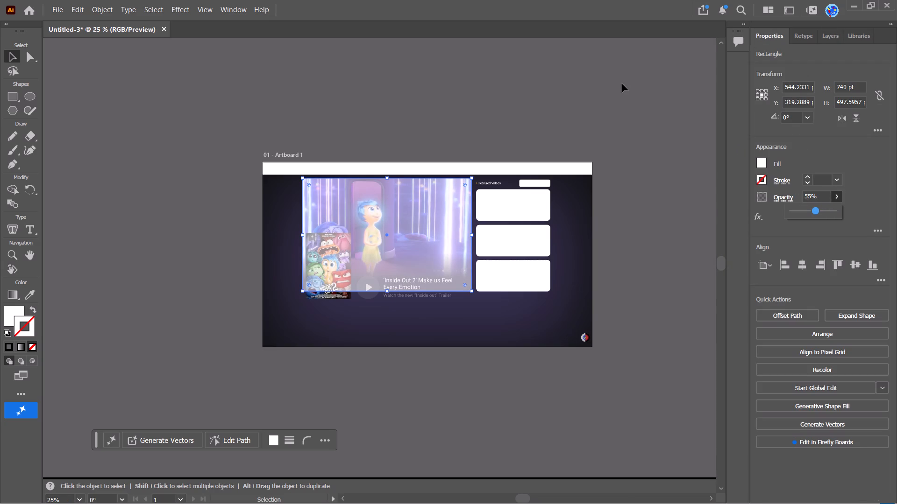
pyautogui.click(621, 83)
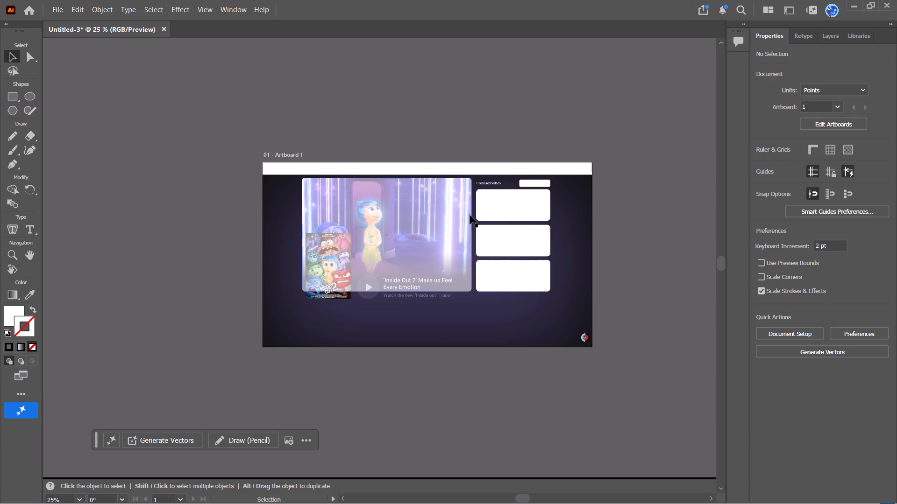
# Reduce the hero rectangle's corner radius to match the rounded corners of the screenshot's hero image.
pyautogui.keyDown('alt'); pyautogui.scroll(4, 347, 290); pyautogui.keyUp('alt')
pyautogui.keyDown('alt'); pyautogui.scroll(-2, 249, 303); pyautogui.keyUp('alt')
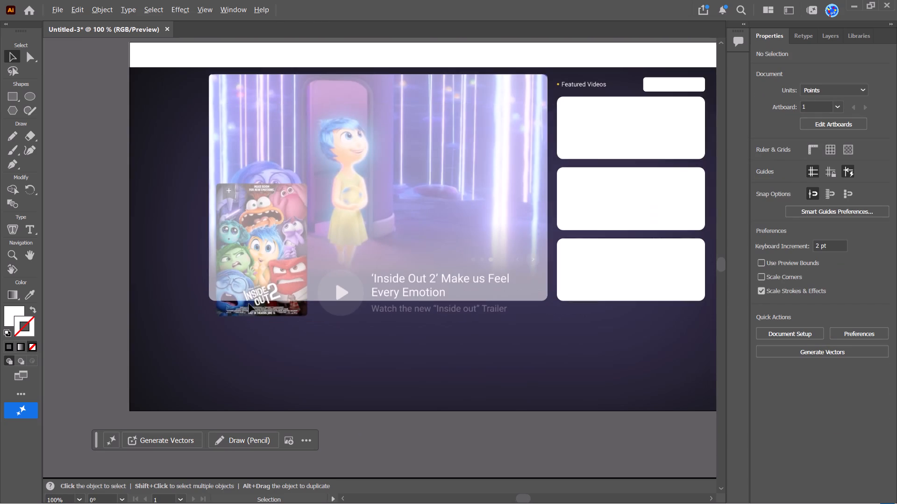
pyautogui.keyDown('alt'); pyautogui.scroll(4, 195, 85); pyautogui.keyUp('alt')
pyautogui.keyDown('alt'); pyautogui.scroll(2, 262, 54); pyautogui.keyUp('alt')
pyautogui.click(265, 68)
pyautogui.moveTo(280, 88); pyautogui.dragTo(264, 71)
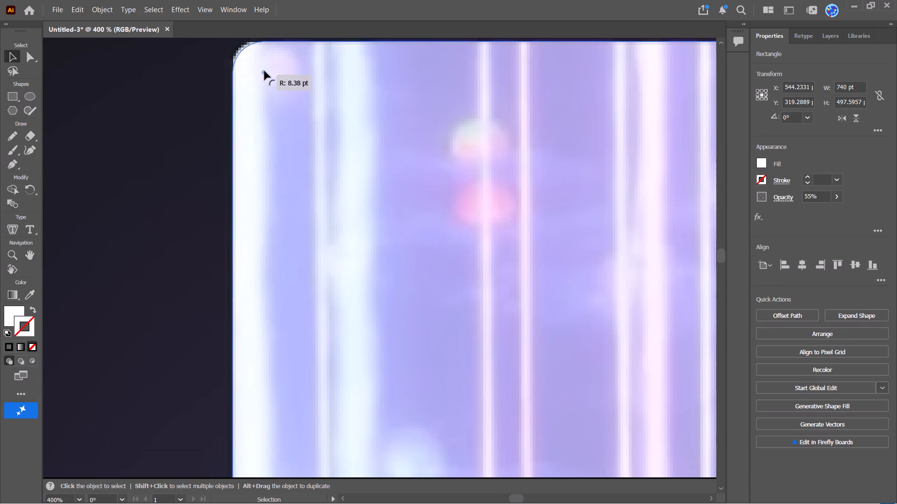
pyautogui.moveTo(264, 71); pyautogui.dragTo(254, 65)
pyautogui.keyDown('alt'); pyautogui.scroll(-8, 224, 91); pyautogui.keyUp('alt')
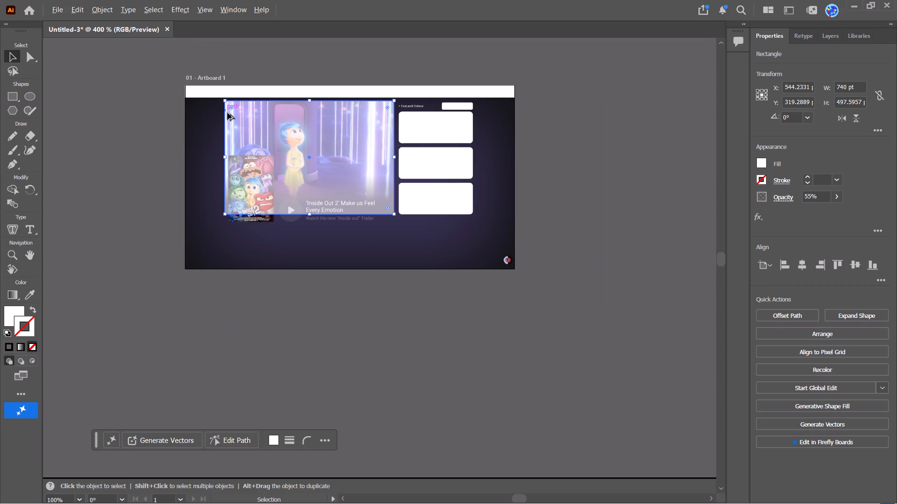
# Duplicate the second video card rectangle and place the copy over the Inside Out 2 poster, aligned with its left edge.
pyautogui.click(555, 160)
pyautogui.keyDown('alt'); pyautogui.scroll(3, 417, 166); pyautogui.keyUp('alt')
pyautogui.click(425, 166)
pyautogui.keyDown('alt'); pyautogui.scroll(-3, 549, 176); pyautogui.keyUp('alt')
pyautogui.keyDown('alt'); pyautogui.scroll(1, 508, 168); pyautogui.keyUp('alt')
pyautogui.hotkey('ctrl', 'c')
pyautogui.hotkey('ctrl', 'v')
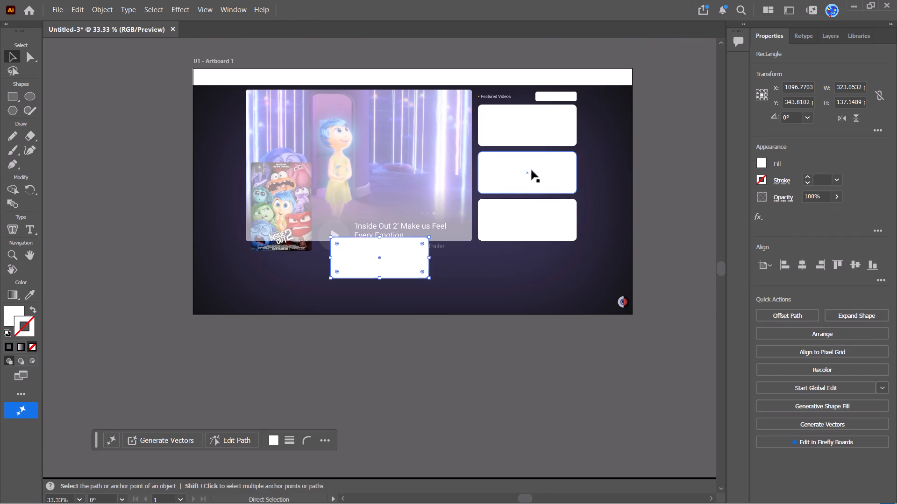
pyautogui.moveTo(398, 259); pyautogui.dragTo(318, 191)
# Fit the copied rectangle's top and right edges to the Inside Out 2 poster, making it about 200.5 pt wide.
pyautogui.keyDown('alt'); pyautogui.scroll(6, 251, 182); pyautogui.keyUp('alt')
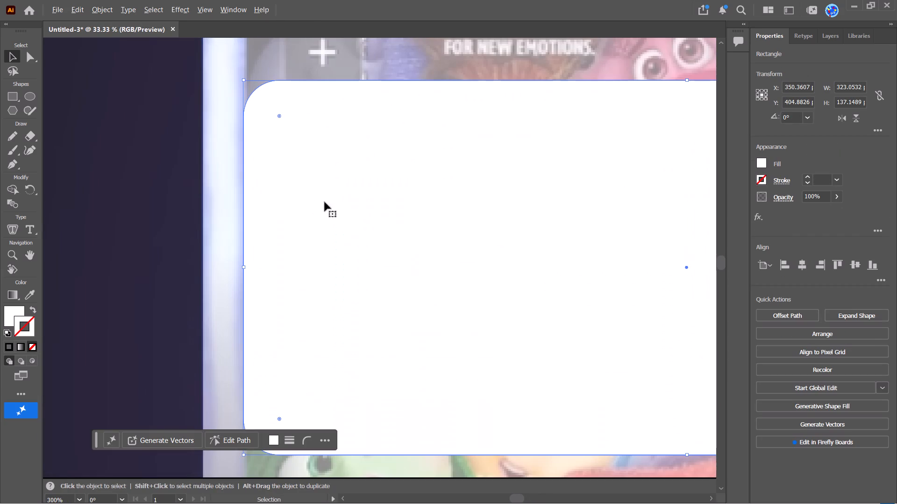
pyautogui.keyDown('alt'); pyautogui.scroll(-2, 334, 242); pyautogui.keyUp('alt')
pyautogui.moveTo(511, 159); pyautogui.dragTo(510, 156)
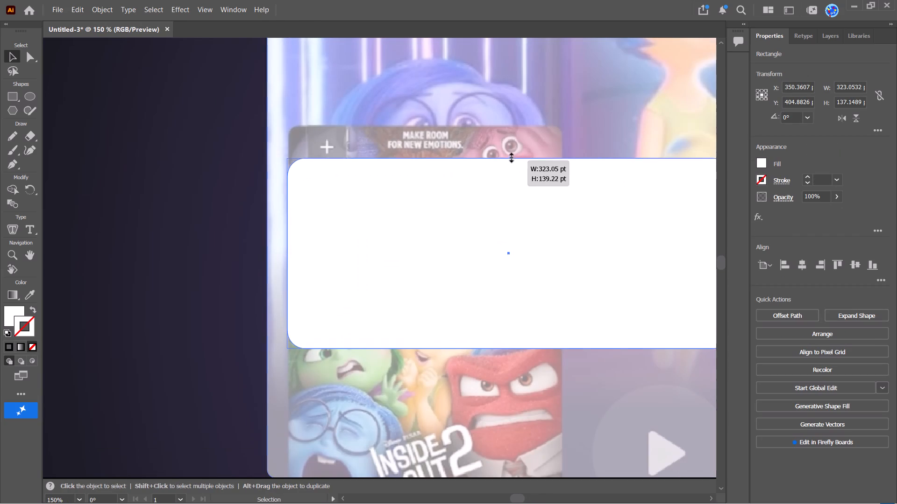
pyautogui.moveTo(510, 156); pyautogui.dragTo(511, 124)
pyautogui.keyDown('alt'); pyautogui.scroll(-2, 444, 151); pyautogui.keyUp('alt')
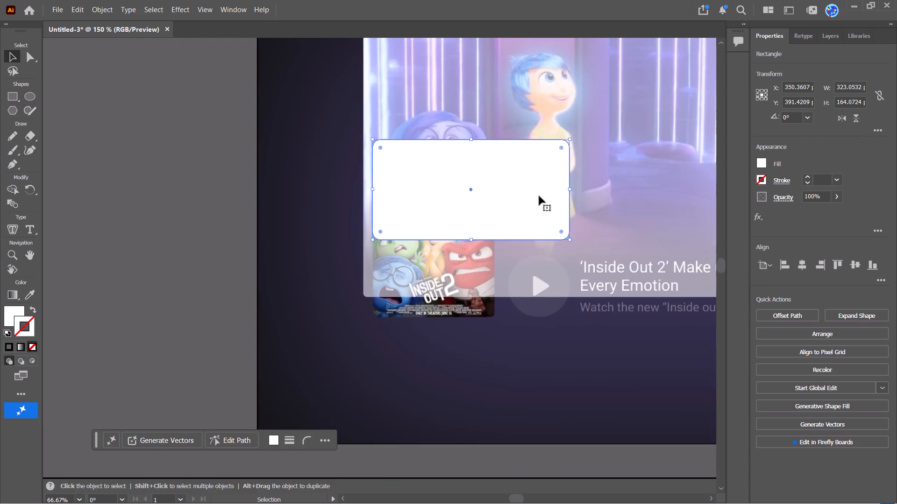
pyautogui.keyDown('alt'); pyautogui.scroll(1, 571, 193); pyautogui.keyUp('alt')
pyautogui.moveTo(571, 185); pyautogui.dragTo(452, 193)
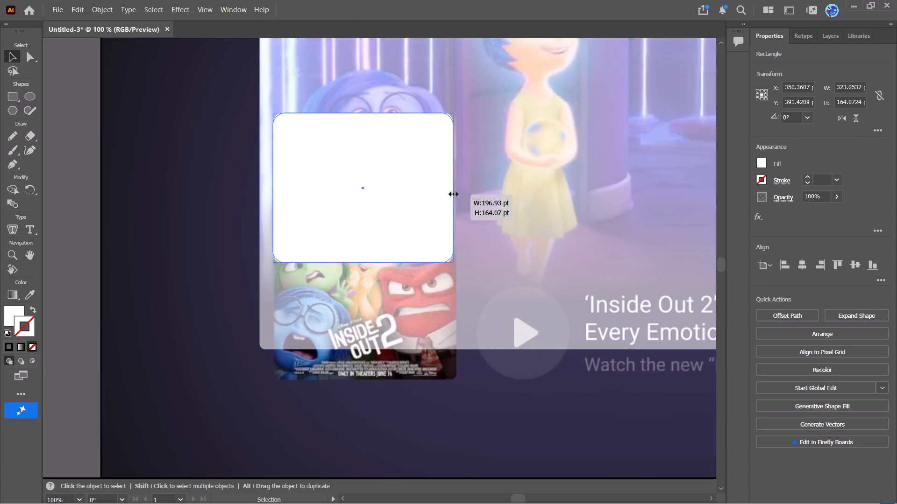
pyautogui.moveTo(452, 193); pyautogui.dragTo(456, 191)
pyautogui.keyDown('alt'); pyautogui.scroll(5, 463, 187); pyautogui.keyUp('alt')
pyautogui.moveTo(417, 196); pyautogui.dragTo(423, 196)
# Extend the poster rectangle's bottom edge to the bottom of the Inside Out 2 poster, making it about 292 pt high.
pyautogui.keyDown('alt'); pyautogui.scroll(-6, 489, 153); pyautogui.keyUp('alt')
pyautogui.keyDown('alt'); pyautogui.scroll(5, 418, 230); pyautogui.keyUp('alt')
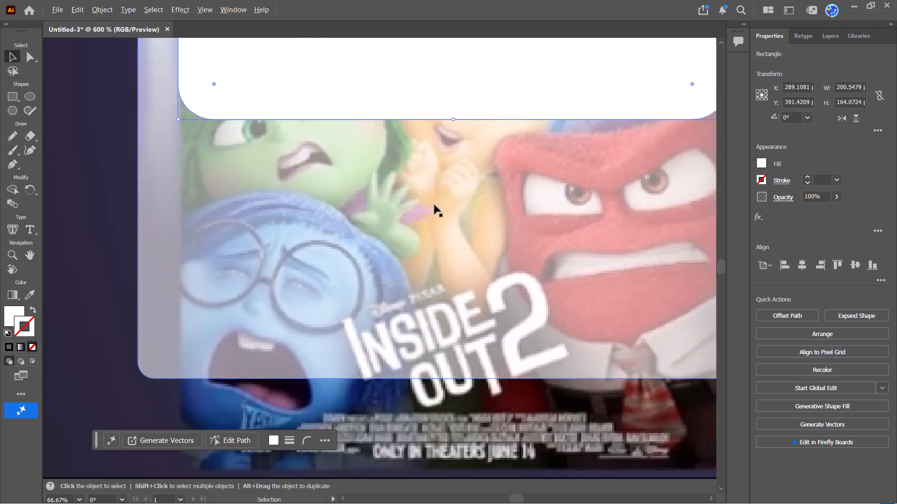
pyautogui.keyDown('alt'); pyautogui.scroll(-3, 444, 138); pyautogui.keyUp('alt')
pyautogui.moveTo(451, 118); pyautogui.dragTo(446, 274)
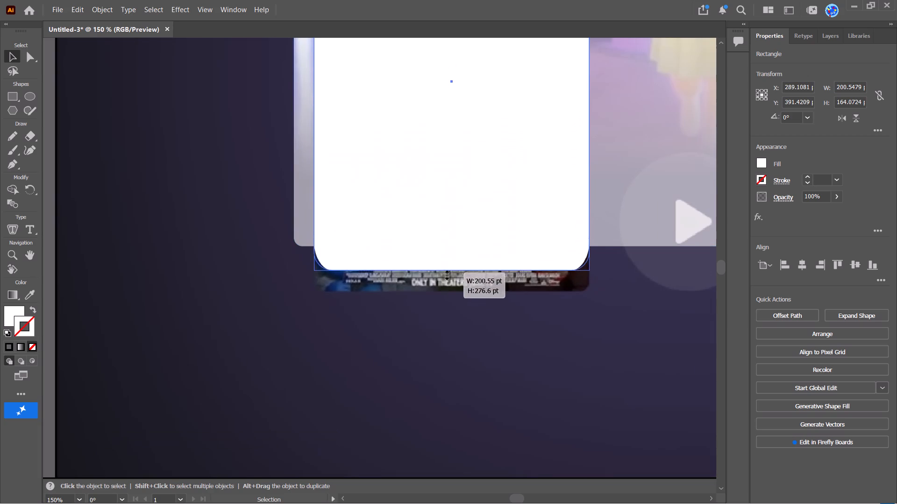
pyautogui.moveTo(446, 274); pyautogui.dragTo(446, 286)
pyautogui.keyDown('alt'); pyautogui.scroll(3, 445, 311); pyautogui.keyUp('alt')
pyautogui.keyDown('alt'); pyautogui.scroll(2, 473, 277); pyautogui.keyUp('alt')
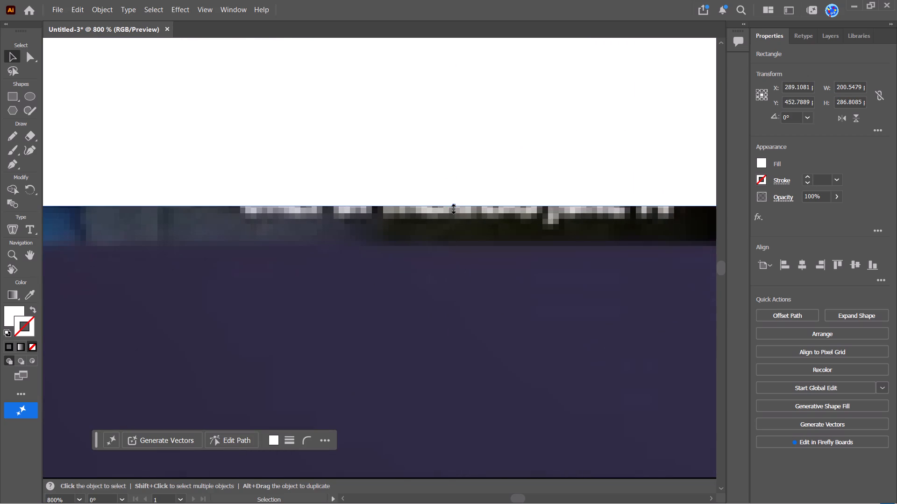
pyautogui.moveTo(452, 208); pyautogui.dragTo(459, 245)
pyautogui.keyDown('alt'); pyautogui.scroll(-4, 466, 310); pyautogui.keyUp('alt')
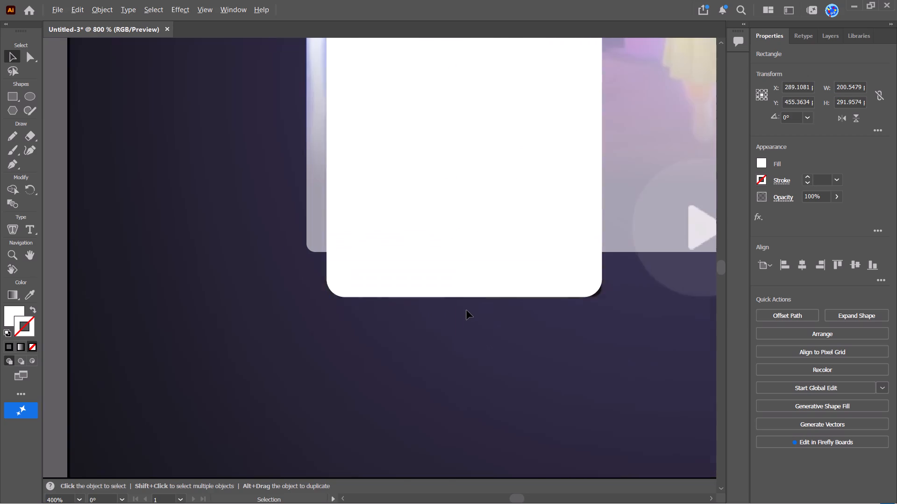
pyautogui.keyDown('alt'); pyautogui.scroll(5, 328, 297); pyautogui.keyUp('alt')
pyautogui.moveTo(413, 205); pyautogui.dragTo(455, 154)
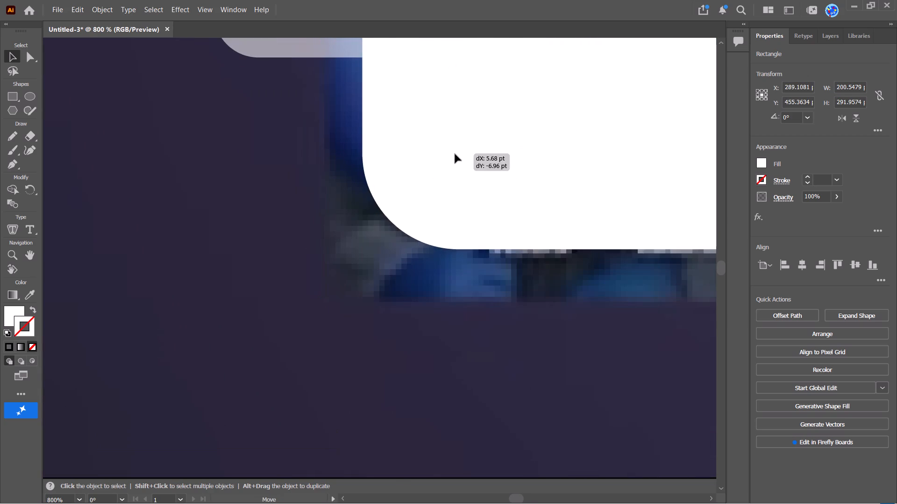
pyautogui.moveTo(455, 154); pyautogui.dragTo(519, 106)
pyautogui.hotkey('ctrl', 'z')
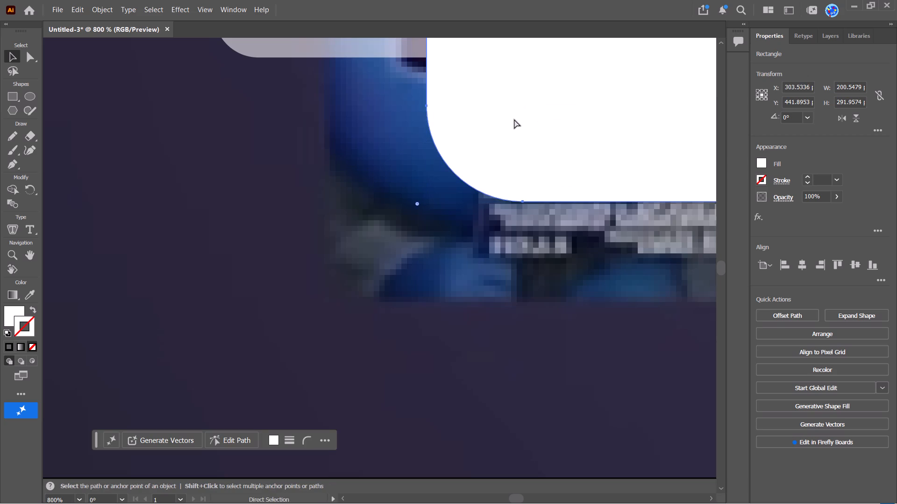
# Reduce the poster rectangle's corner radius to match the poster's rounded corners, and deselect it.
pyautogui.moveTo(418, 205); pyautogui.dragTo(523, 123)
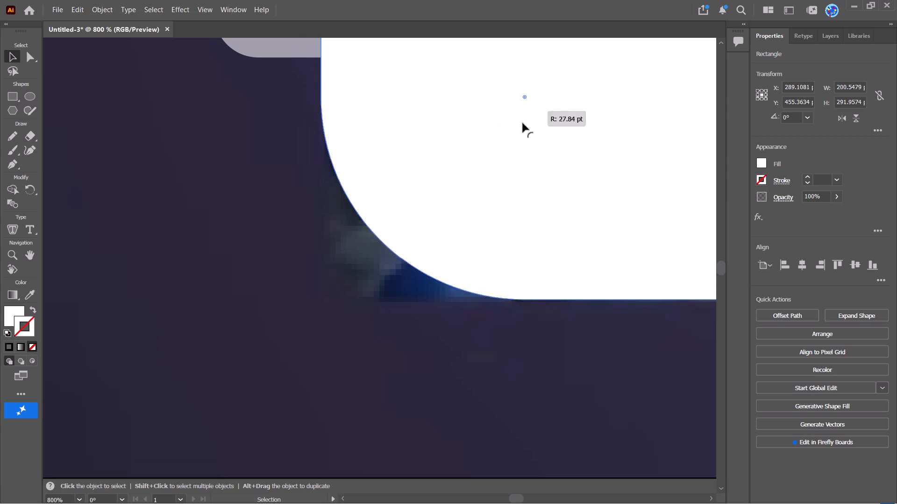
pyautogui.moveTo(523, 123); pyautogui.dragTo(397, 256)
pyautogui.keyDown('alt'); pyautogui.scroll(-6, 331, 357); pyautogui.keyUp('alt')
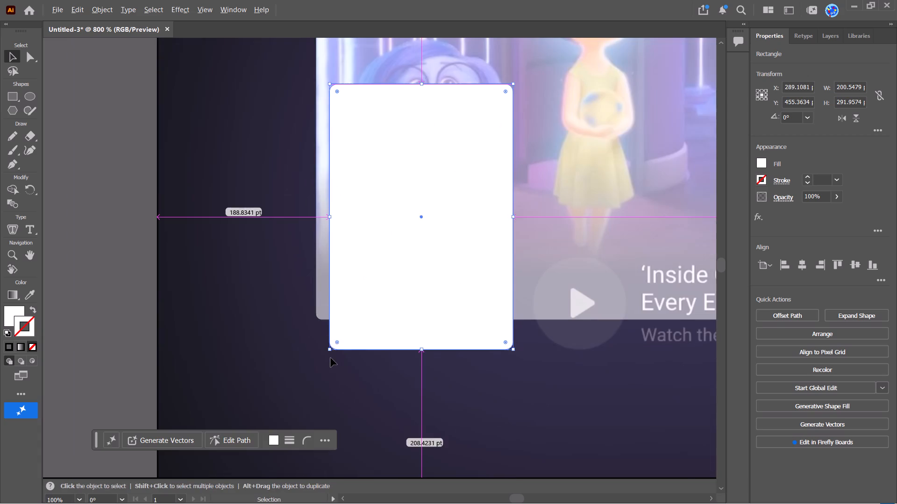
pyautogui.keyDown('alt'); pyautogui.scroll(-4, 331, 358); pyautogui.keyUp('alt')
pyautogui.click(189, 256)
# Start a point text object with the Type tool over the “‘Inside Out 2’ Make us Feel Every Emotion” headline.
pyautogui.keyDown('alt'); pyautogui.scroll(2, 454, 371); pyautogui.keyUp('alt')
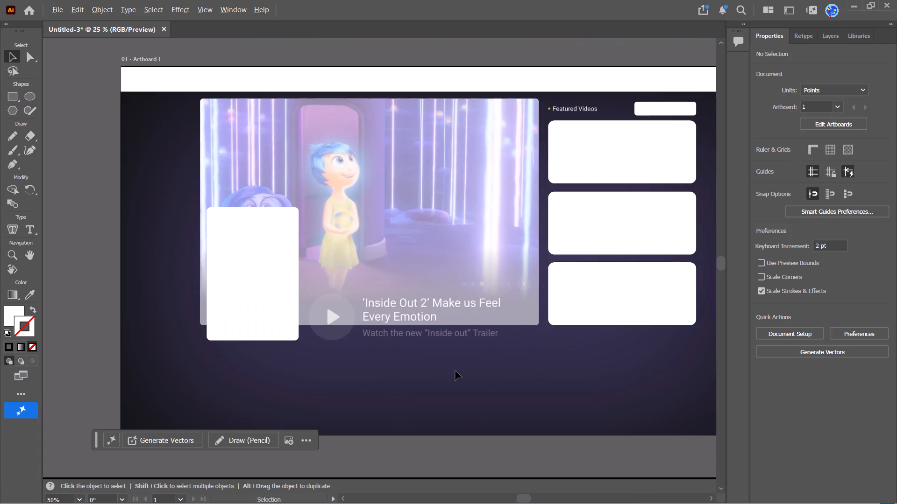
pyautogui.keyDown('alt'); pyautogui.scroll(1, 396, 322); pyautogui.keyUp('alt')
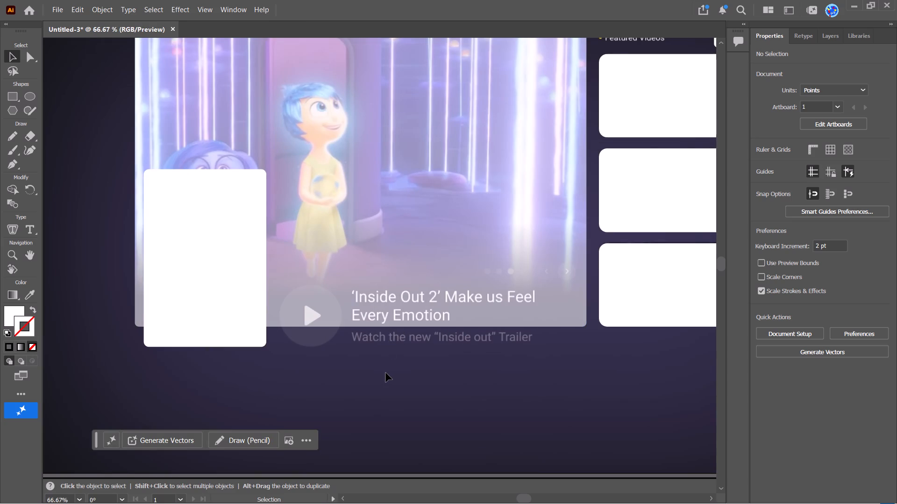
pyautogui.click(26, 228)
pyautogui.click(363, 298)
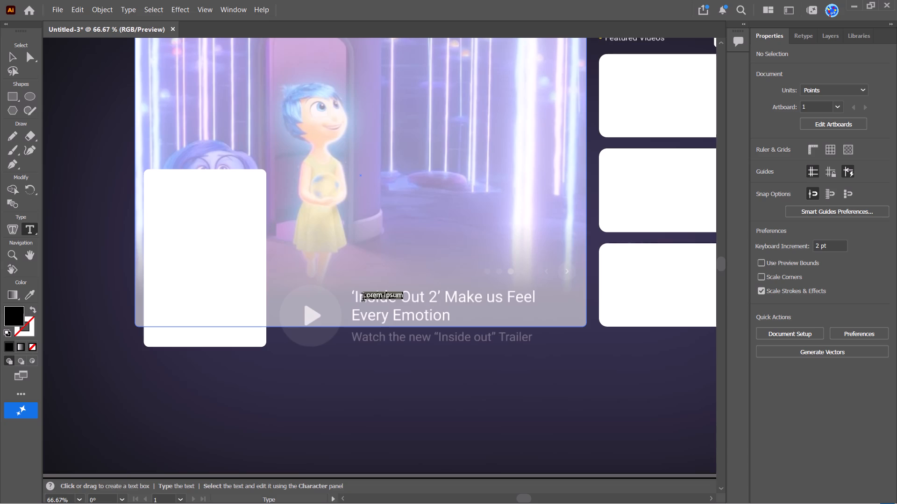
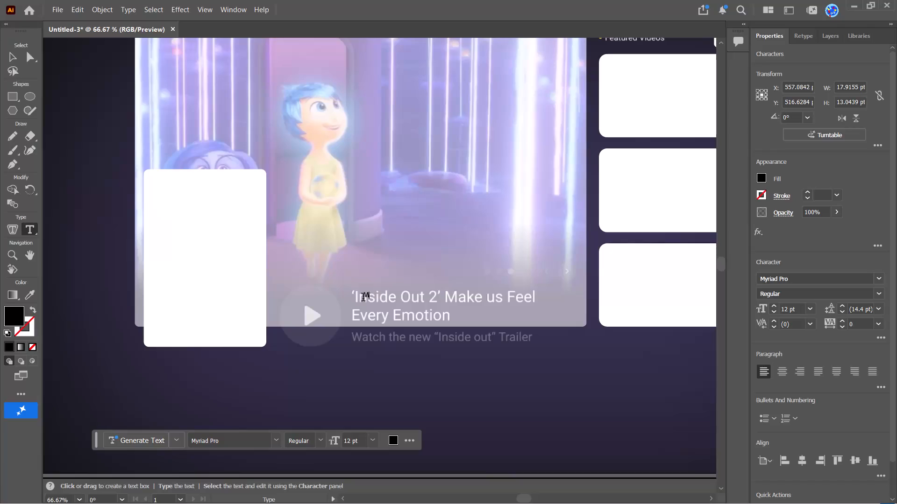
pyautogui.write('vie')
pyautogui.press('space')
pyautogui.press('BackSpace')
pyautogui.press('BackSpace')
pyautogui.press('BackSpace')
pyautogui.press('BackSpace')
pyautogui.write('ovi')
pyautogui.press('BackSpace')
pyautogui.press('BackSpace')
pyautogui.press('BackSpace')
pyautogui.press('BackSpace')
# Enter “Name of the movie” as the placeholder headline text and finish editing it.
pyautogui.write('ame of the movie')
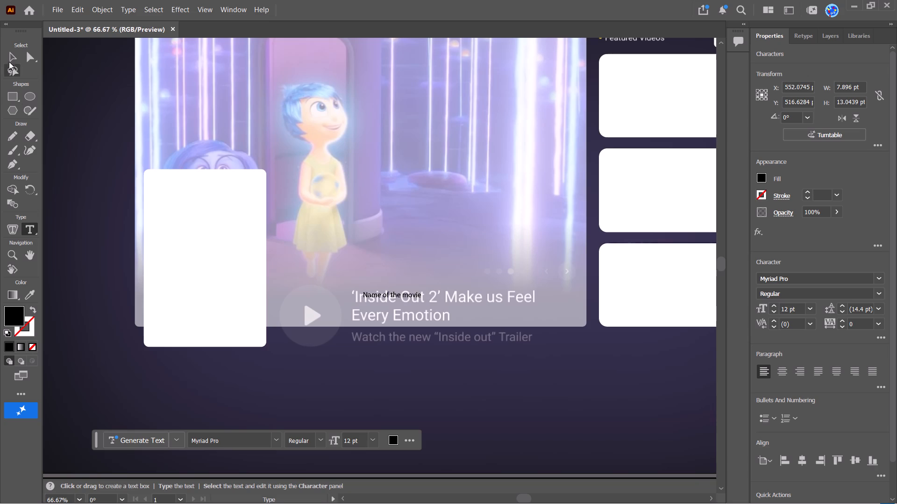
pyautogui.click(11, 54)
# Scale the “Name of the movie” text to about 301 pt wide and position it over the headline's first line.
pyautogui.keyDown('shift'); pyautogui.moveTo(421, 299); pyautogui.dragTo(529, 334); pyautogui.keyUp('shift')
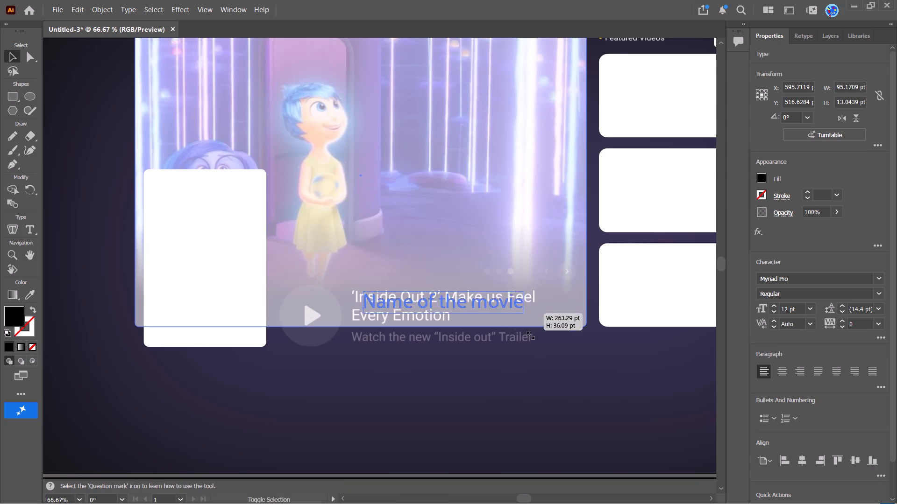
pyautogui.keyDown('shift'); pyautogui.moveTo(529, 334); pyautogui.dragTo(573, 349); pyautogui.keyUp('shift')
pyautogui.moveTo(516, 309); pyautogui.dragTo(507, 305)
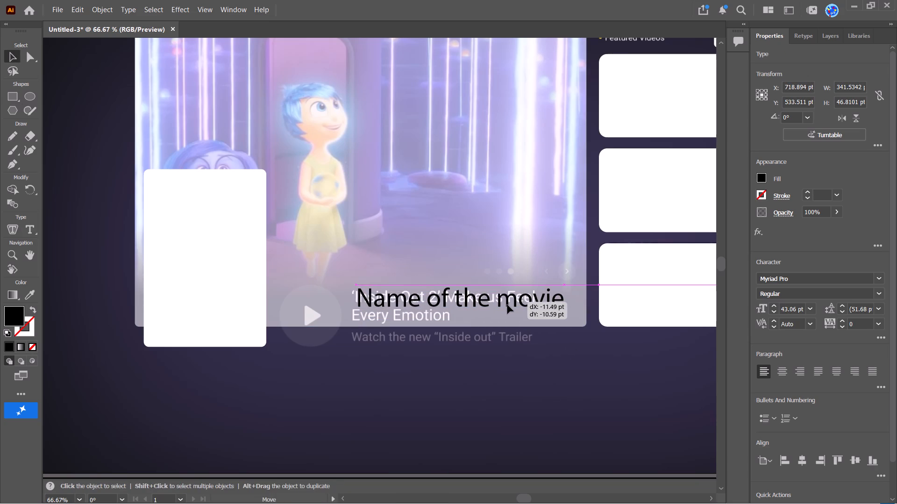
pyautogui.moveTo(507, 305); pyautogui.dragTo(507, 305)
pyautogui.keyDown('shift'); pyautogui.click(562, 315); pyautogui.keyUp('shift')
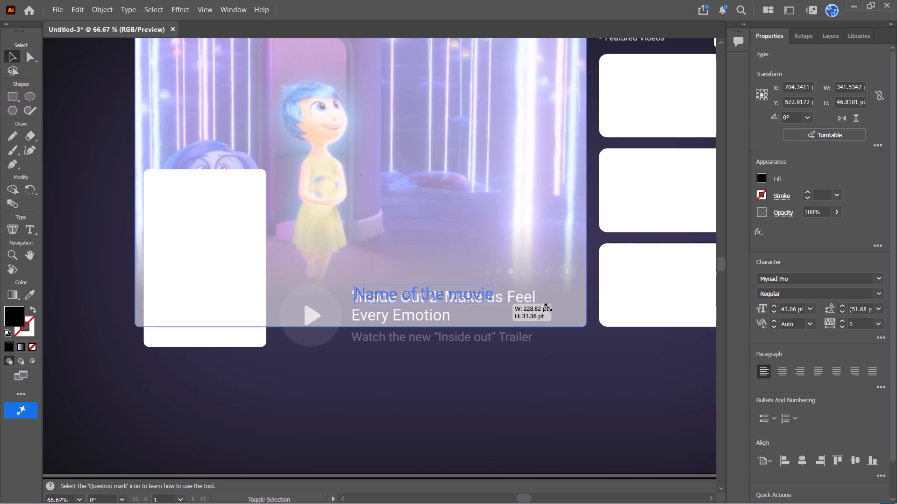
pyautogui.click(413, 296)
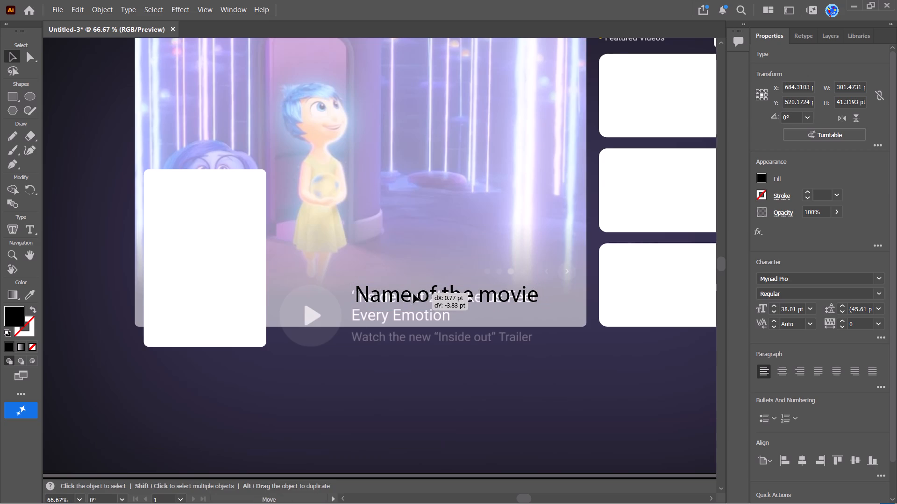
# Switch to Chrome, search the web for “imdb font” in a new tab, and open the IMDb “Font” result.
pyautogui.click(475, 482)
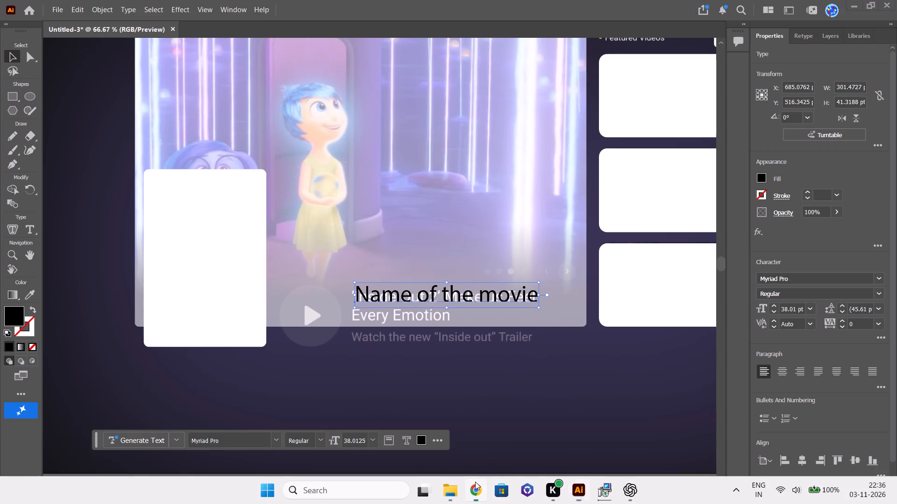
pyautogui.click(172, 10)
pyautogui.write('imdb font')
pyautogui.press('Return')
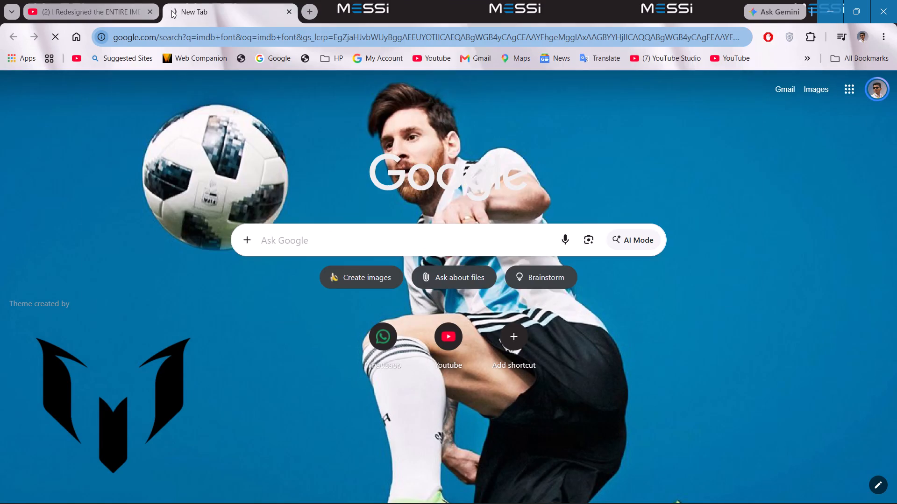
pyautogui.click(144, 441)
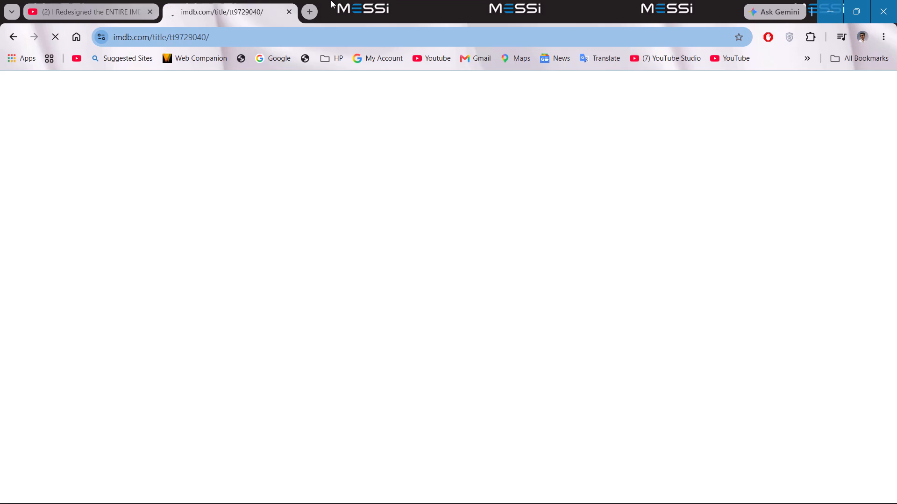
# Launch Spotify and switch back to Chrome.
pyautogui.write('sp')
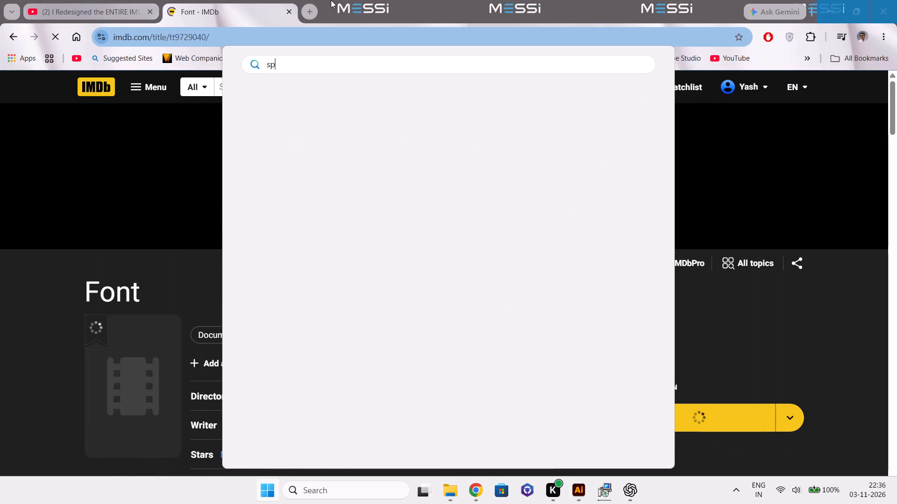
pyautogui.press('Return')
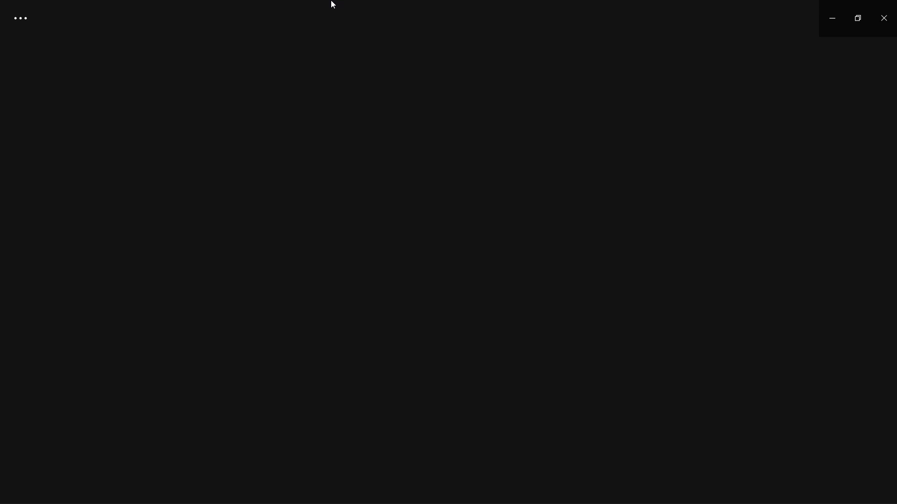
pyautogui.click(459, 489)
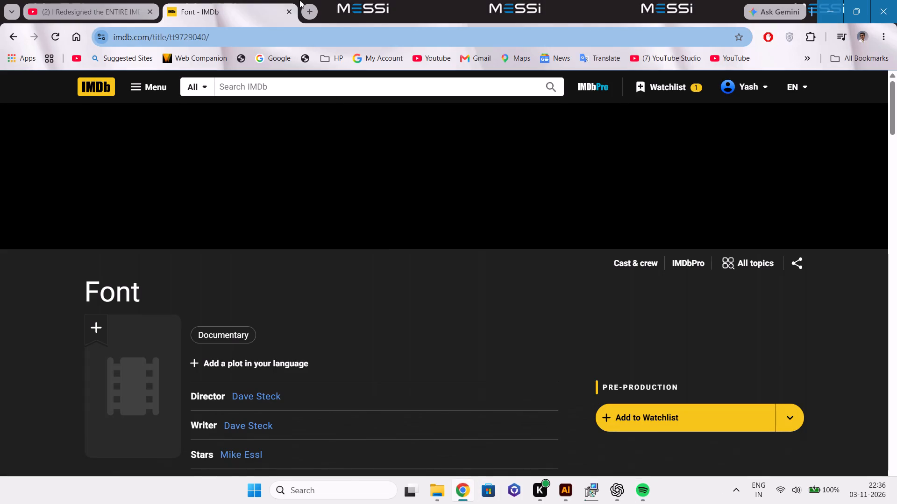
# Open YouTube in a new browser tab and start the recommended GTA 5 car parkour race video.
pyautogui.click(149, 0)
pyautogui.click(314, 7)
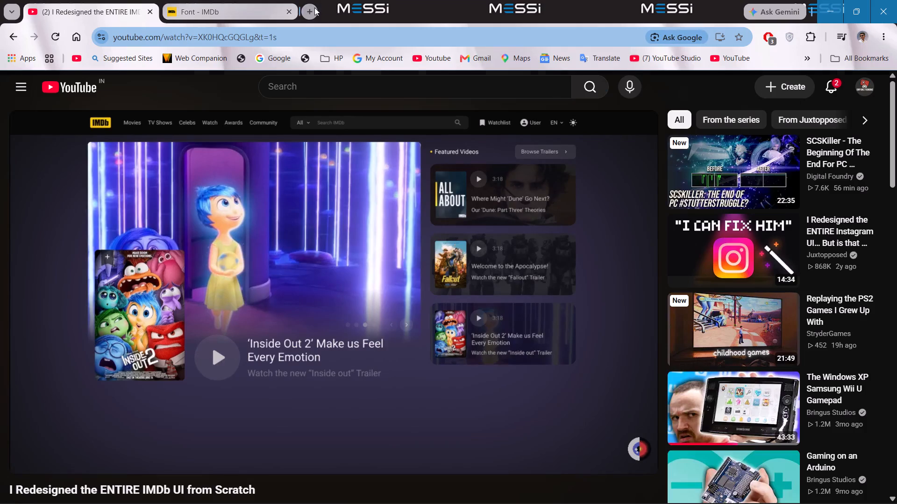
pyautogui.click(412, 60)
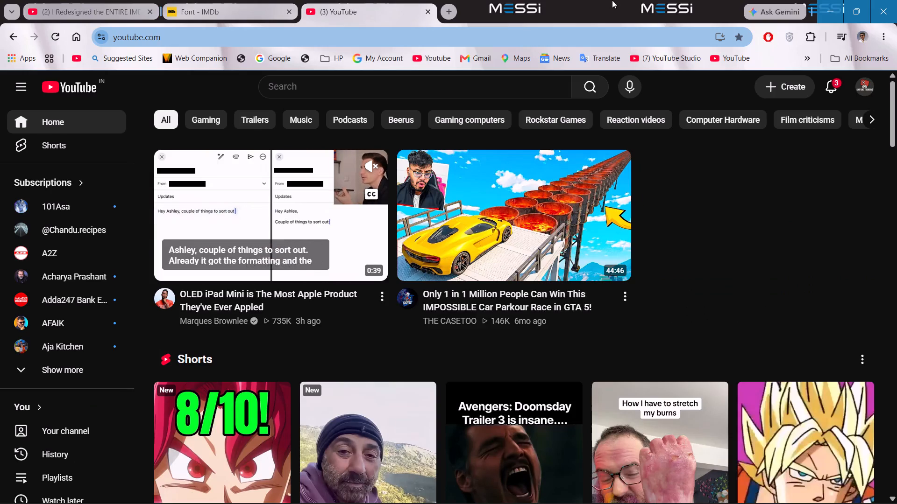
pyautogui.scroll(-3, 797, 233)
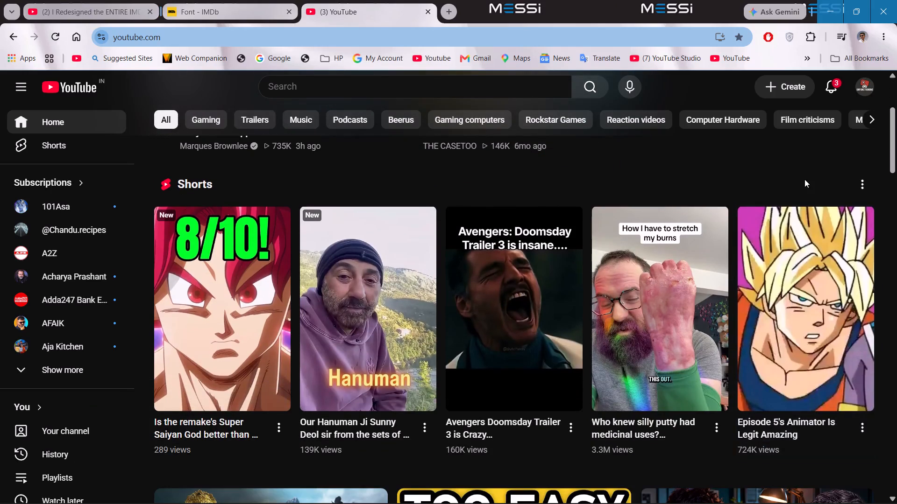
pyautogui.scroll(11, 804, 179)
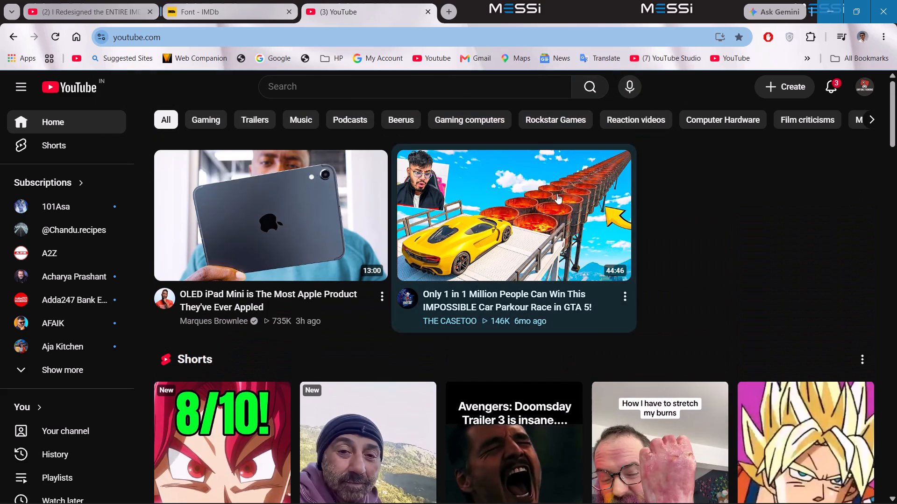
pyautogui.scroll(-2, 594, 229)
pyautogui.scroll(6, 797, 176)
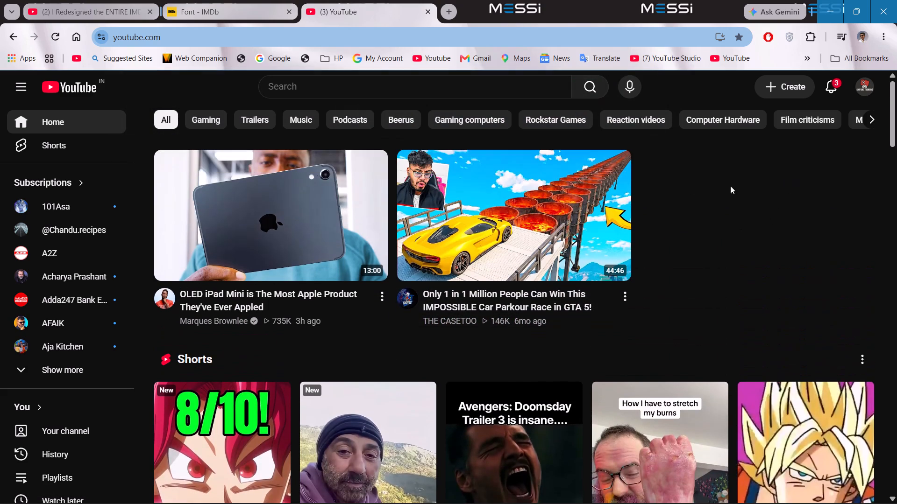
pyautogui.click(572, 186)
# Look through the IMDb “Font” title page for typeface information and return to the “imdb font” search results.
pyautogui.click(240, 0)
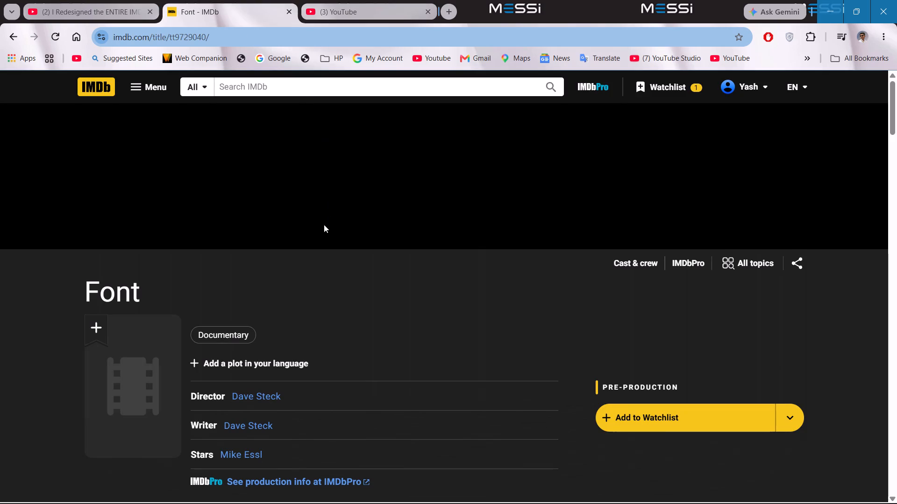
pyautogui.scroll(-7, 368, 286)
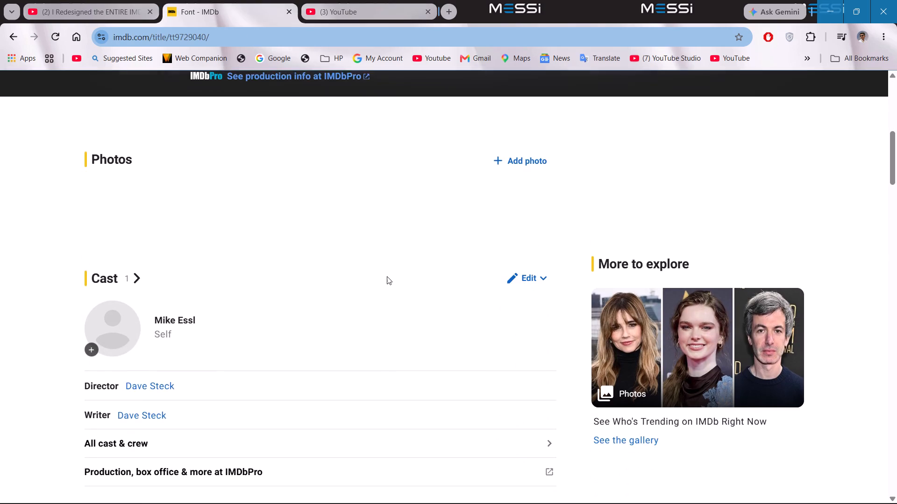
pyautogui.scroll(-2, 387, 276)
pyautogui.click(13, 34)
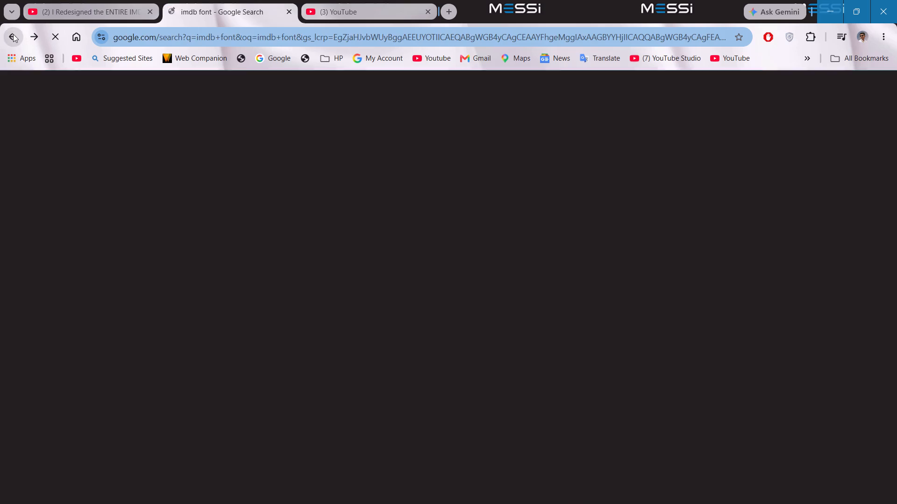
# Check the chellman/imdb-icon-font GitHub repository and return to the search results.
pyautogui.scroll(-2, 247, 288)
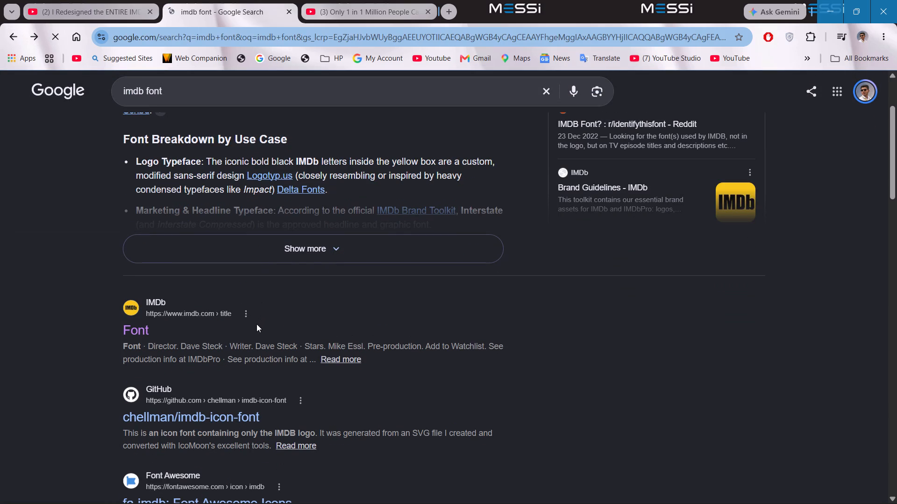
pyautogui.click(225, 414)
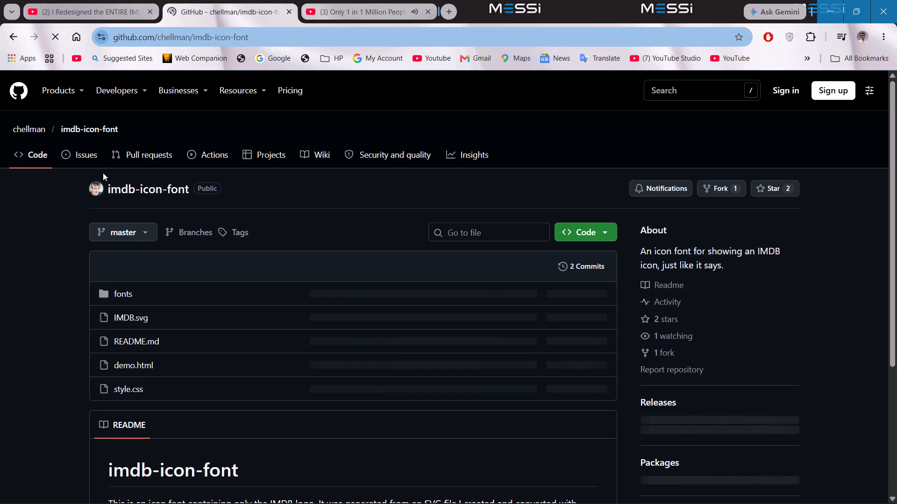
pyautogui.scroll(-3, 167, 258)
pyautogui.click(4, 38)
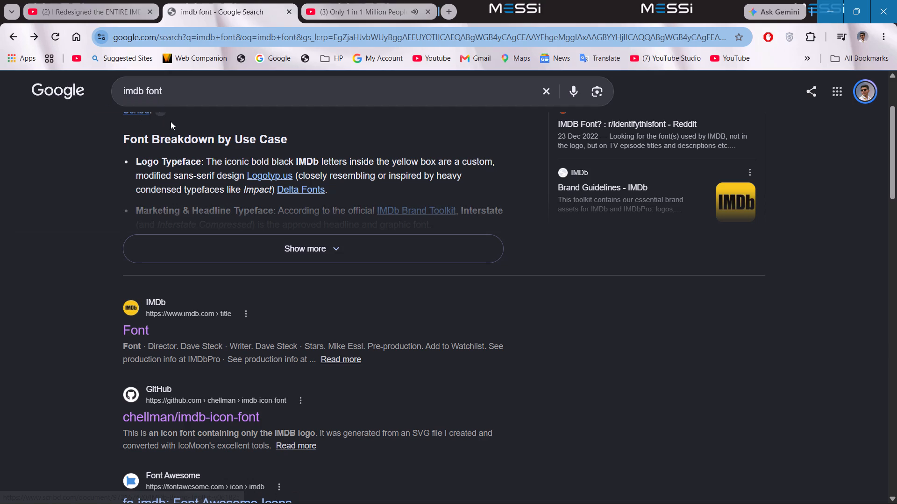
# Expand the search overview and read the IMDb font breakdown by use case.
pyautogui.click(287, 252)
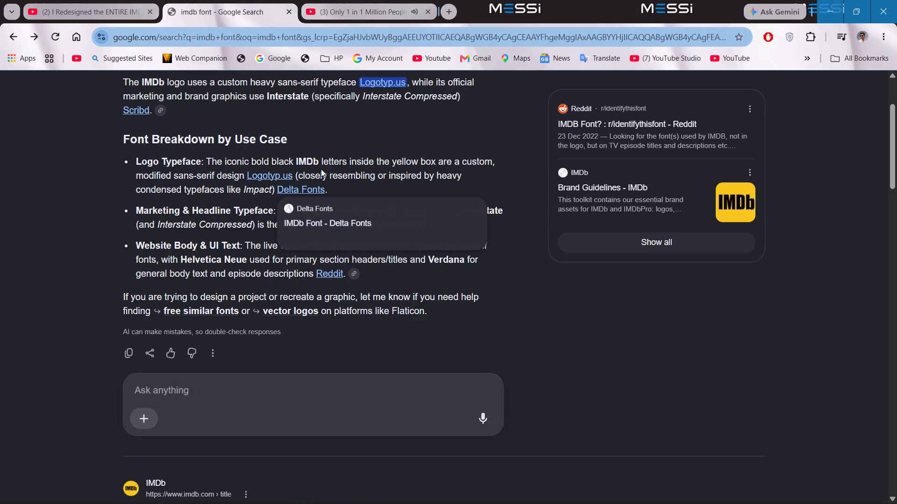
pyautogui.click(472, 138)
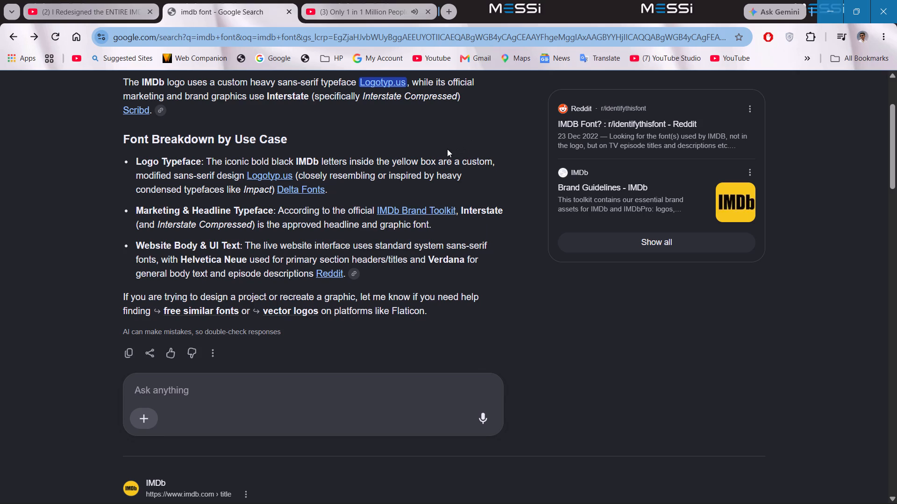
# Open the Logotyp.us source and examine its IMDb logo page and logo download options.
pyautogui.click(265, 174)
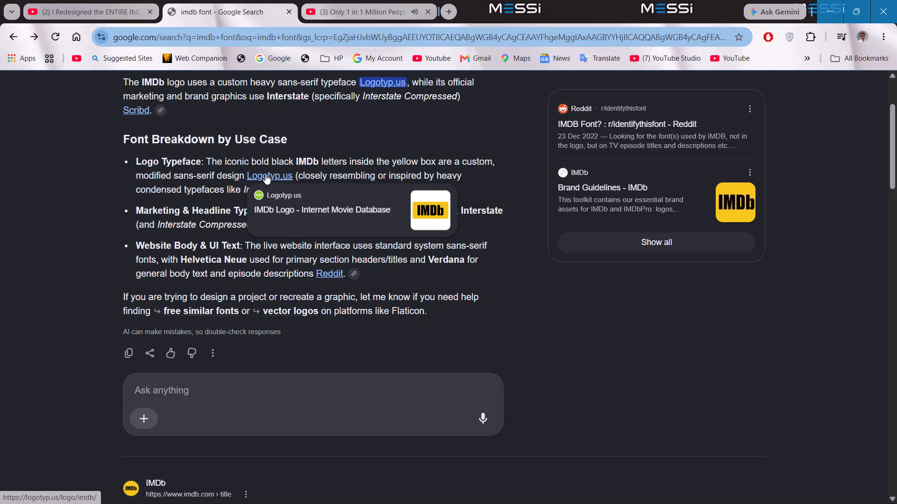
pyautogui.click(278, 175)
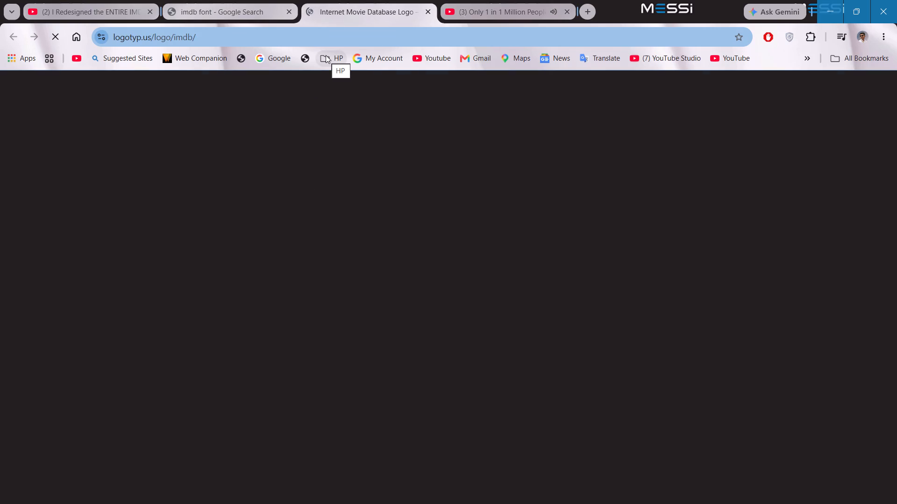
pyautogui.scroll(-1, 403, 292)
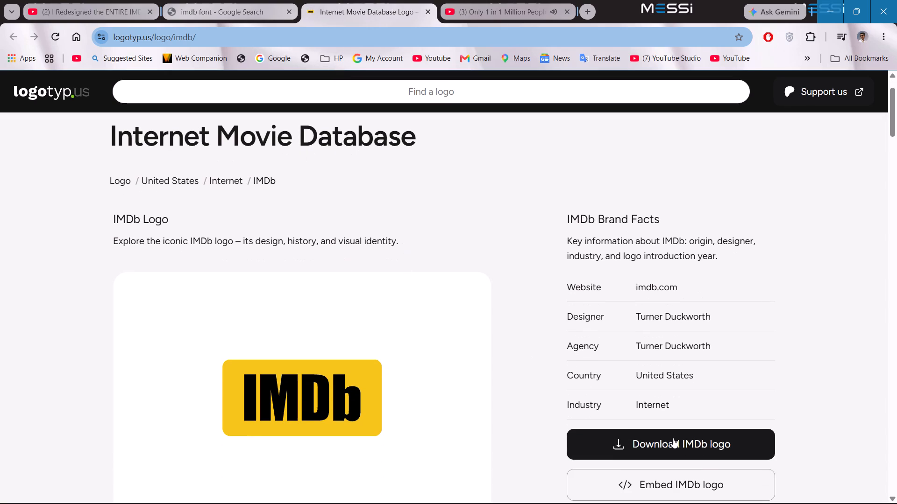
pyautogui.click(687, 446)
pyautogui.scroll(-2, 687, 446)
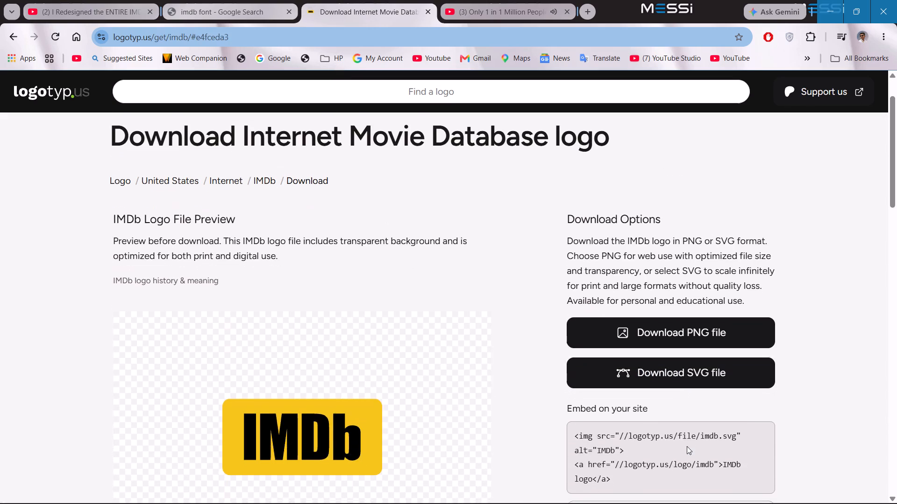
pyautogui.scroll(-1, 687, 431)
pyautogui.click(8, 34)
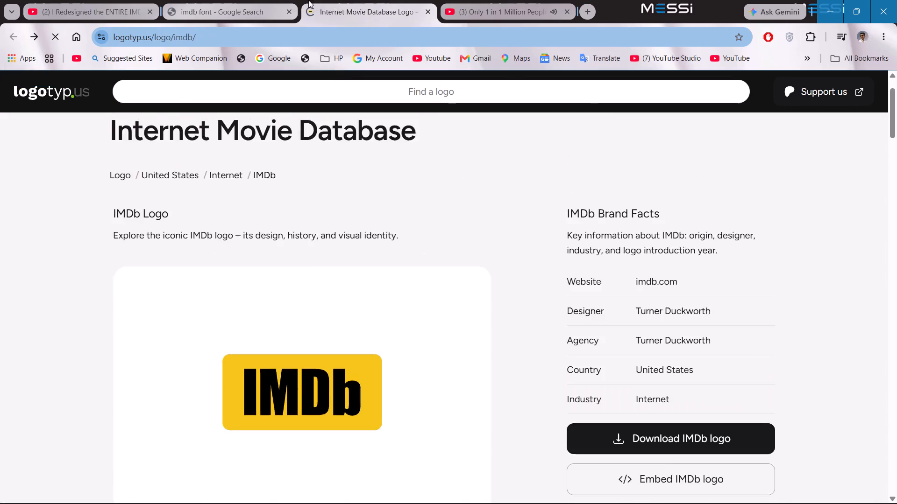
# Open the IMDb Brand Toolkit and Reddit sources from the font breakdown in separate tabs.
pyautogui.click(275, 0)
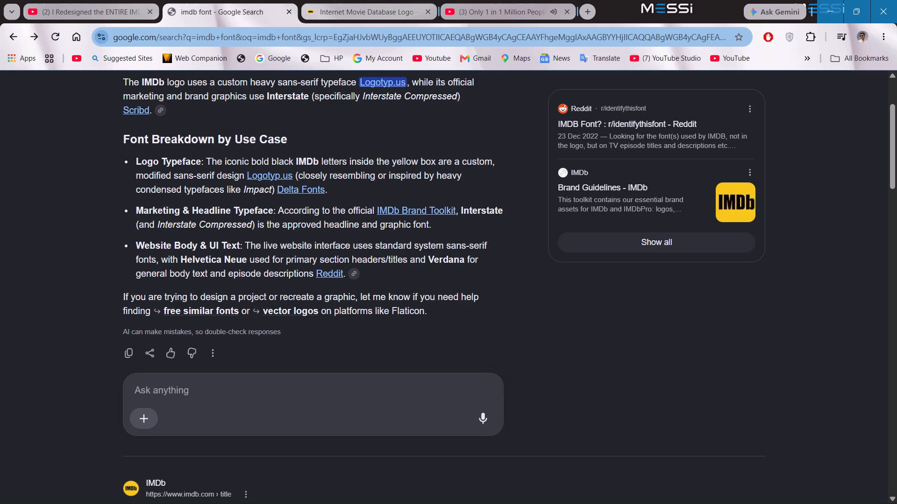
pyautogui.click(399, 217)
pyautogui.click(399, 213)
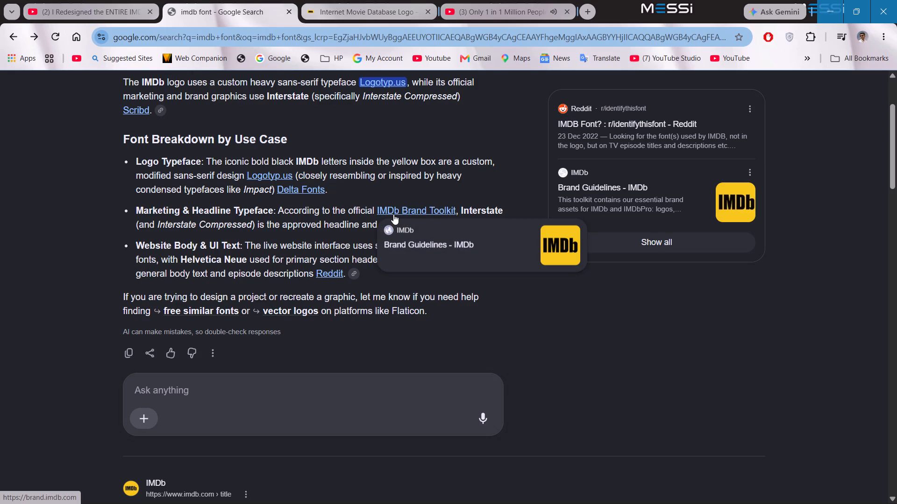
pyautogui.click(393, 214)
pyautogui.click(214, 0)
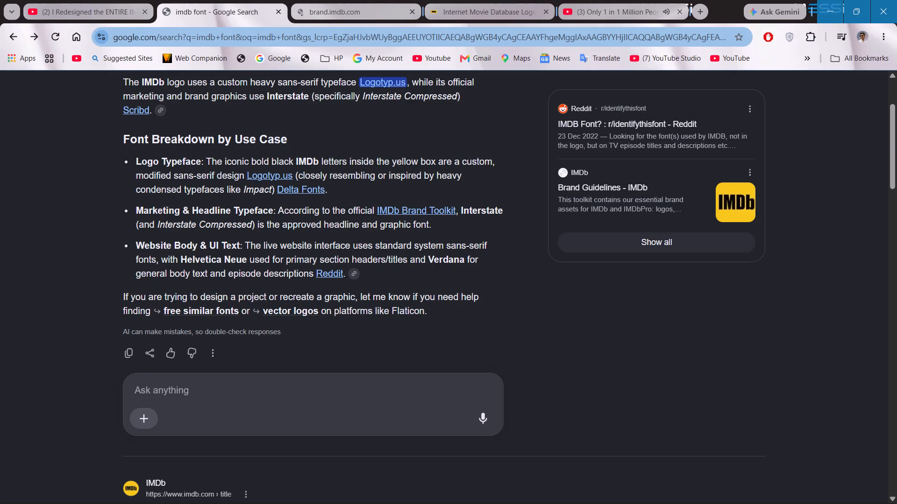
pyautogui.click(327, 275)
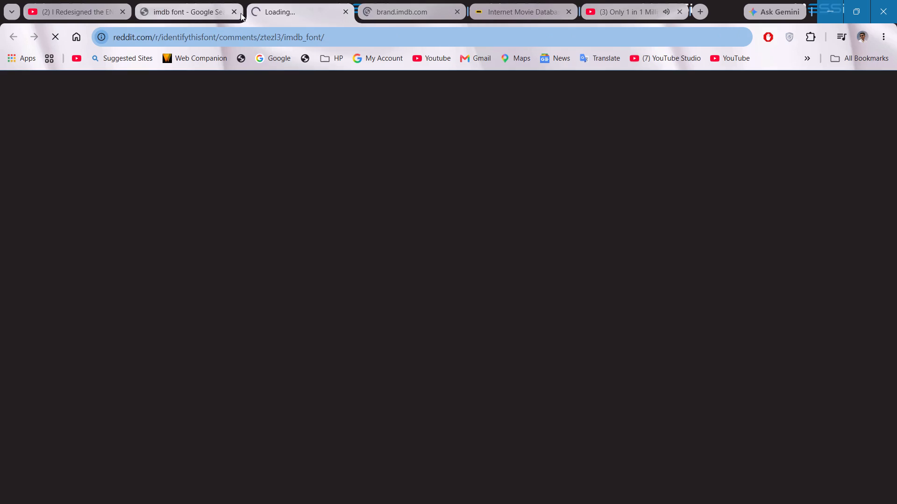
# Read the r/identifythisfont thread on IMDb's font, open its example episode page separately, and close the search, Reddit and episode tabs.
pyautogui.click(235, 14)
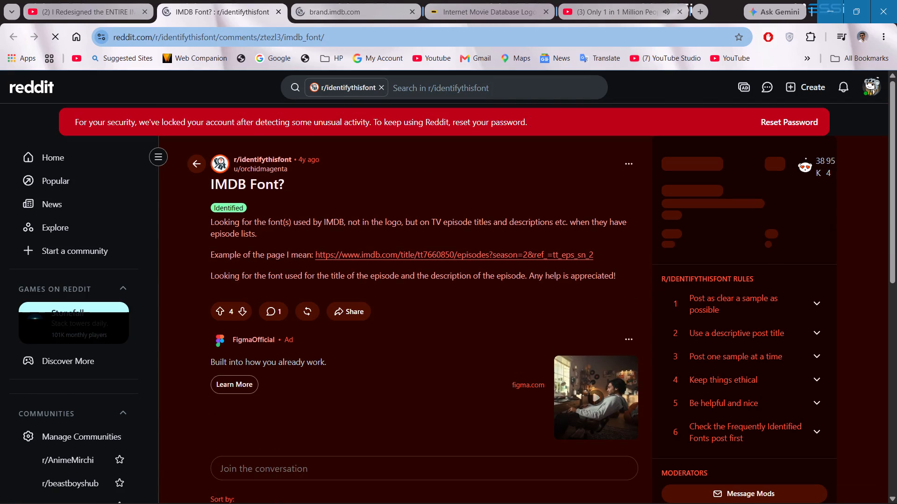
pyautogui.click(360, 258)
pyautogui.click(218, 0)
pyautogui.scroll(-2, 333, 329)
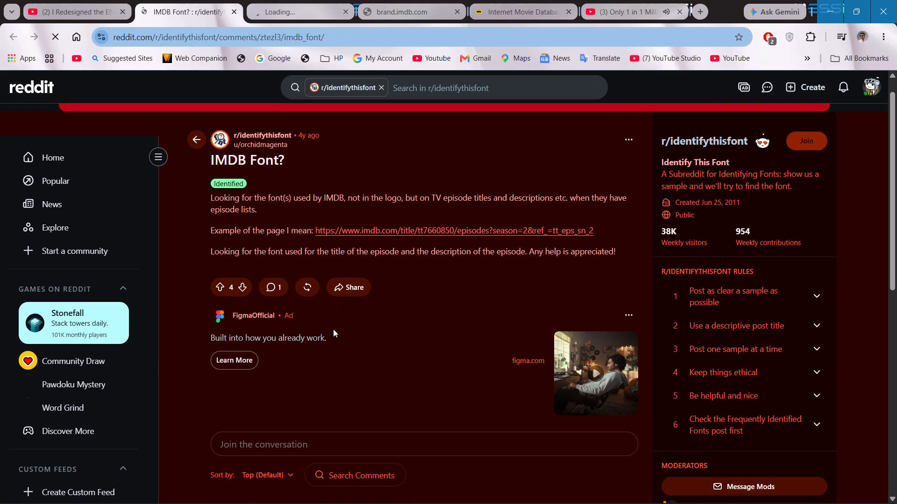
pyautogui.scroll(-2, 333, 329)
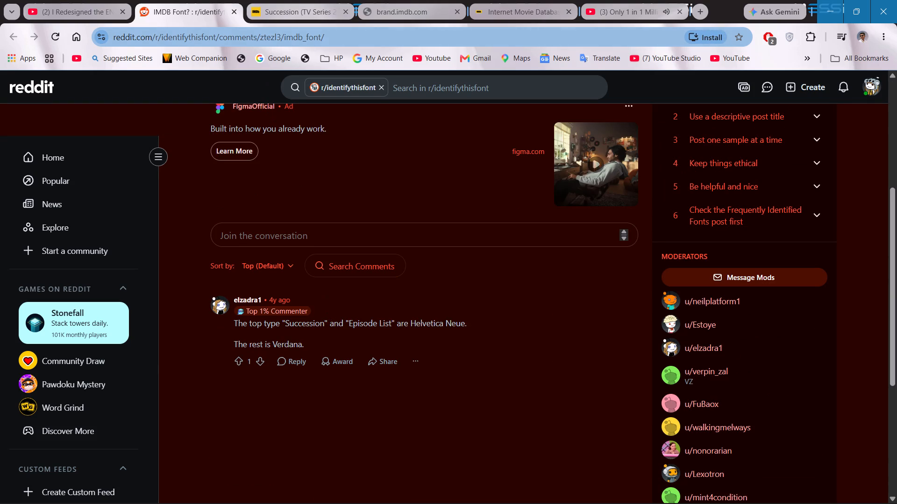
pyautogui.click(237, 12)
pyautogui.click(237, 12)
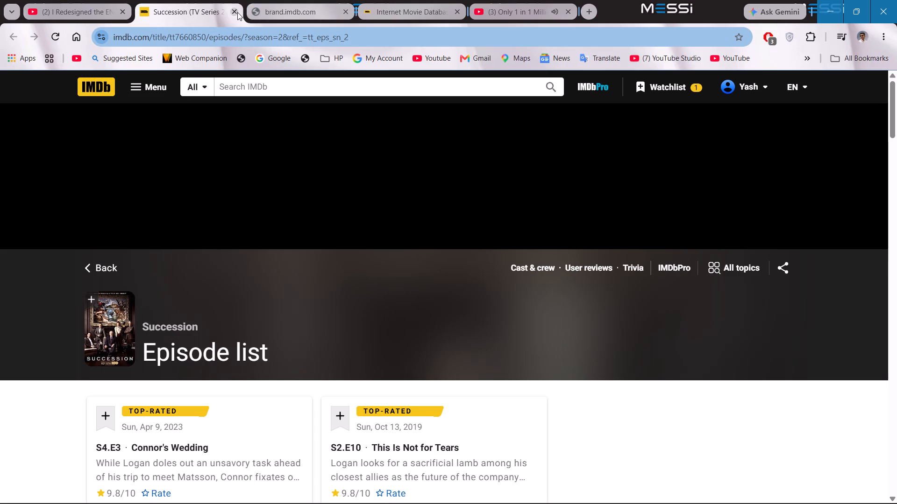
# Download the design toolkit from the IMDb brand page and close the brand and Logotyp.us tabs.
pyautogui.scroll(-1, 369, 233)
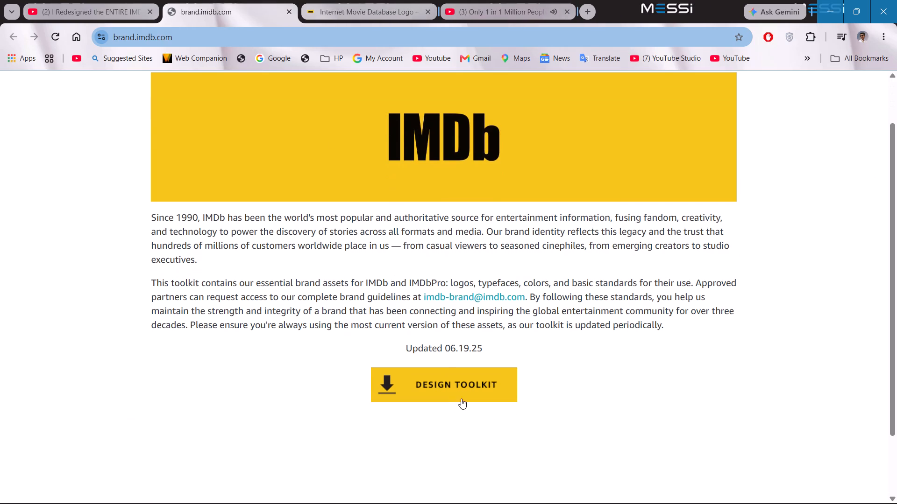
pyautogui.click(463, 391)
pyautogui.doubleClick(284, 11)
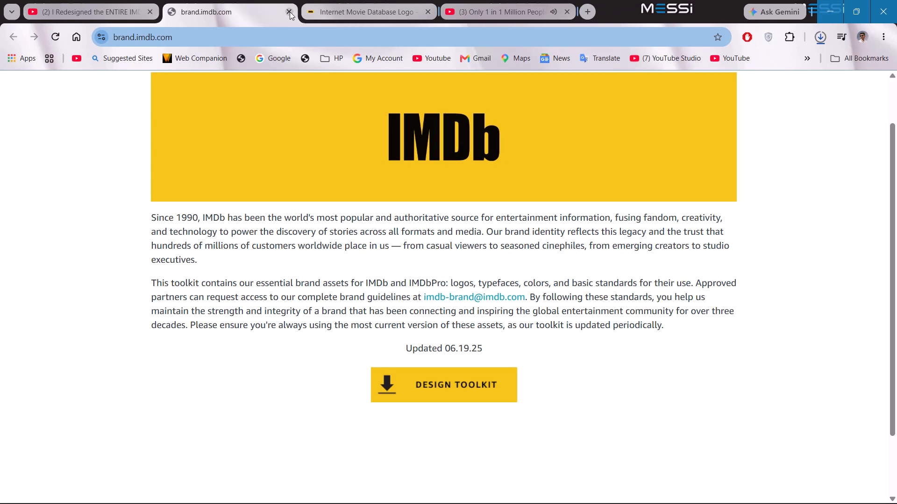
pyautogui.click(290, 12)
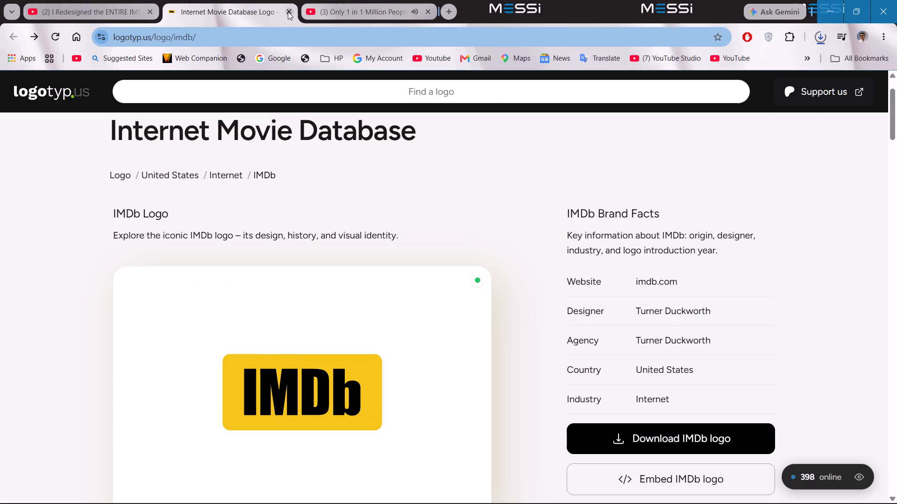
pyautogui.click(288, 12)
# Check the download of IMDb_BrandToolkit_061925.zip and show the file in its Downloads folder.
pyautogui.click(827, 35)
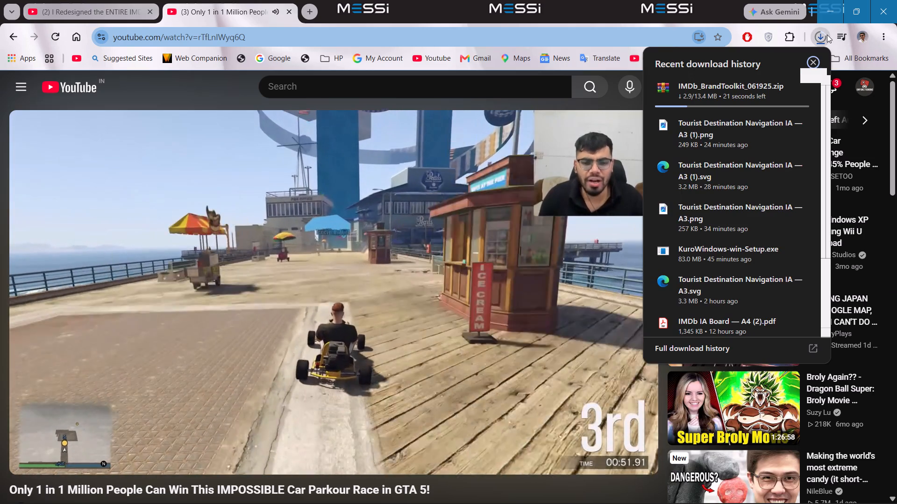
pyautogui.click(827, 35)
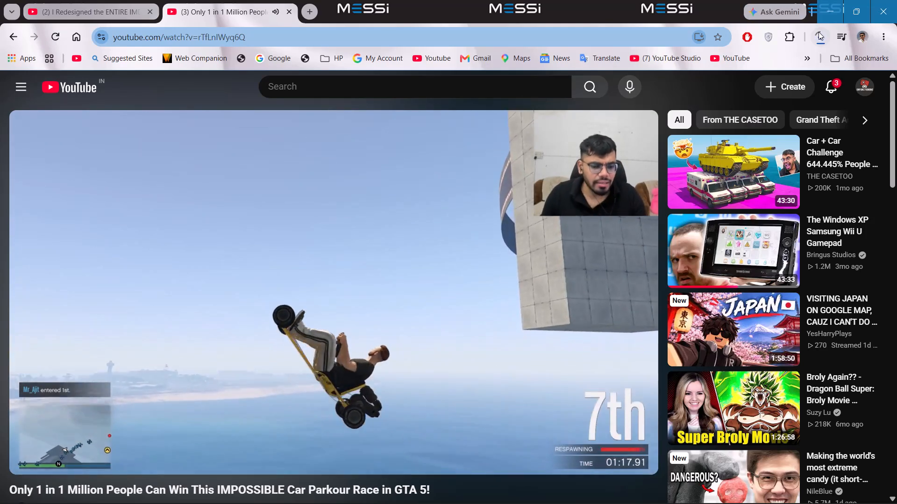
pyautogui.click(818, 32)
pyautogui.click(818, 32)
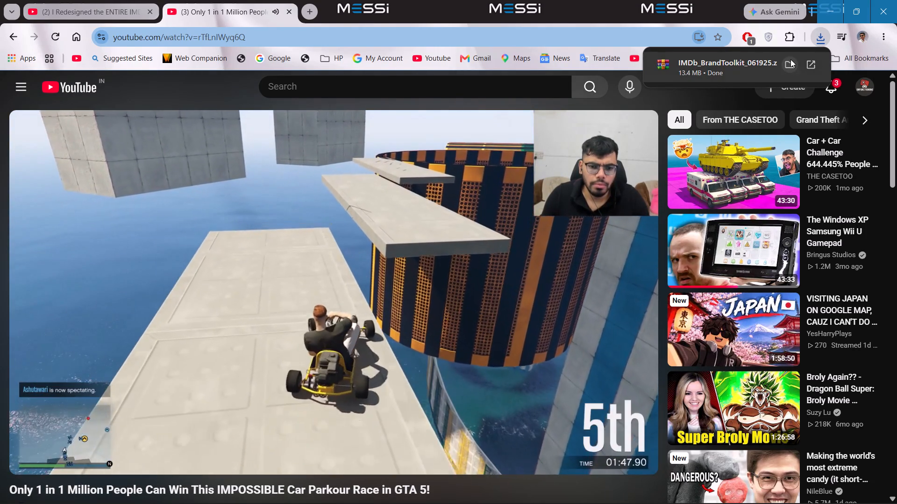
pyautogui.click(790, 59)
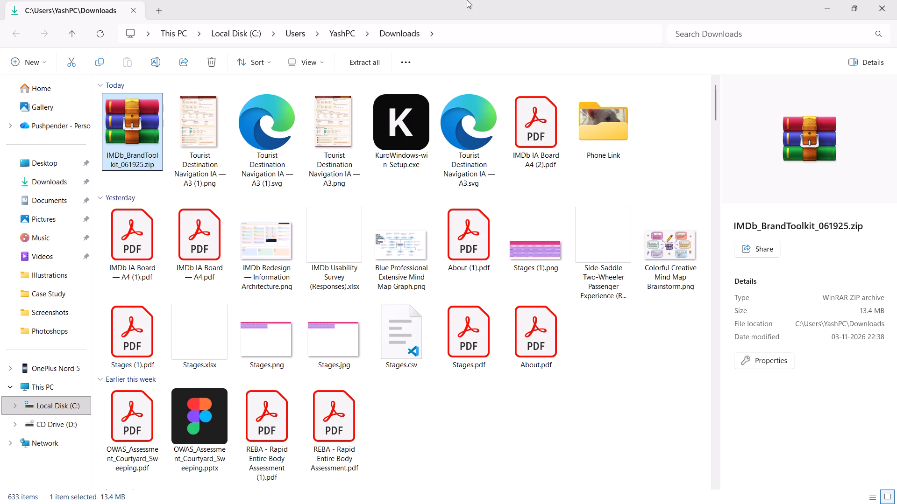
# Extract IMDb_BrandToolkit_061925.zip with WinRAR into an IMDb_BrandToolkit_061925 folder in Downloads.
pyautogui.rightClick(114, 123)
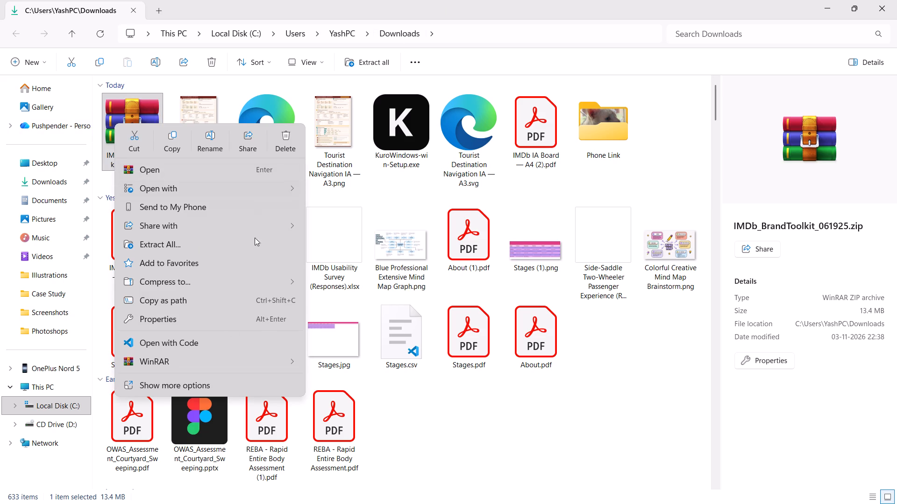
pyautogui.click(362, 394)
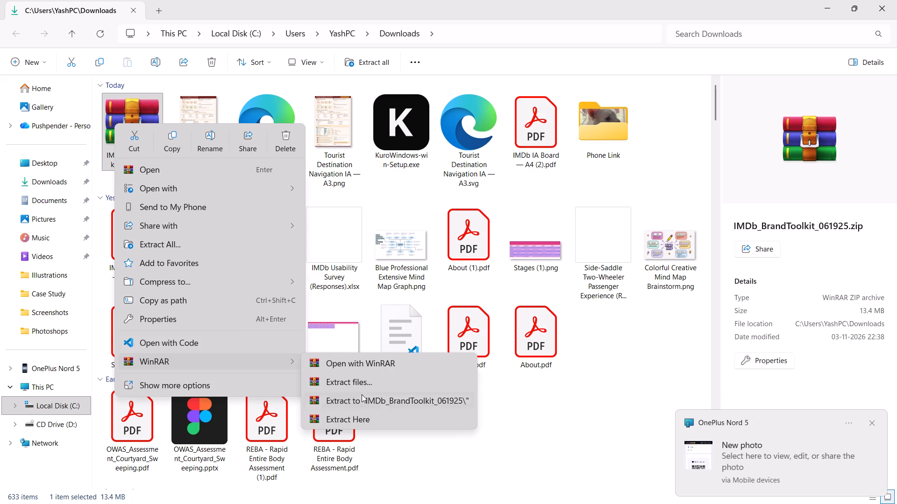
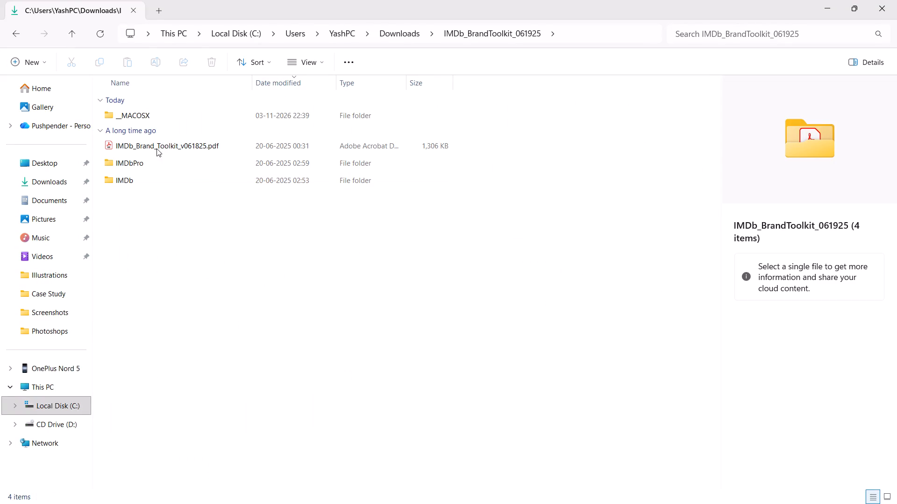
# Browse the extracted IMDb_BrandToolkit_061925 folder, opening its IMDbPro and __MACOSX subfolders, and close the file window.
pyautogui.tripleClick(144, 170)
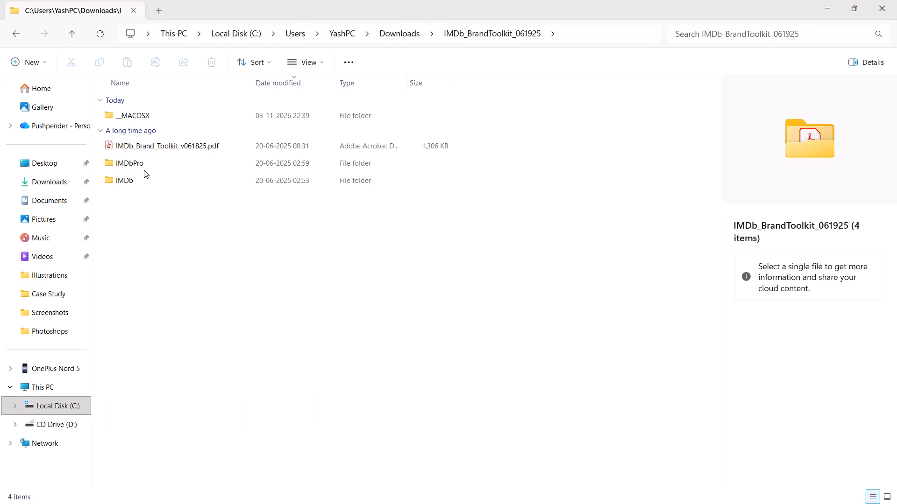
pyautogui.doubleClick(141, 163)
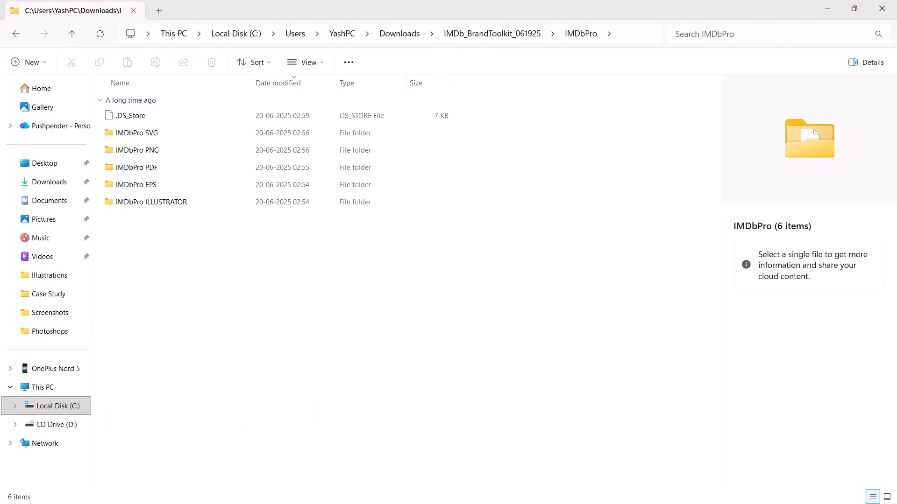
pyautogui.click(483, 37)
pyautogui.doubleClick(146, 121)
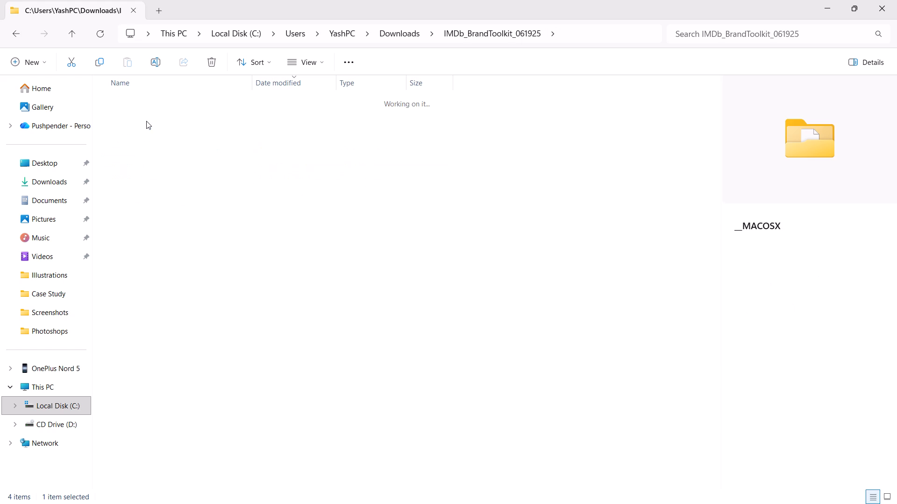
pyautogui.click(896, 0)
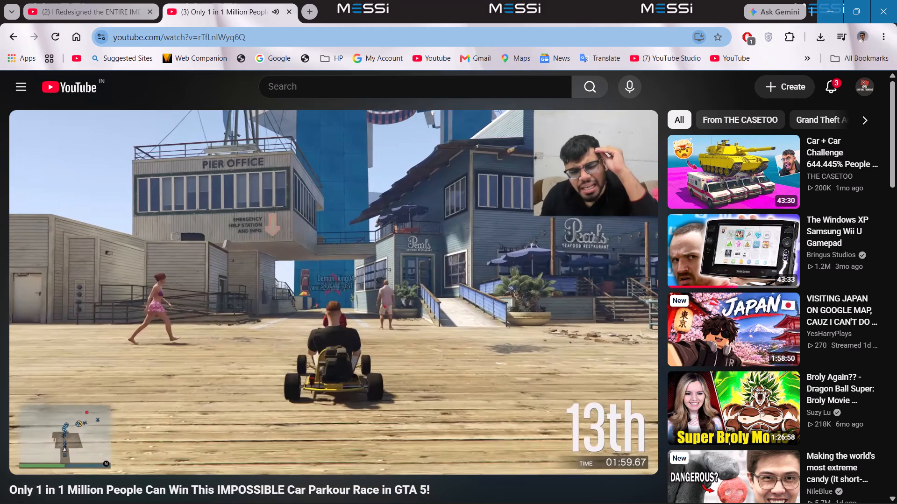
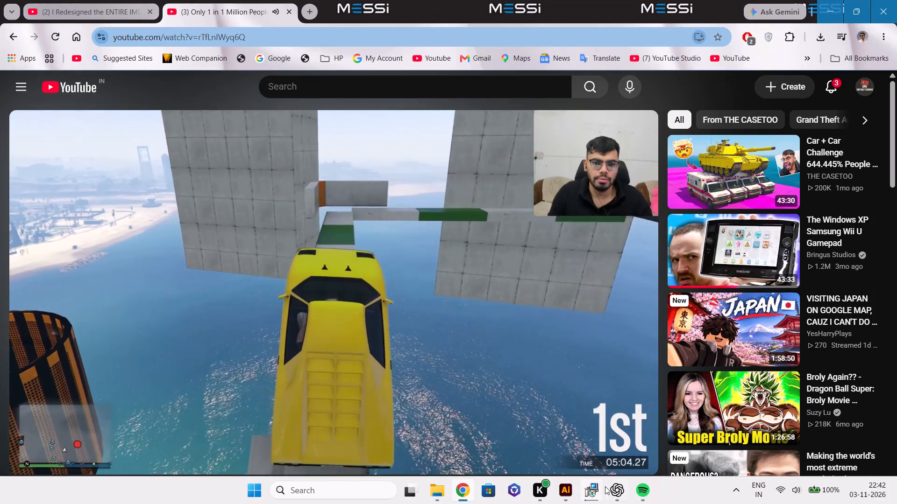
# Switch to Illustrator and deselect the "Name of the movie" text.
pyautogui.click(585, 489)
pyautogui.click(570, 489)
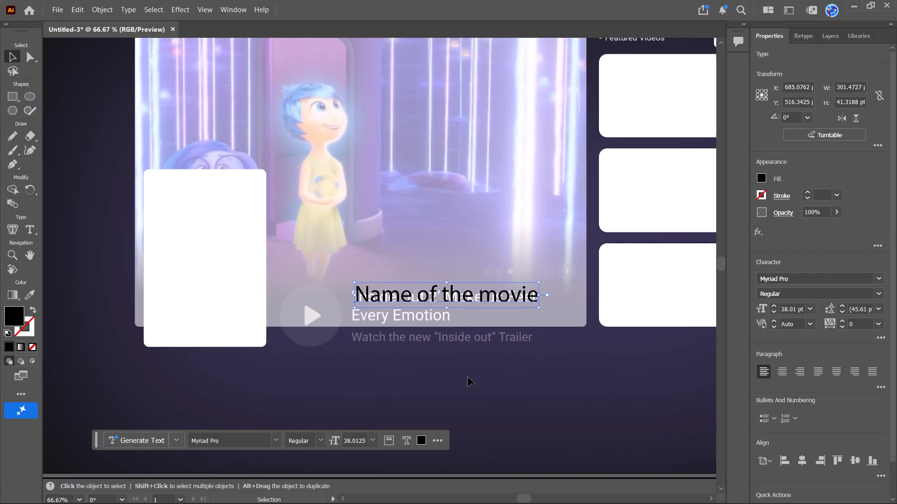
pyautogui.click(468, 377)
pyautogui.click(567, 418)
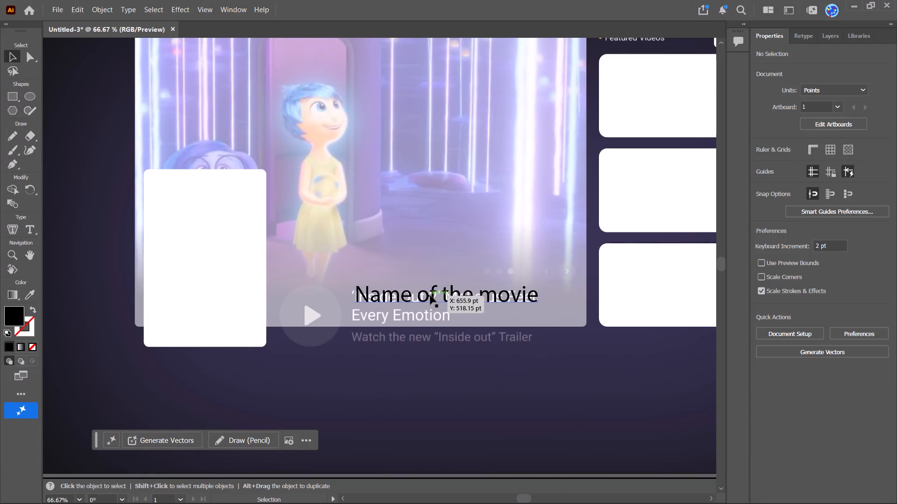
# Switch to Chrome, pause the game video and play the "I Redesigned the ENTIRE IMDb UI from Scratch" video.
pyautogui.click(469, 489)
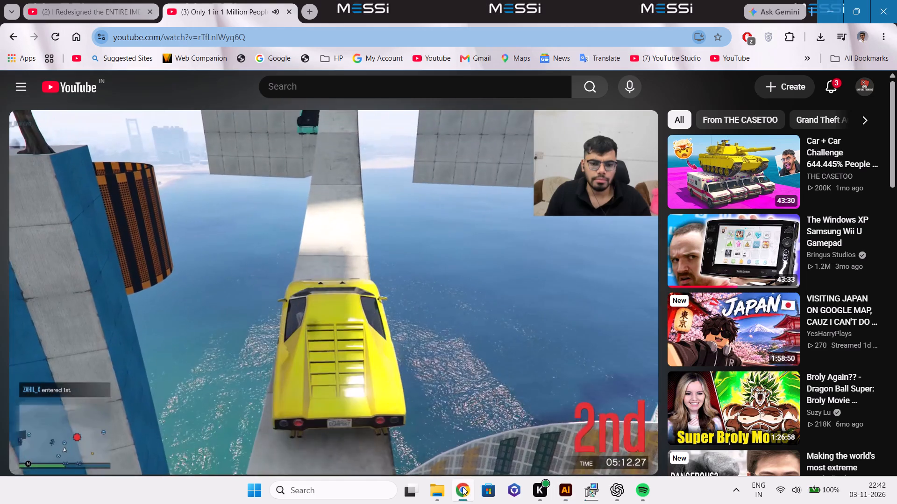
pyautogui.click(293, 235)
pyautogui.click(81, 0)
pyautogui.click(222, 173)
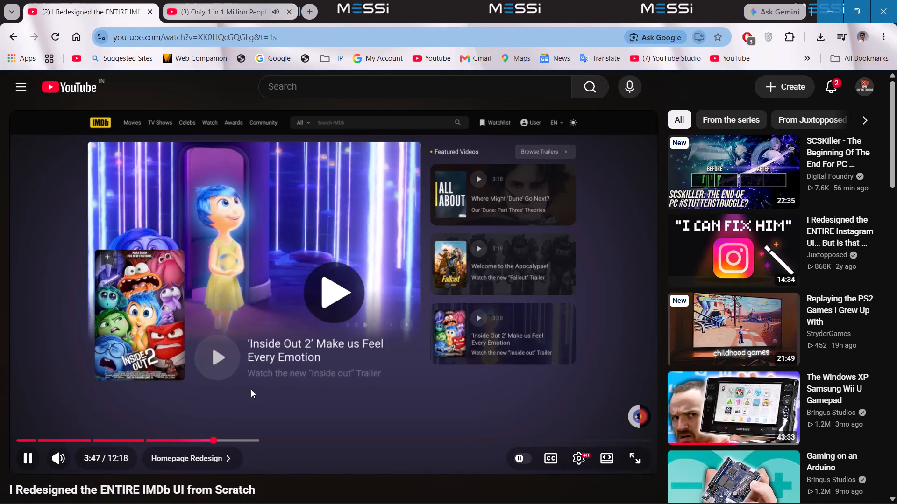
# Look through the IMDb redesign video's chapters and expanded description, and show its transcript.
pyautogui.click(213, 451)
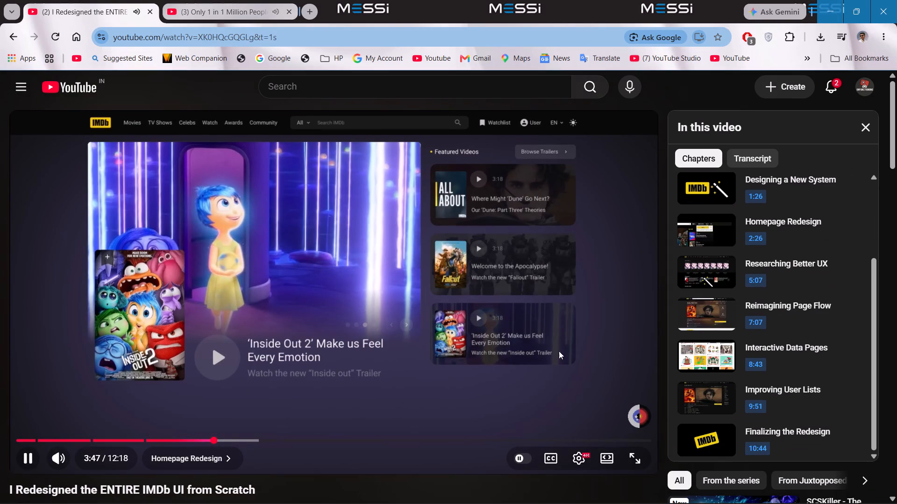
pyautogui.scroll(-2, 355, 357)
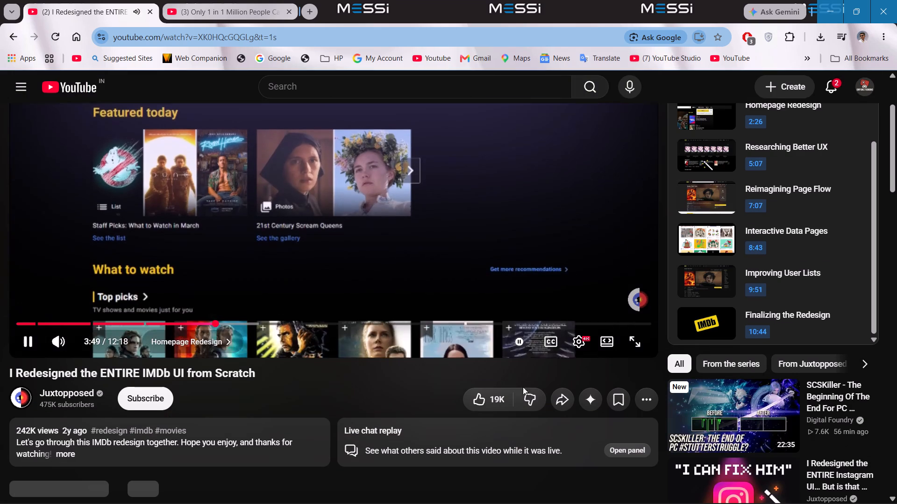
pyautogui.scroll(-2, 432, 431)
pyautogui.click(180, 342)
pyautogui.click(182, 333)
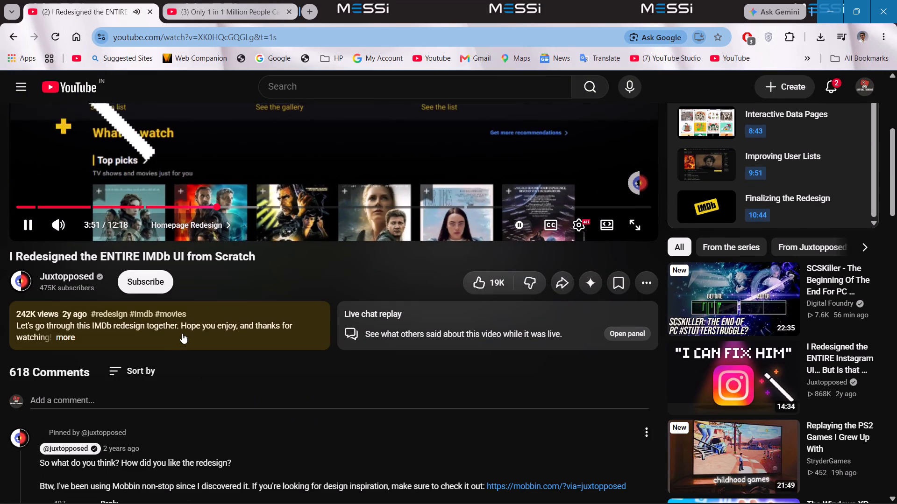
pyautogui.scroll(-3, 105, 384)
pyautogui.scroll(-1, 100, 422)
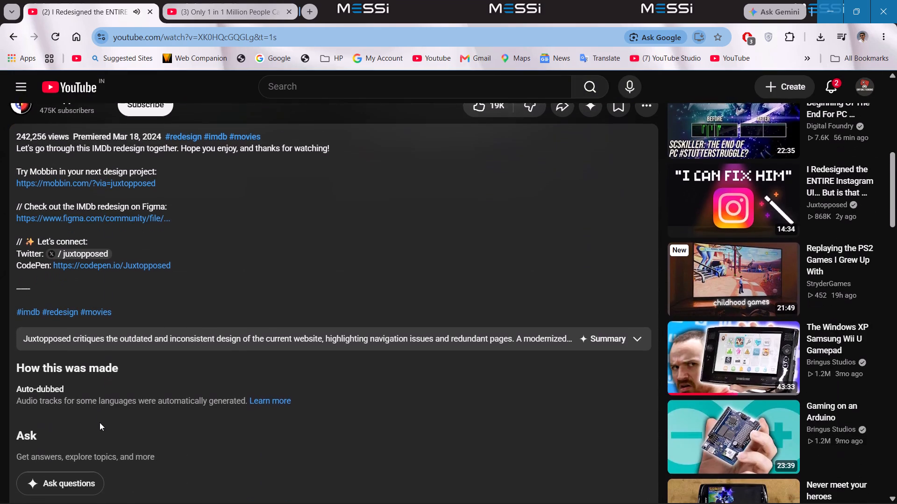
pyautogui.scroll(-5, 99, 338)
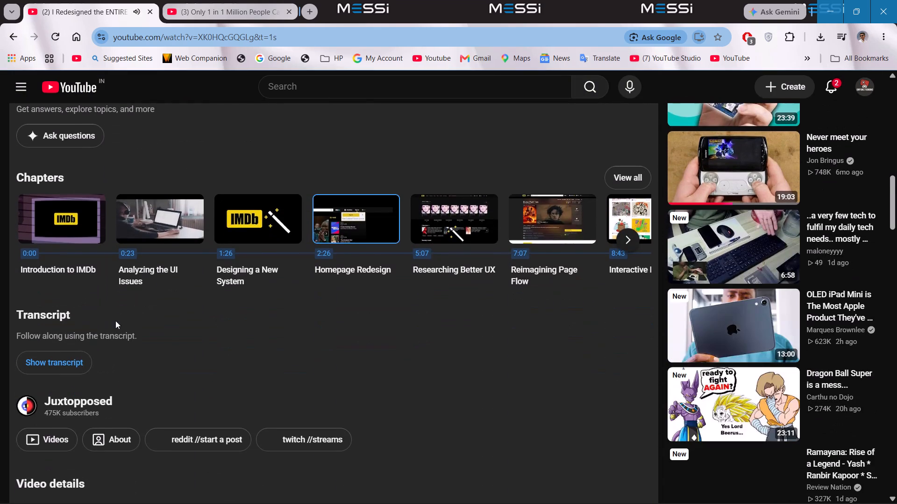
pyautogui.click(68, 360)
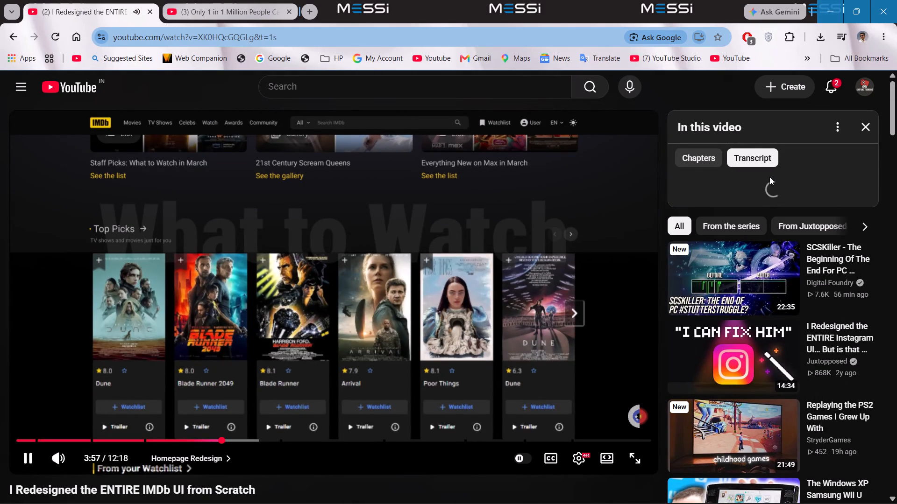
# Search Google for "youtube transcript" in a new tab and open the Youtube to Transcript site.
pyautogui.click(308, 9)
pyautogui.write('youtube transcript')
pyautogui.press('Return')
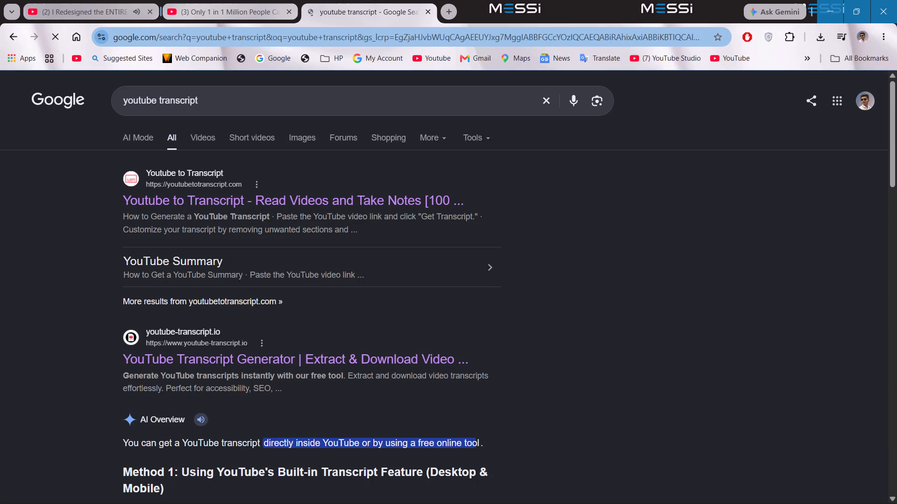
pyautogui.click(159, 221)
pyautogui.click(159, 213)
pyautogui.click(163, 200)
# Place the transcript site's tab beside the IMDb redesign video and request a free transcript using the video's copied URL.
pyautogui.click(89, 0)
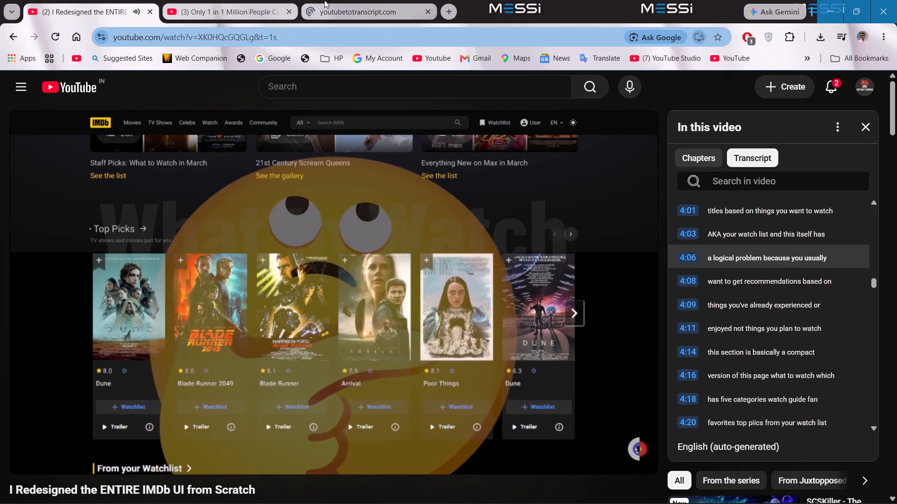
pyautogui.moveTo(333, 0); pyautogui.dragTo(226, 0)
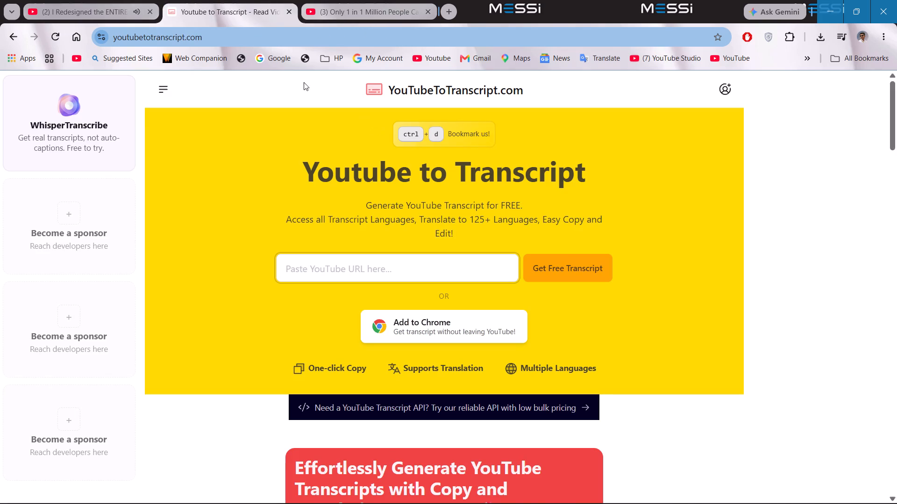
pyautogui.click(97, 0)
pyautogui.click(214, 49)
pyautogui.click(215, 43)
pyautogui.hotkey('ctrl', 'c')
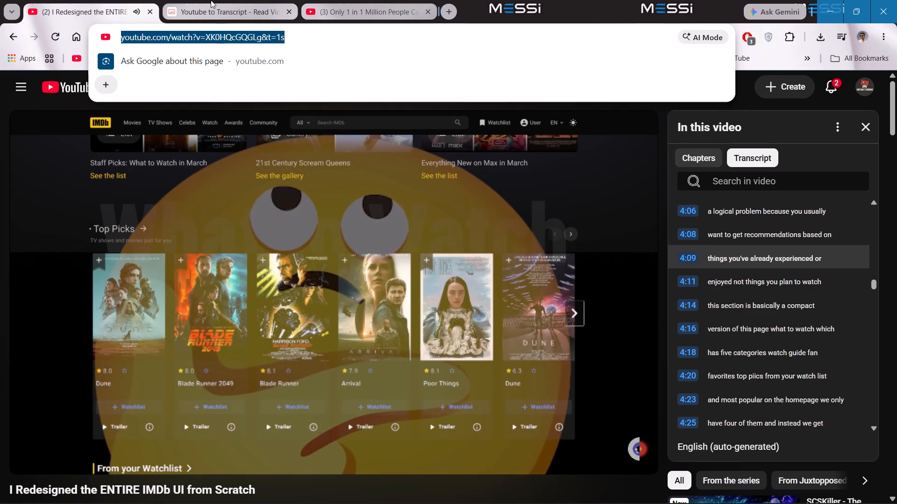
pyautogui.click(211, 0)
pyautogui.hotkey('ctrl', 'v')
pyautogui.click(556, 278)
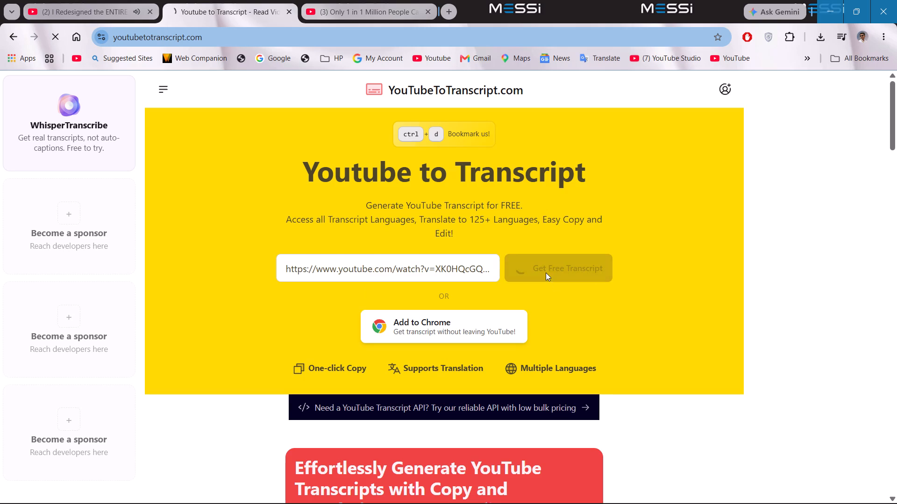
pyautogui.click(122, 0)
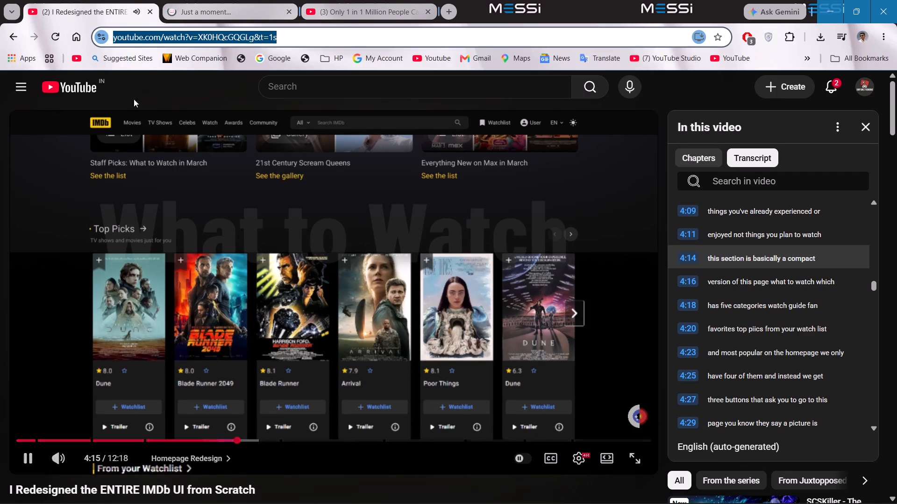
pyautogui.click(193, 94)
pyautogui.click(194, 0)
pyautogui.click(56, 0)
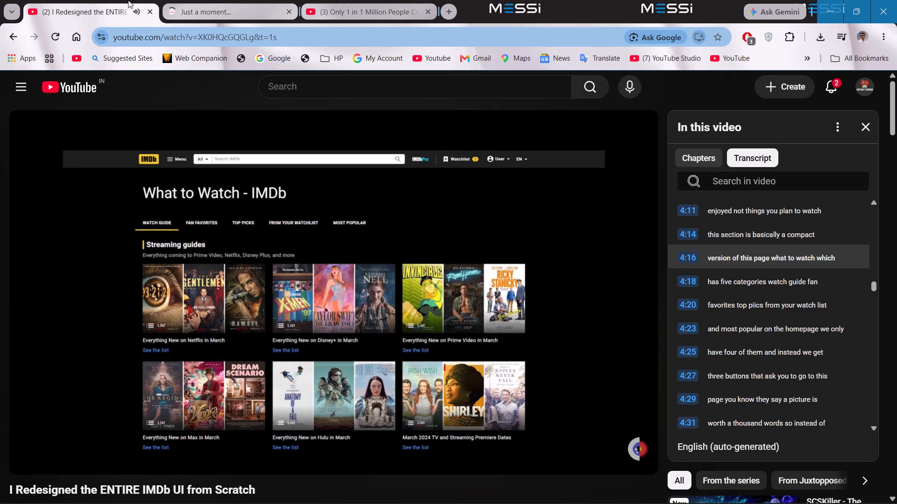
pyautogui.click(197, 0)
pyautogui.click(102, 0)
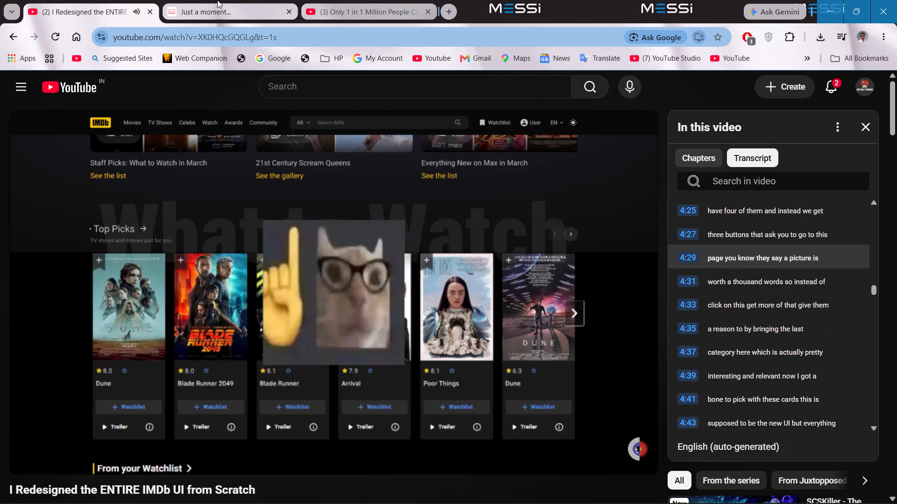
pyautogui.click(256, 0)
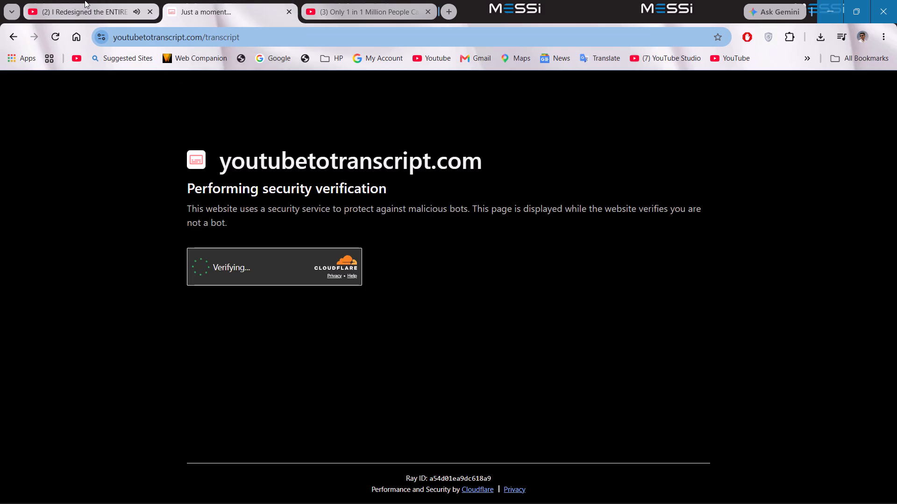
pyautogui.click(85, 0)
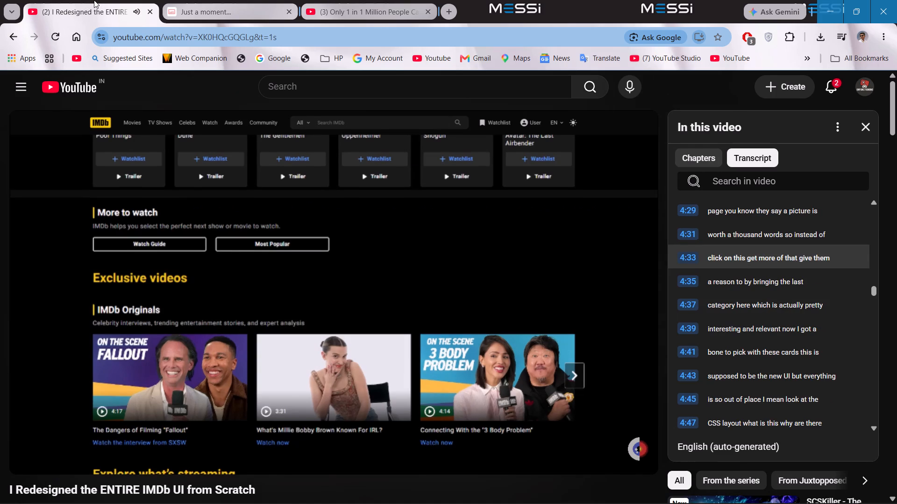
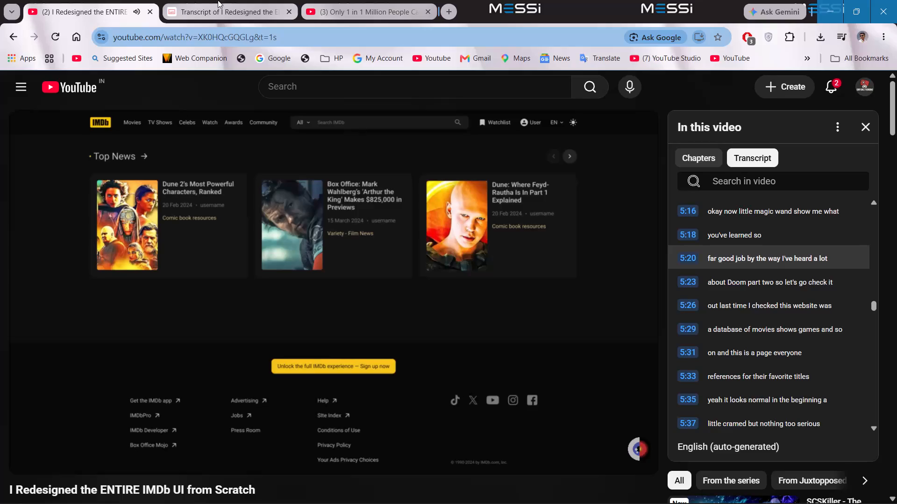
# Copy the IMDb redesign video's full transcript from the transcript site and close that tab.
pyautogui.click(257, 0)
pyautogui.scroll(-4, 459, 286)
pyautogui.click(466, 318)
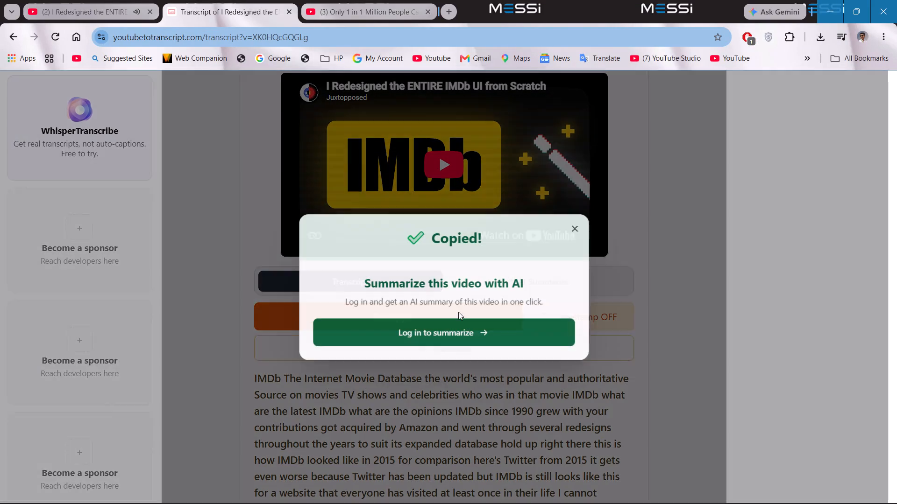
pyautogui.click(289, 12)
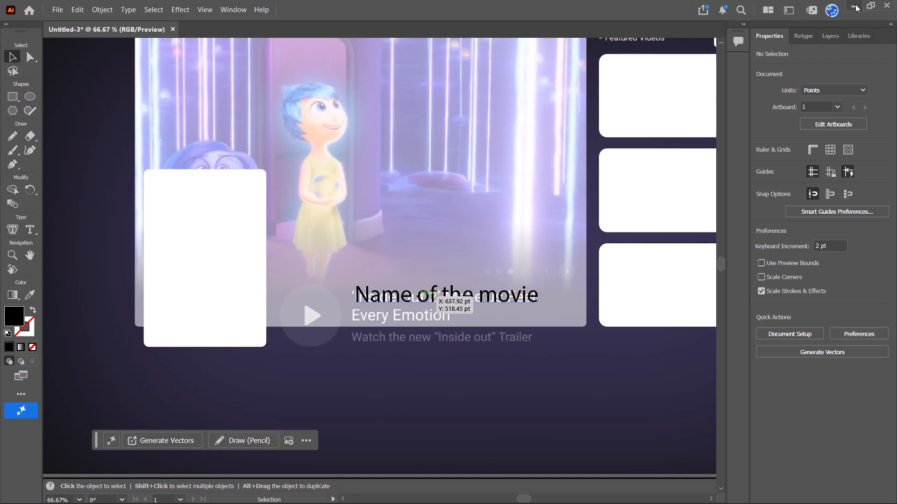
pyautogui.click(473, 290)
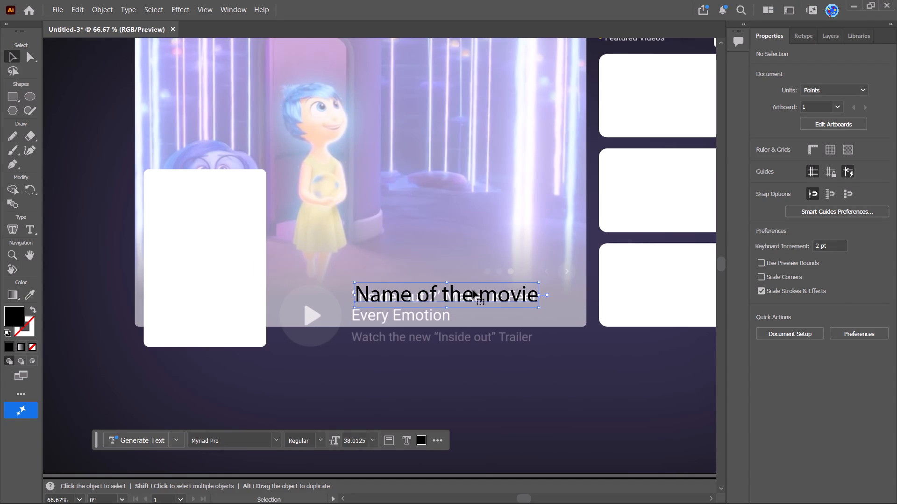
pyautogui.click(792, 284)
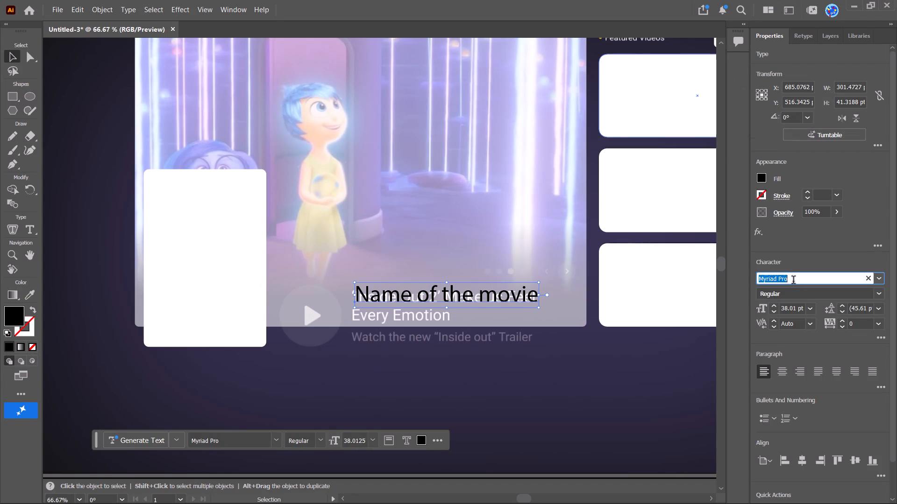
pyautogui.write('ama')
pyautogui.write('zon')
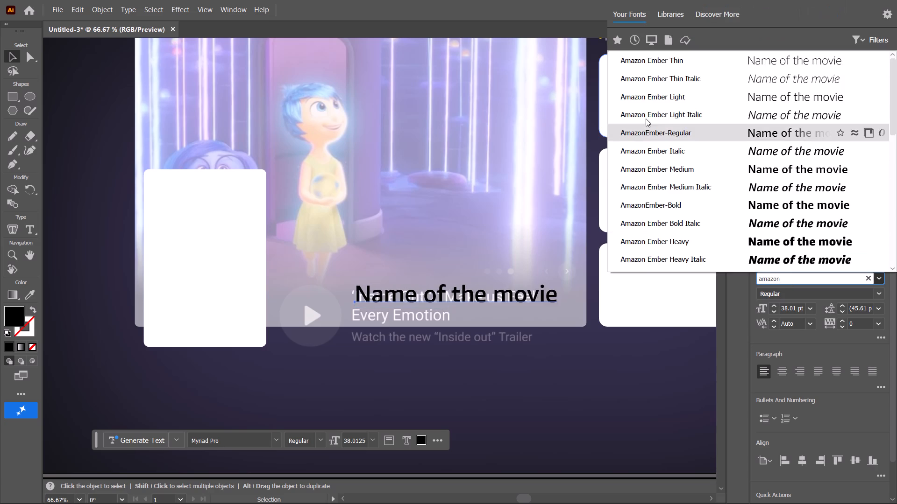
pyautogui.click(672, 136)
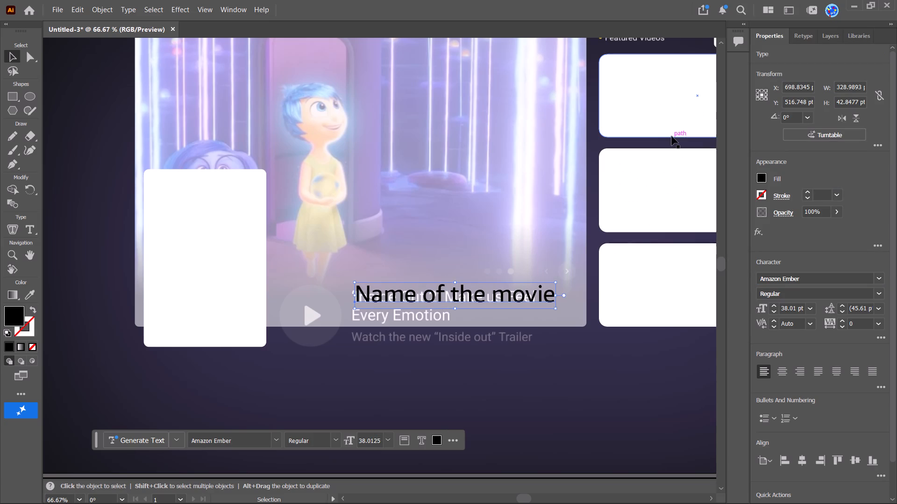
# Move the "Name of the movie" text slightly down over the reference image's headline, aligned with its starting edge.
pyautogui.moveTo(456, 292); pyautogui.dragTo(455, 296)
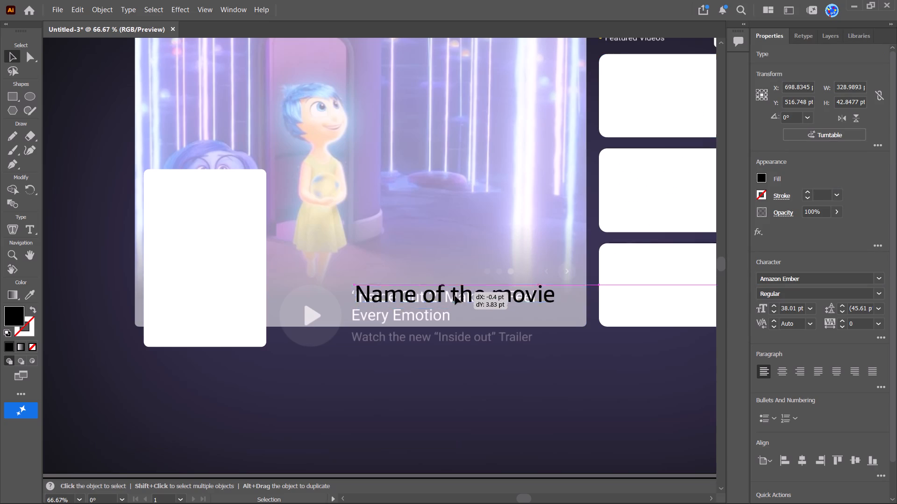
pyautogui.moveTo(455, 296); pyautogui.dragTo(453, 300)
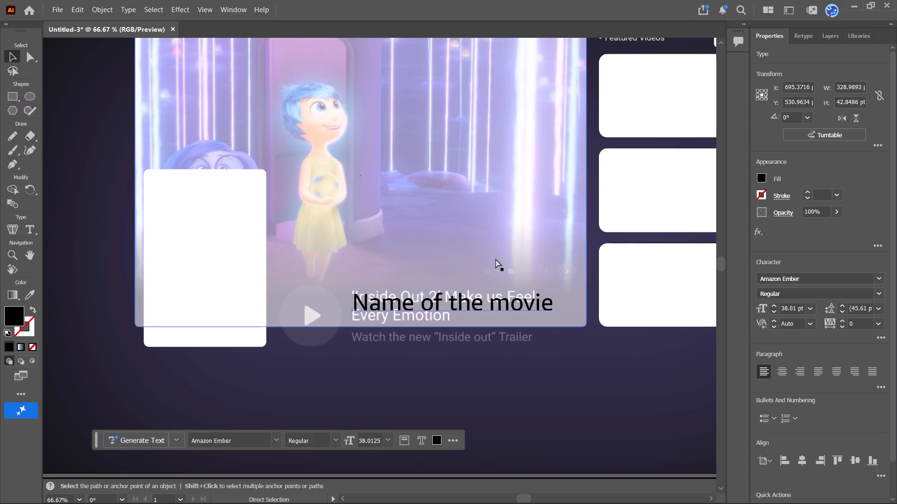
# Duplicate the movie title text, place the copy over the reference tagline below it, and reword it as "Watch the new trailer".
pyautogui.hotkey('ctrl', 'c')
pyautogui.hotkey('ctrl', 'v')
pyautogui.moveTo(425, 259); pyautogui.dragTo(505, 336)
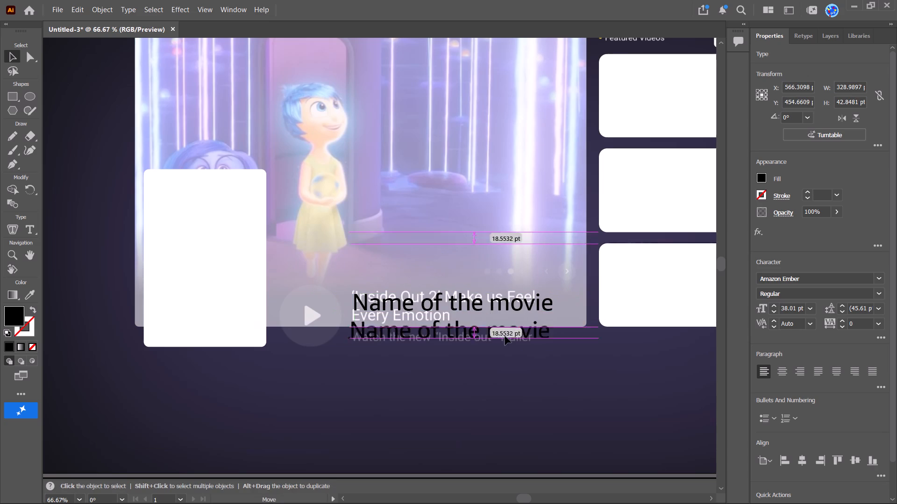
pyautogui.moveTo(505, 336); pyautogui.dragTo(513, 341)
pyautogui.tripleClick(513, 341)
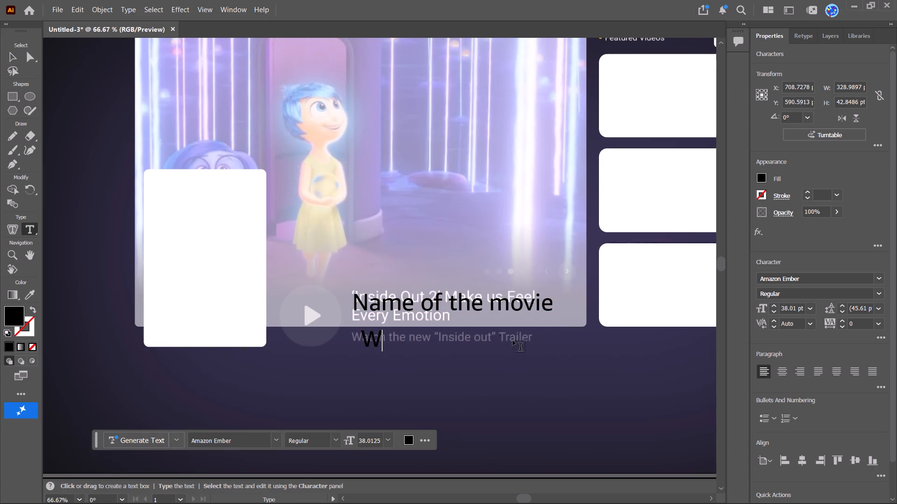
pyautogui.write('atch the new')
pyautogui.press('space')
pyautogui.write('trailer')
pyautogui.click(11, 64)
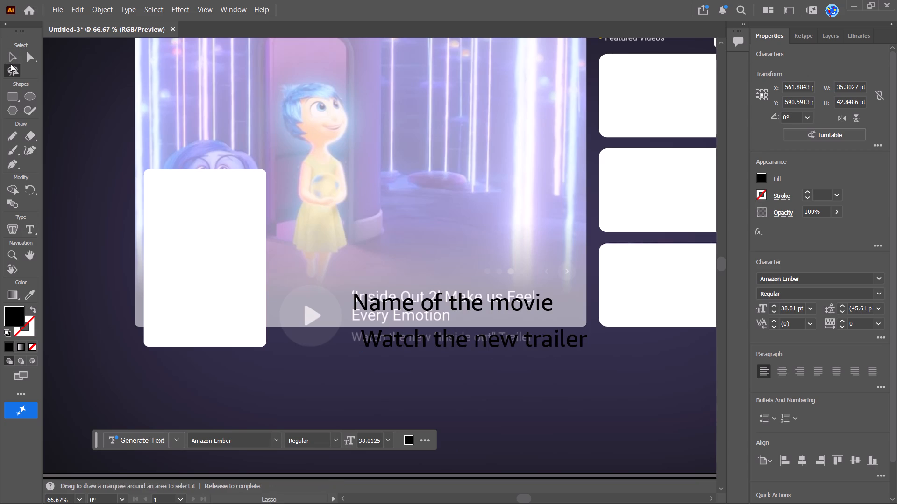
pyautogui.click(10, 59)
# Scale the "Watch the new trailer" text to about 21.5 pt and align it over the start of the reference tagline.
pyautogui.keyDown('shift'); pyautogui.moveTo(585, 354); pyautogui.dragTo(552, 343); pyautogui.keyUp('shift')
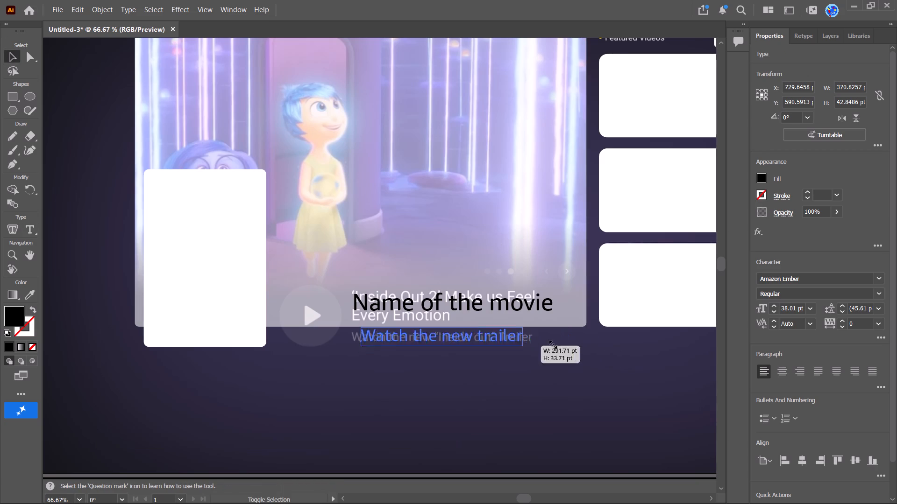
pyautogui.keyDown('shift'); pyautogui.moveTo(552, 343); pyautogui.dragTo(552, 340); pyautogui.keyUp('shift')
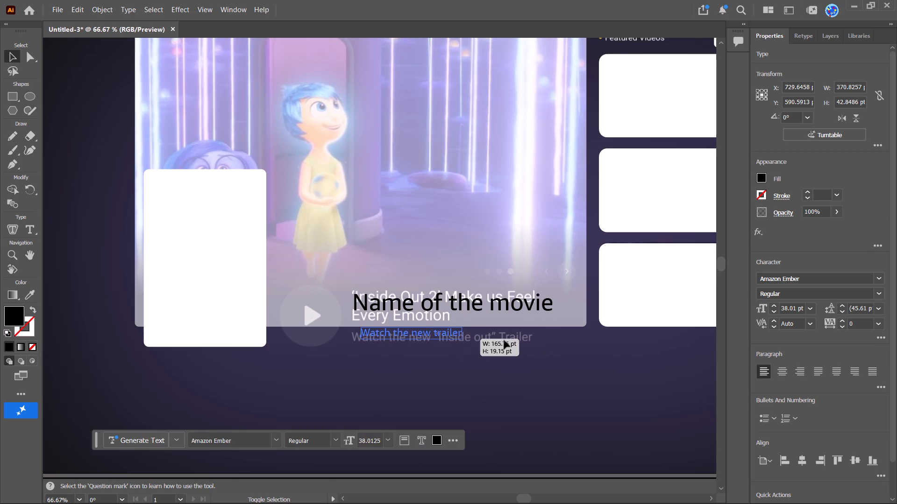
pyautogui.moveTo(411, 329); pyautogui.dragTo(406, 330)
pyautogui.hotkey('ctrl', 'z')
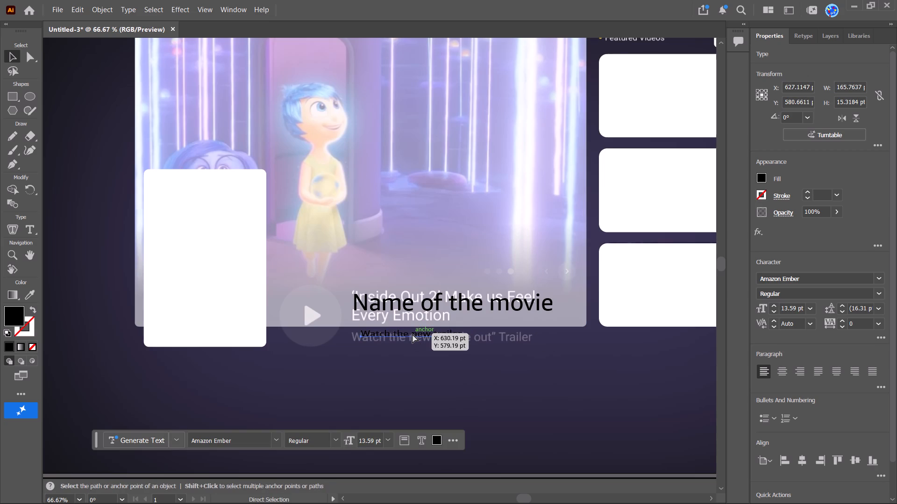
pyautogui.keyDown('ctrl'); pyautogui.scroll(4, 402, 343); pyautogui.keyUp('ctrl')
pyautogui.keyDown('alt'); pyautogui.scroll(5, 484, 346); pyautogui.keyUp('alt')
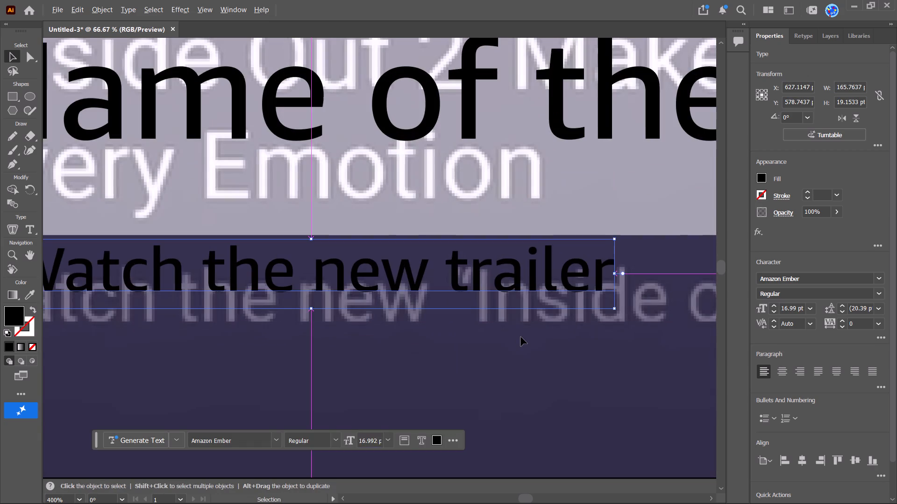
pyautogui.keyDown('alt'); pyautogui.scroll(-2, 521, 337); pyautogui.keyUp('alt')
pyautogui.hotkey('ctrl', 'z')
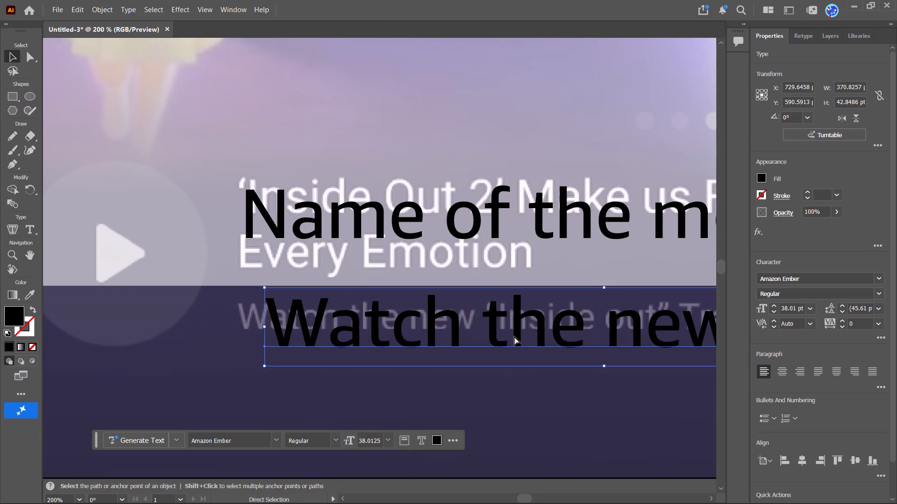
pyautogui.hotkey('ctrl', 'shift', 'z')
pyautogui.moveTo(420, 303); pyautogui.dragTo(395, 315)
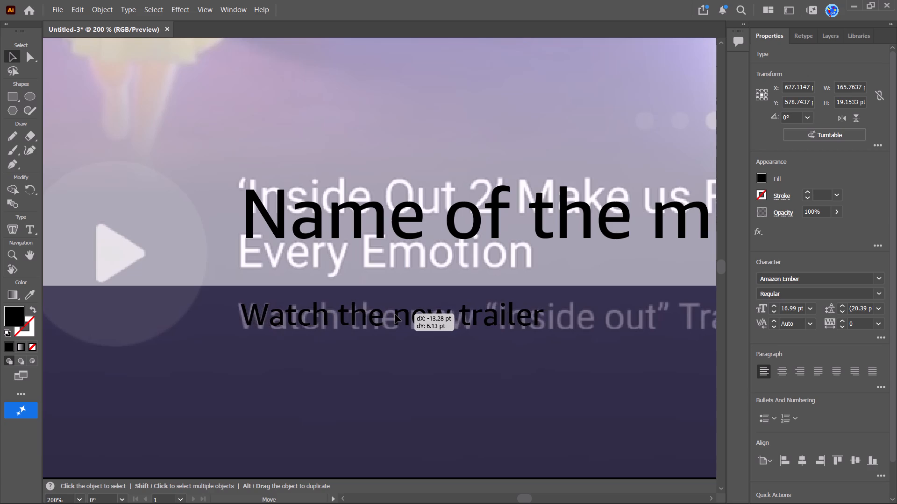
pyautogui.moveTo(395, 315); pyautogui.dragTo(394, 315)
pyautogui.keyDown('shift'); pyautogui.moveTo(542, 336); pyautogui.dragTo(554, 338); pyautogui.keyUp('shift')
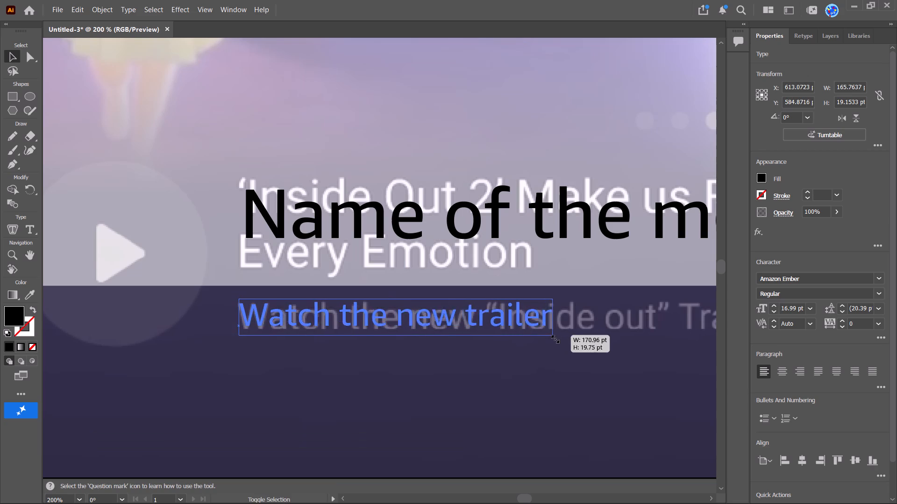
pyautogui.keyDown('shift'); pyautogui.moveTo(554, 338); pyautogui.dragTo(620, 354); pyautogui.keyUp('shift')
pyautogui.click(535, 332)
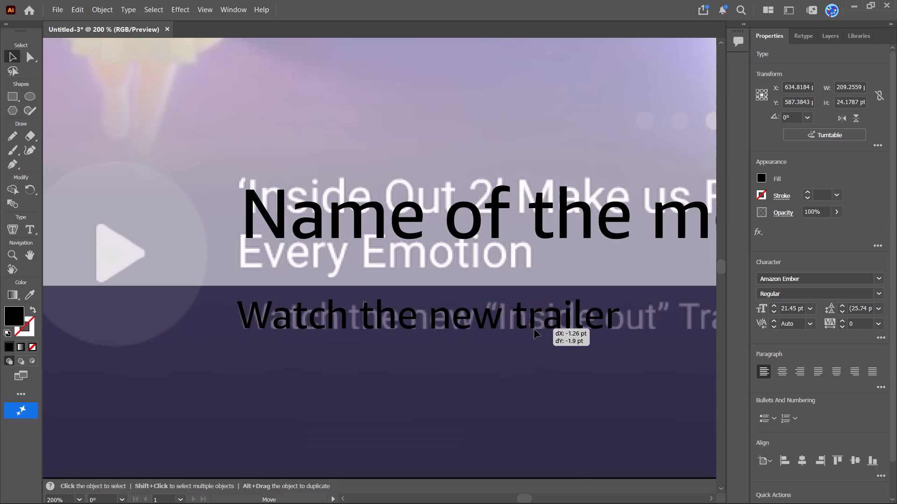
# Recolour the "Watch the new trailer" text with the muted purple-grey sampled from the reference tagline using the Eyedropper.
pyautogui.click(13, 306)
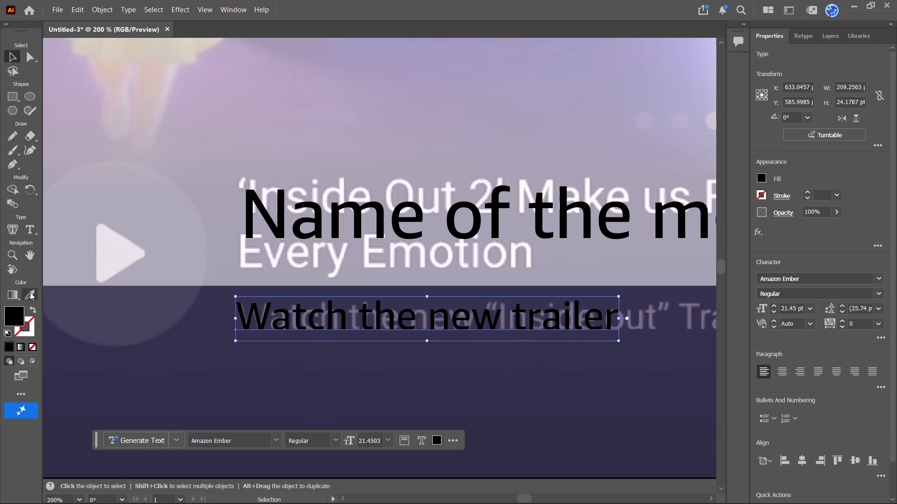
pyautogui.click(30, 292)
pyautogui.click(689, 307)
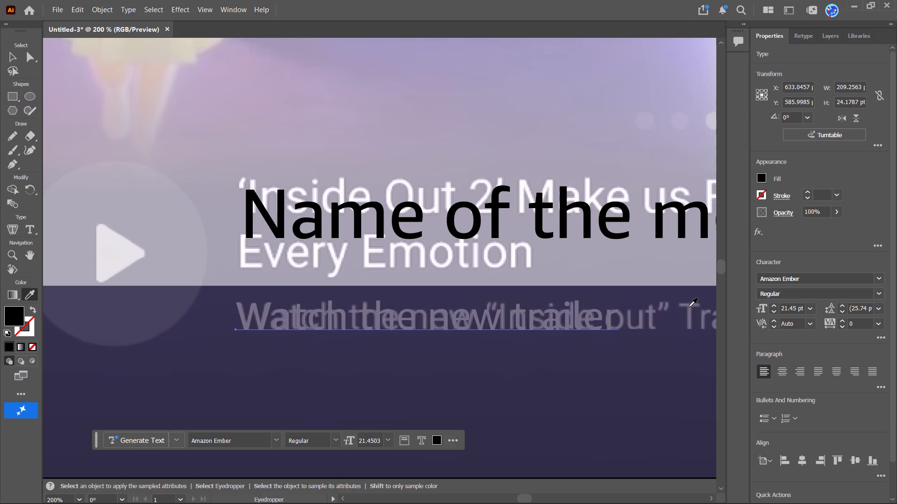
pyautogui.click(14, 56)
# Give the "Name of the movie" text the white fill sampled over the reference headline, set its opacity to 100%, and deselect it.
pyautogui.click(308, 214)
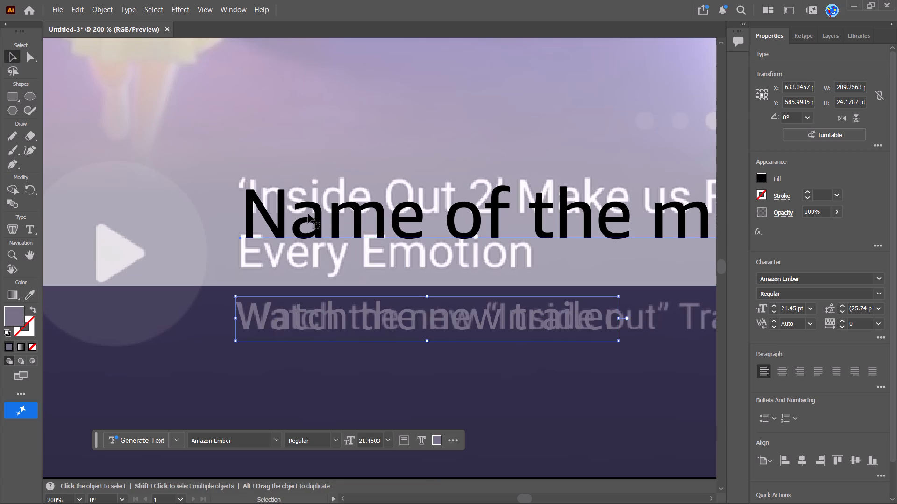
pyautogui.click(24, 291)
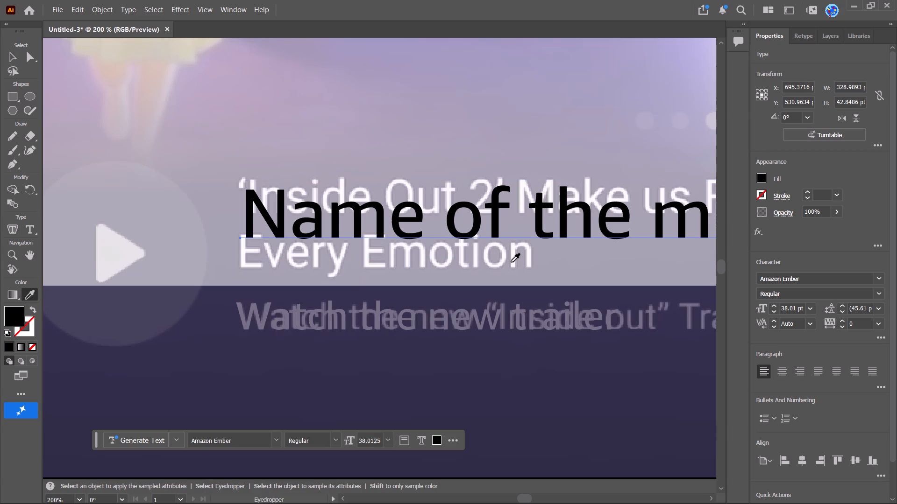
pyautogui.click(513, 262)
pyautogui.click(5, 54)
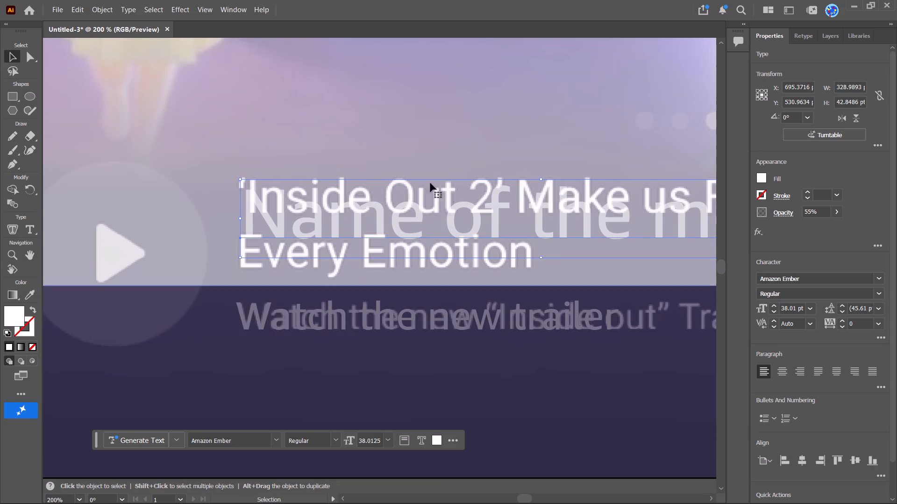
pyautogui.keyDown('ctrl'); pyautogui.scroll(-2, 477, 193); pyautogui.keyUp('ctrl')
pyautogui.click(834, 214)
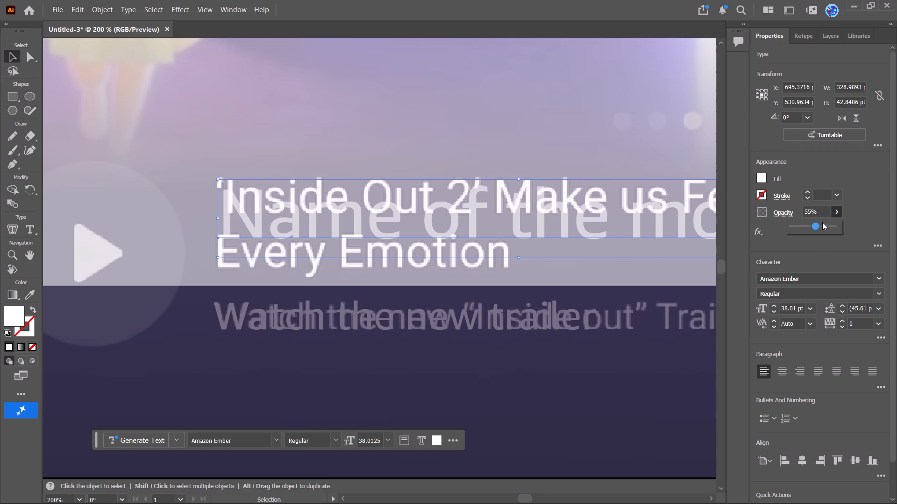
pyautogui.moveTo(821, 226); pyautogui.dragTo(896, 227)
pyautogui.click(499, 309)
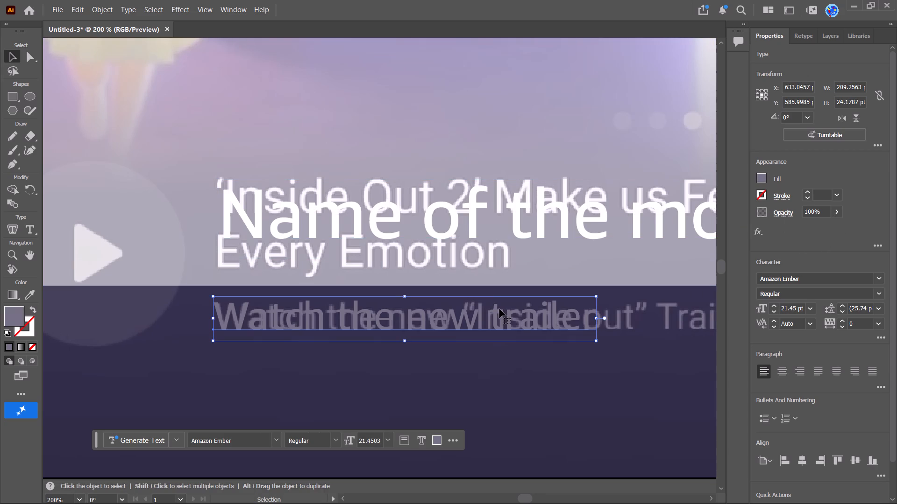
pyautogui.click(197, 235)
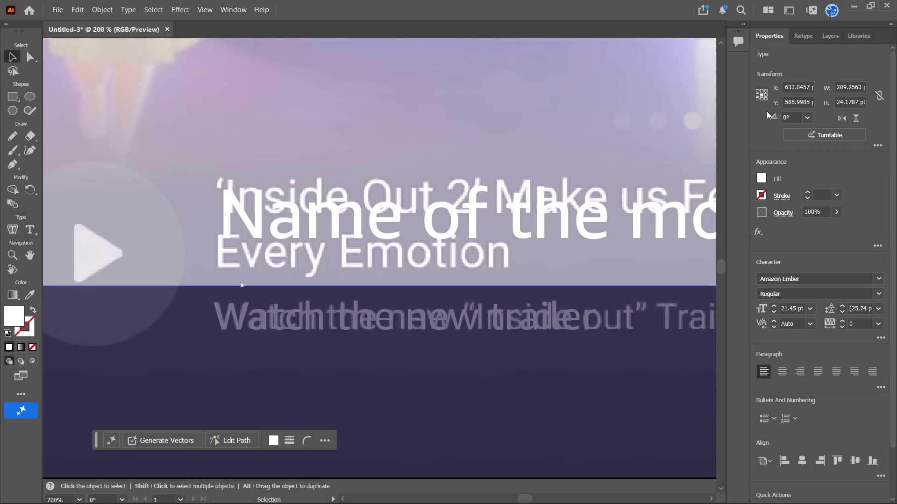
pyautogui.click(532, 352)
# Draw a white circle about 102 pt in diameter and position it over the reference play button beside the poster card.
pyautogui.keyDown('ctrl'); pyautogui.scroll(-2, 508, 305); pyautogui.keyUp('ctrl')
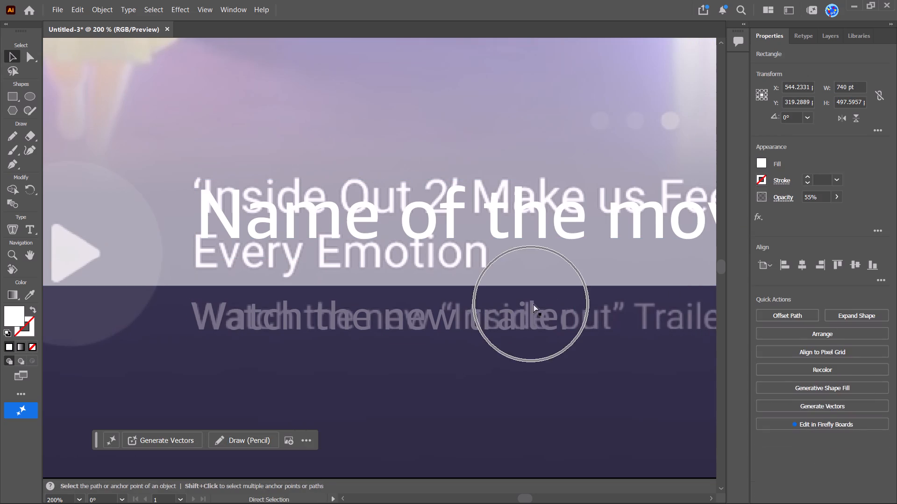
pyautogui.keyDown('alt'); pyautogui.scroll(-3, 570, 316); pyautogui.keyUp('alt')
pyautogui.keyDown('alt'); pyautogui.scroll(2, 430, 351); pyautogui.keyUp('alt')
pyautogui.keyDown('alt'); pyautogui.scroll(-1, 419, 319); pyautogui.keyUp('alt')
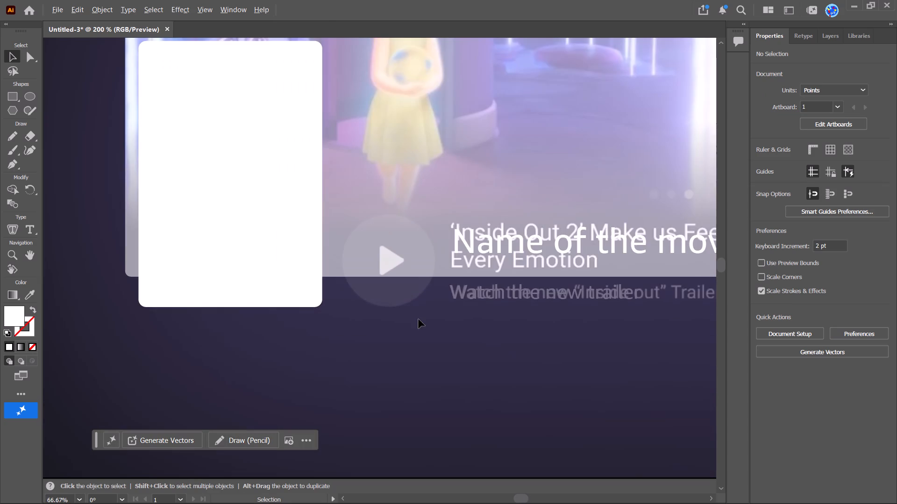
pyautogui.keyDown('alt'); pyautogui.scroll(1, 412, 266); pyautogui.keyUp('alt')
pyautogui.click(26, 98)
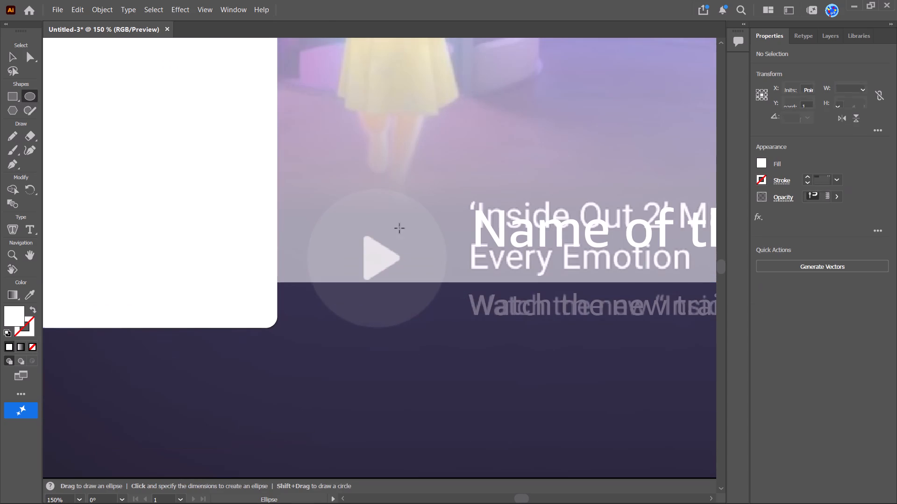
pyautogui.keyDown('shift'); pyautogui.moveTo(326, 201); pyautogui.dragTo(464, 290); pyautogui.keyUp('shift')
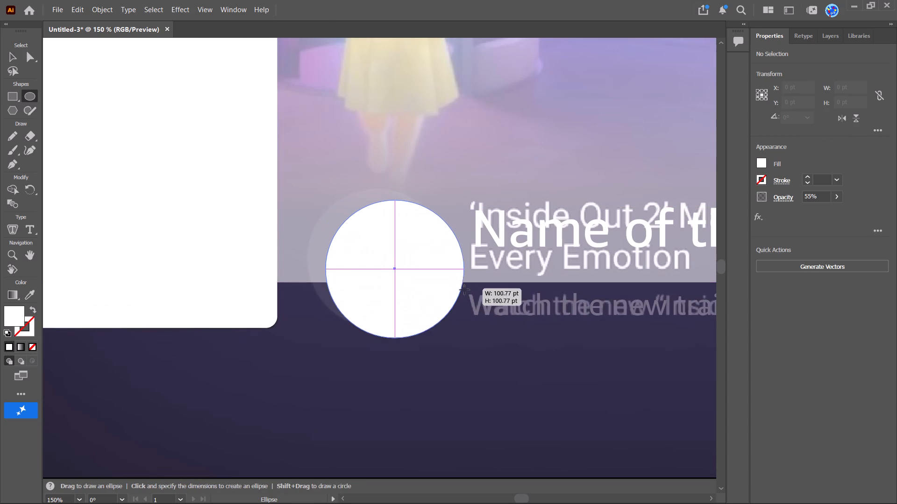
pyautogui.keyDown('shift'); pyautogui.moveTo(464, 290); pyautogui.dragTo(465, 290); pyautogui.keyUp('shift')
pyautogui.click(12, 56)
pyautogui.moveTo(413, 271); pyautogui.dragTo(400, 258)
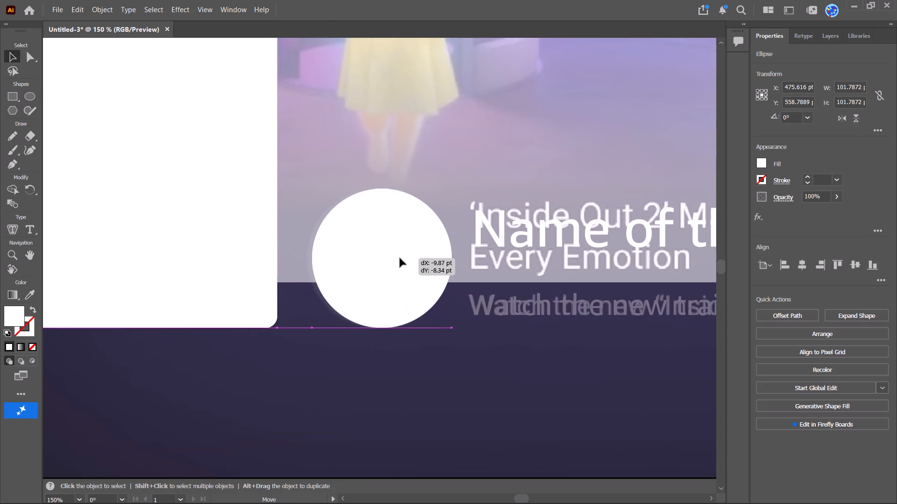
pyautogui.moveTo(400, 258); pyautogui.dragTo(397, 258)
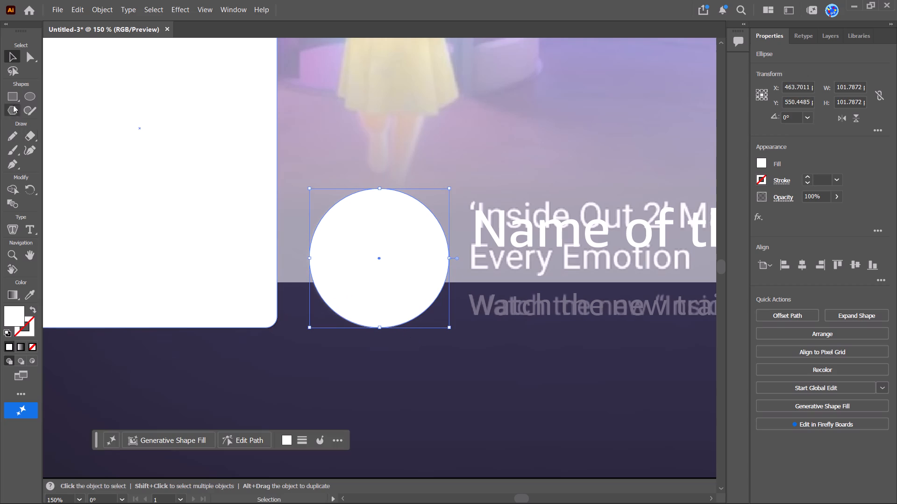
# Draw a triangle about 63 by 54 pt with the Polygon tool and move it onto the middle of the white circle.
pyautogui.click(13, 98)
pyautogui.click(15, 109)
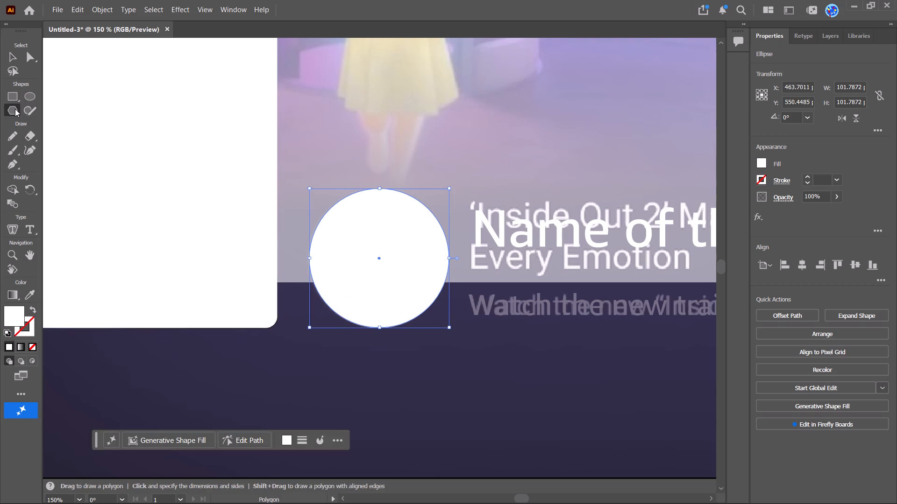
pyautogui.moveTo(360, 234); pyautogui.dragTo(392, 256)
pyautogui.press('Down')
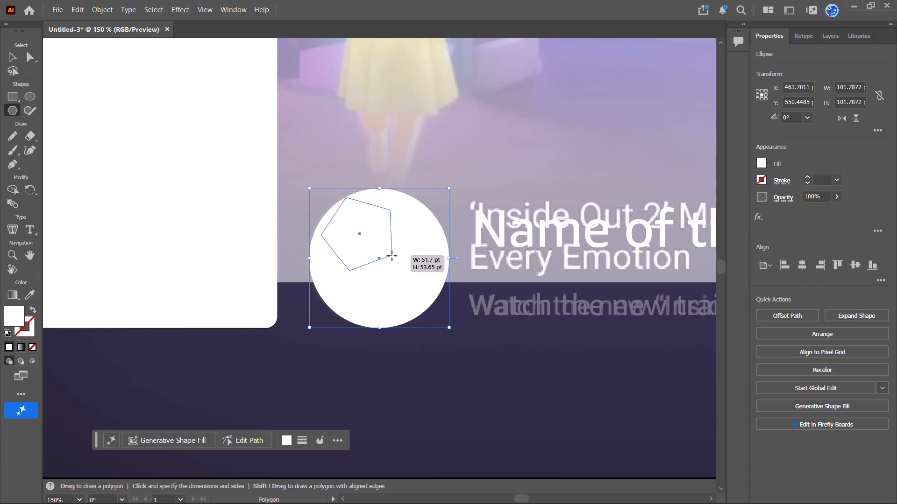
pyautogui.moveTo(392, 256); pyautogui.dragTo(403, 260)
pyautogui.press('Down')
pyautogui.press('Down')
pyautogui.click(13, 56)
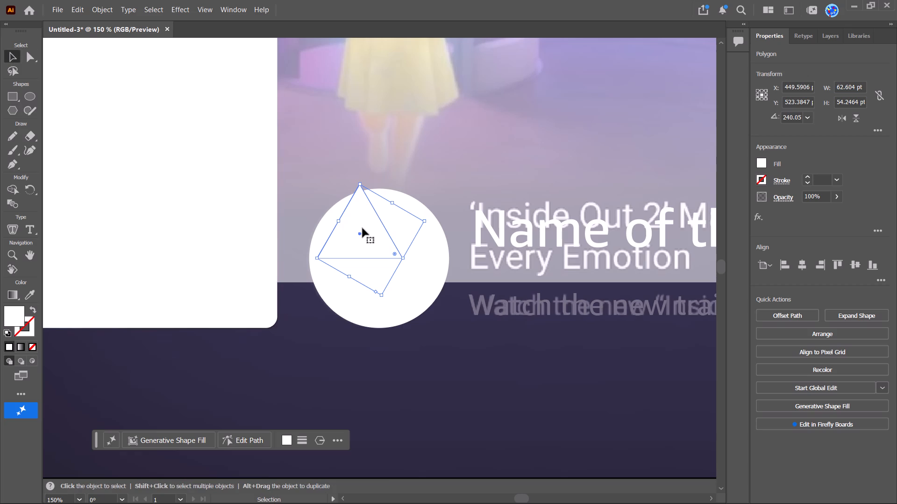
pyautogui.moveTo(358, 230); pyautogui.dragTo(382, 255)
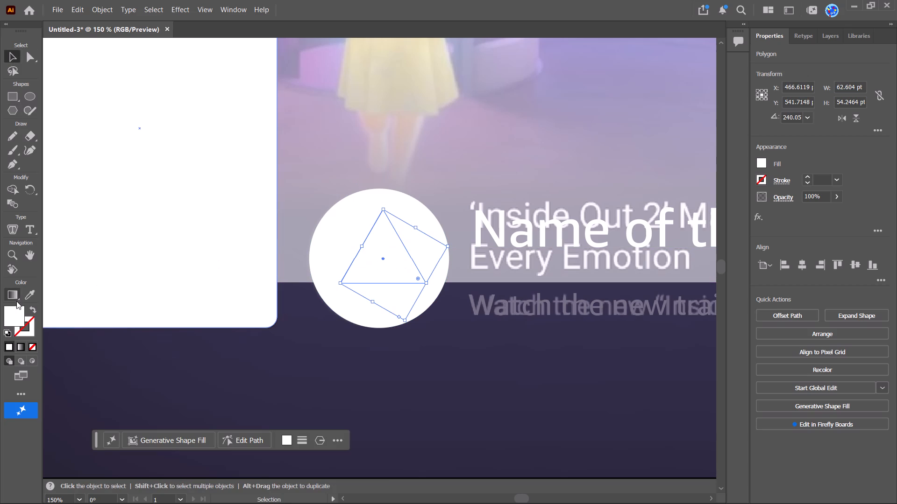
# Set the triangle's fill to black, #000000.
pyautogui.click(22, 313)
pyautogui.click(22, 313)
pyautogui.moveTo(167, 314); pyautogui.dragTo(108, 290)
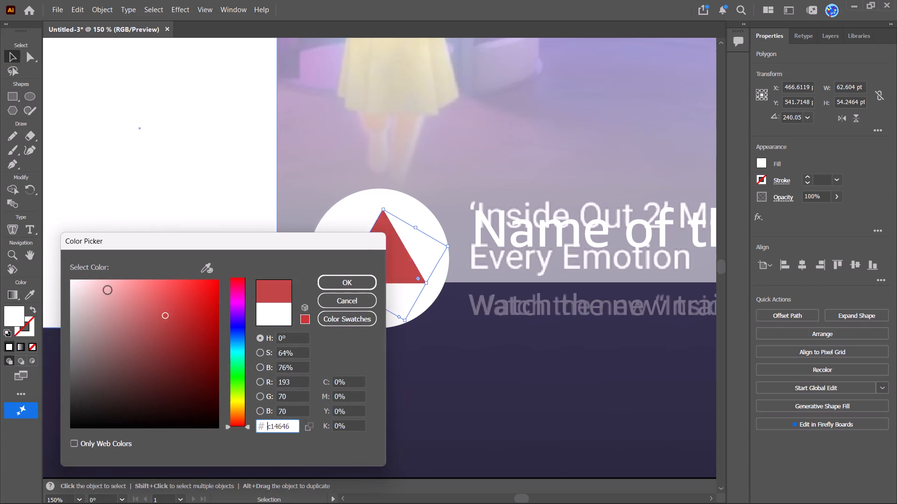
pyautogui.moveTo(108, 290); pyautogui.dragTo(9, 472)
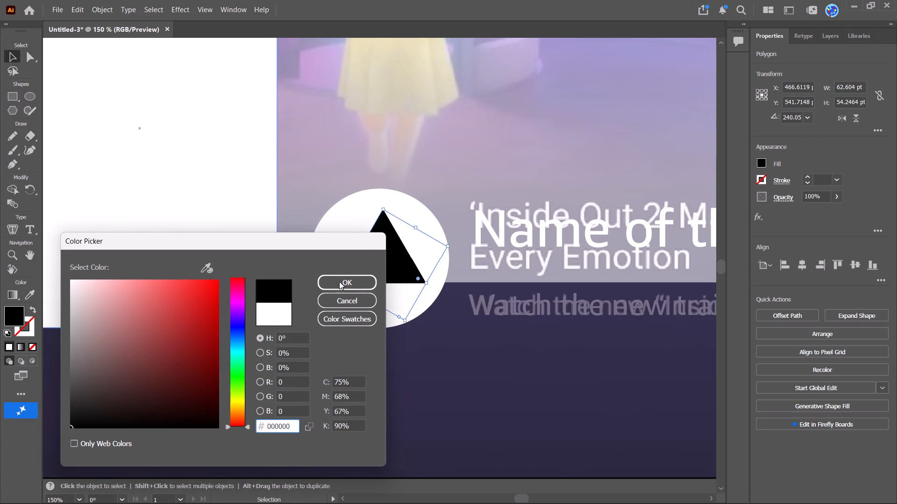
pyautogui.click(339, 281)
# Rotate the black triangle to 270° so that it points to the right like a play symbol.
pyautogui.moveTo(453, 244); pyautogui.dragTo(450, 226)
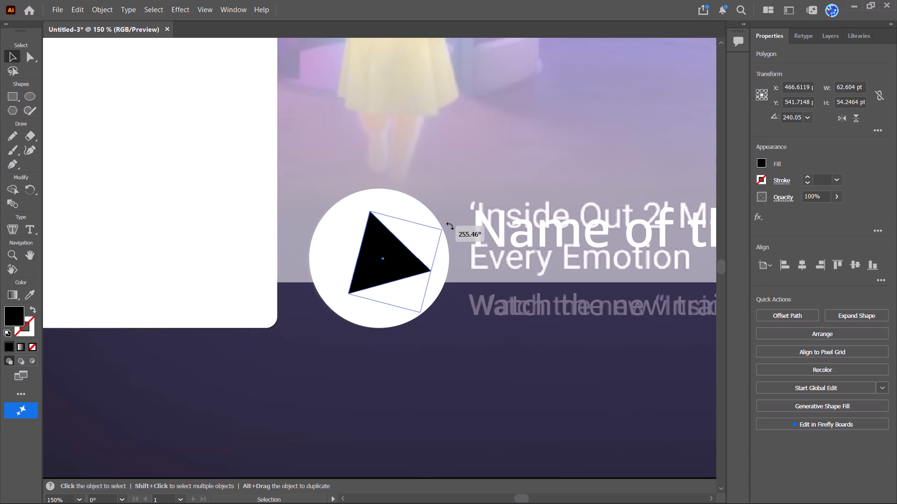
pyautogui.moveTo(450, 226); pyautogui.dragTo(444, 209)
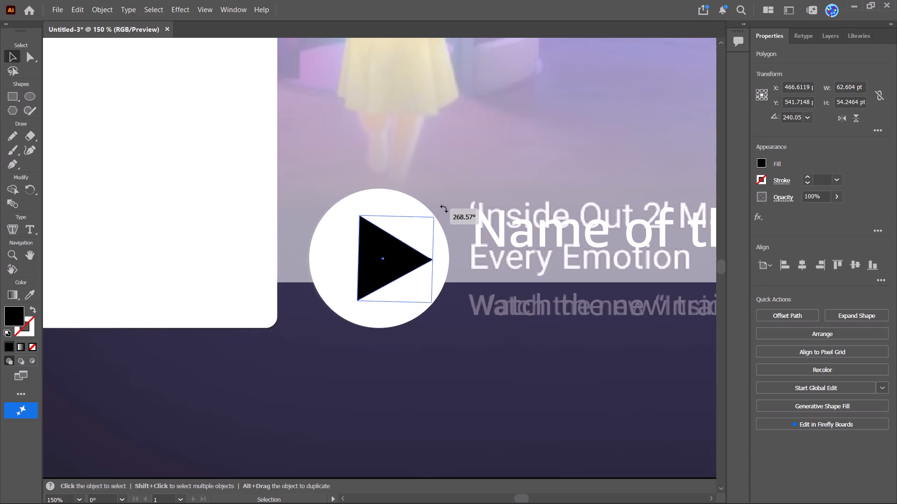
pyautogui.moveTo(444, 209); pyautogui.dragTo(444, 208)
# Scale the triangle down to about 43 by 50 pt and place it near the centre of the white circle.
pyautogui.click(380, 256)
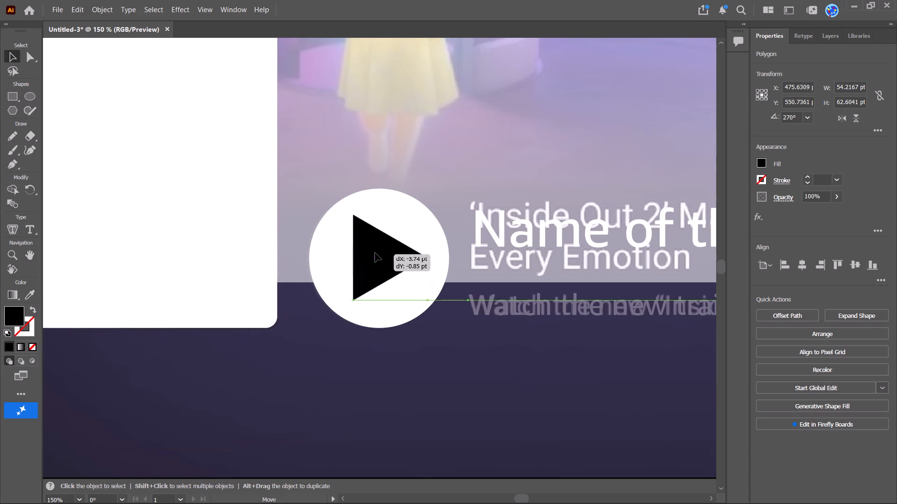
pyautogui.keyDown('shift'); pyautogui.moveTo(431, 216); pyautogui.dragTo(418, 234); pyautogui.keyUp('shift')
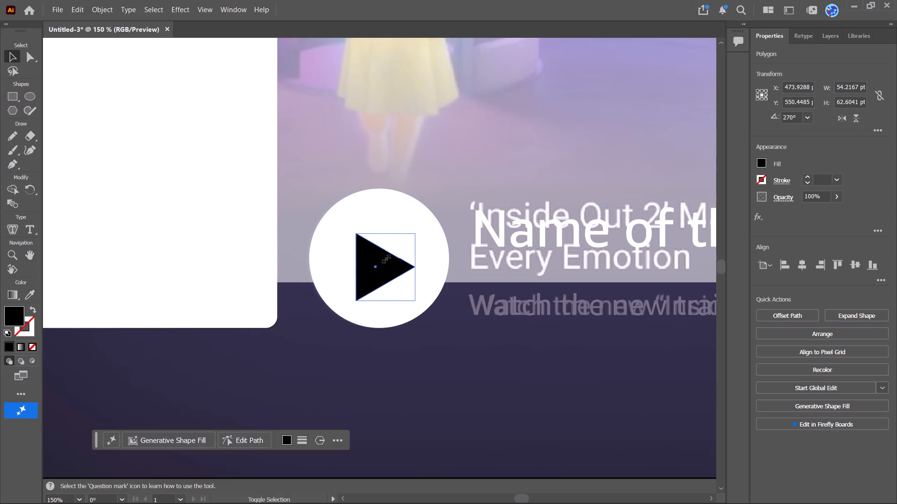
pyautogui.moveTo(377, 263); pyautogui.dragTo(377, 253)
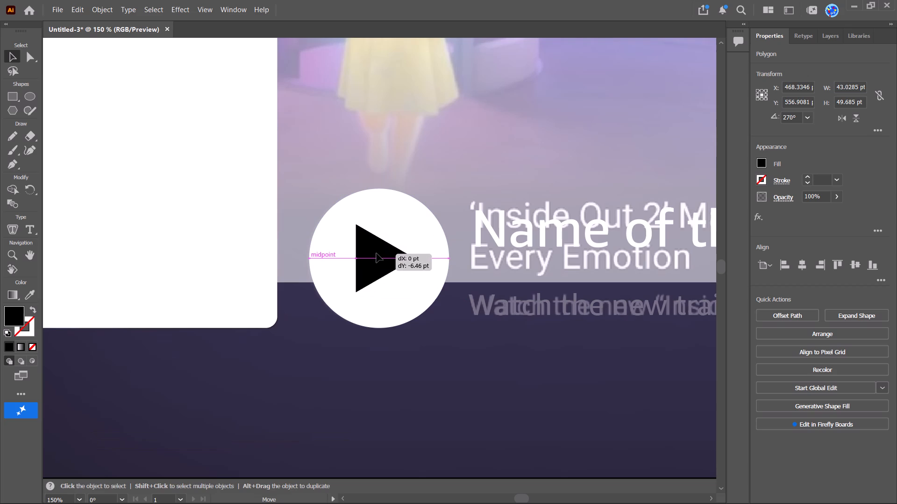
pyautogui.moveTo(377, 253); pyautogui.dragTo(386, 255)
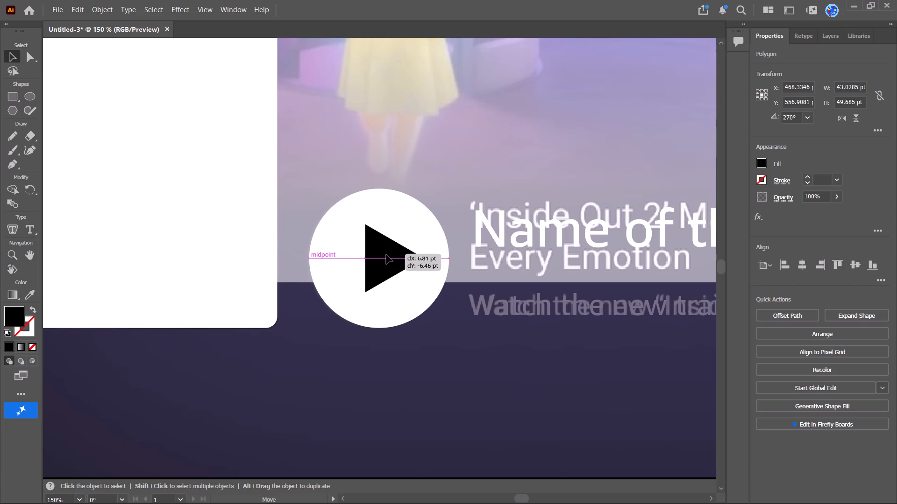
pyautogui.moveTo(386, 255); pyautogui.dragTo(380, 257)
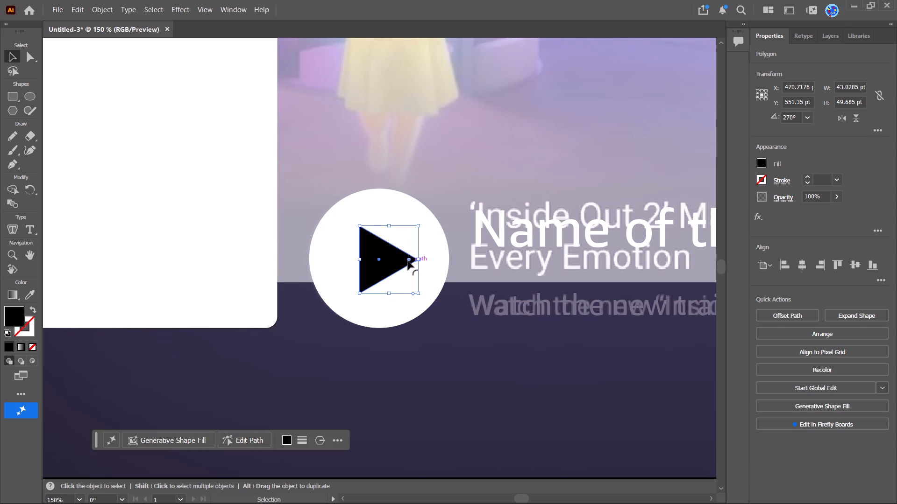
# Round the play triangle's corners, align it to the circle's vertical midpoint slightly right of centre, and deselect it.
pyautogui.click(408, 261)
pyautogui.click(535, 169)
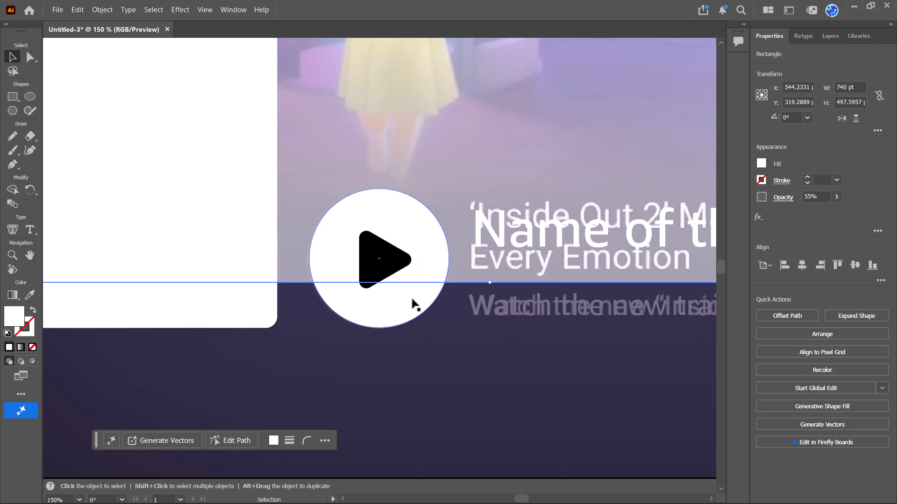
pyautogui.click(380, 259)
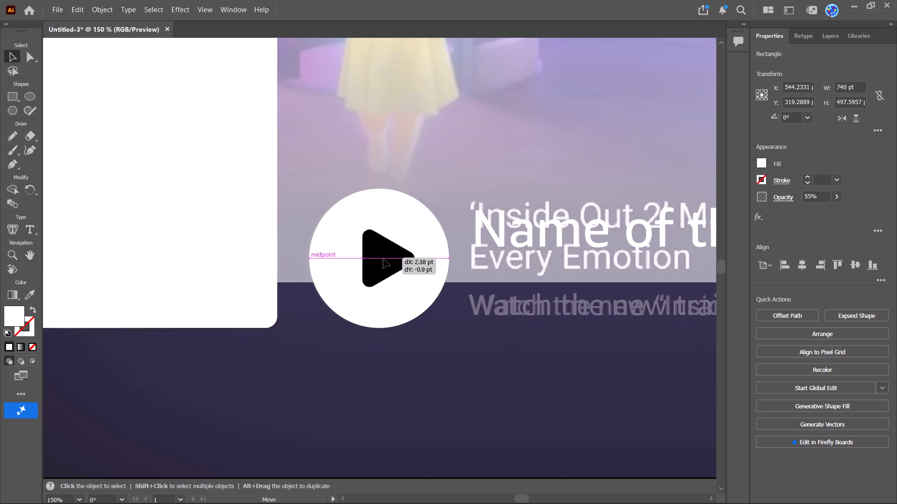
pyautogui.click(544, 175)
pyautogui.keyDown('alt'); pyautogui.scroll(-1, 352, 288); pyautogui.keyUp('alt')
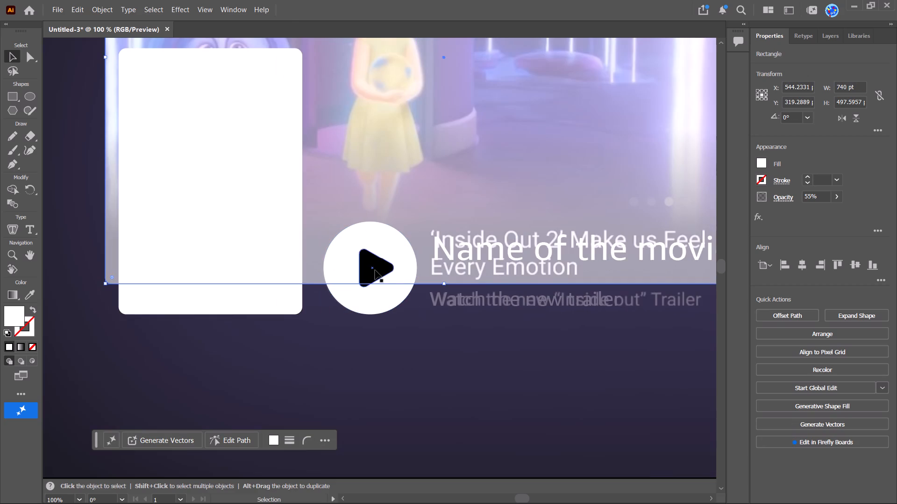
pyautogui.click(375, 270)
pyautogui.click(454, 323)
# Lower the white poster card's opacity to 55% so the reference poster shows through, and deselect it.
pyautogui.keyDown('alt'); pyautogui.scroll(-4, 407, 334); pyautogui.keyUp('alt')
pyautogui.keyDown('alt'); pyautogui.scroll(4, 363, 288); pyautogui.keyUp('alt')
pyautogui.click(363, 289)
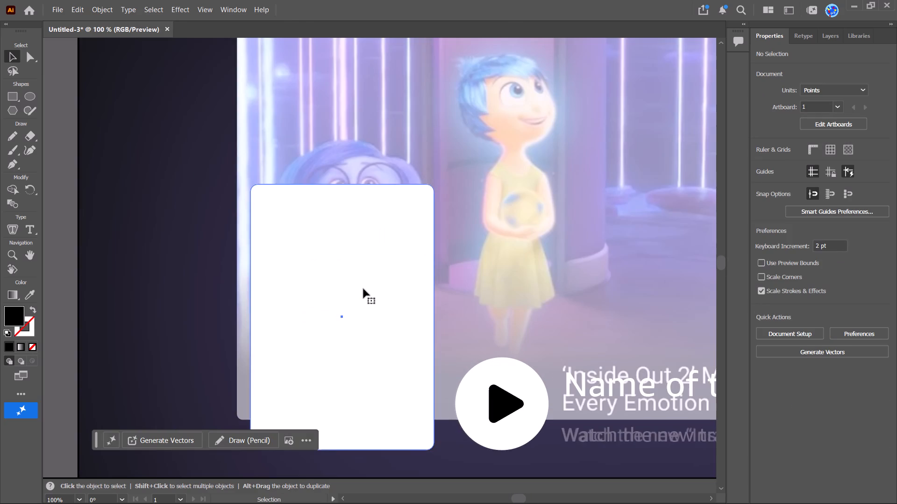
pyautogui.click(834, 38)
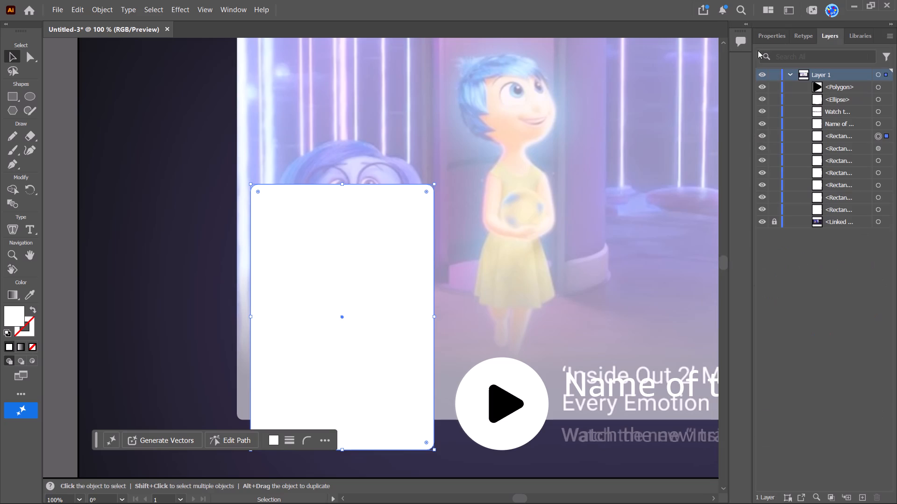
pyautogui.click(760, 39)
pyautogui.click(842, 199)
pyautogui.moveTo(826, 210); pyautogui.dragTo(816, 212)
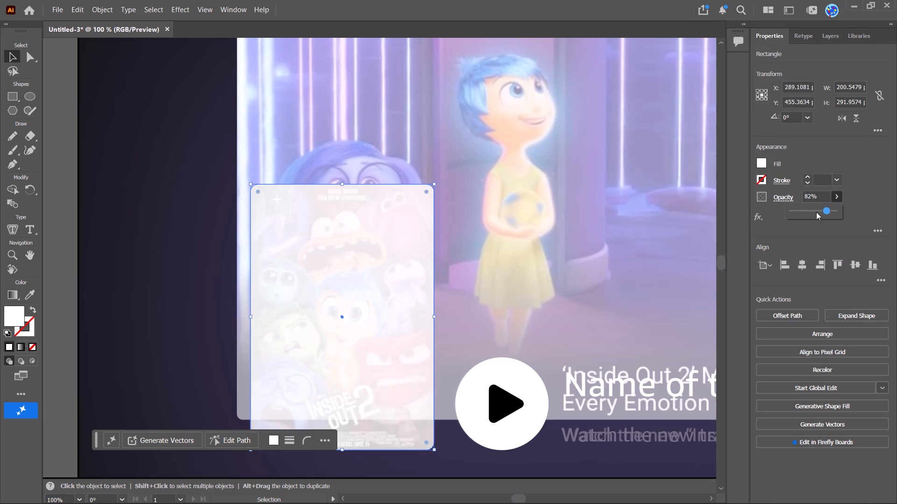
pyautogui.moveTo(816, 212); pyautogui.dragTo(815, 213)
pyautogui.keyDown('alt'); pyautogui.scroll(-4, 316, 233); pyautogui.keyUp('alt')
pyautogui.click(205, 213)
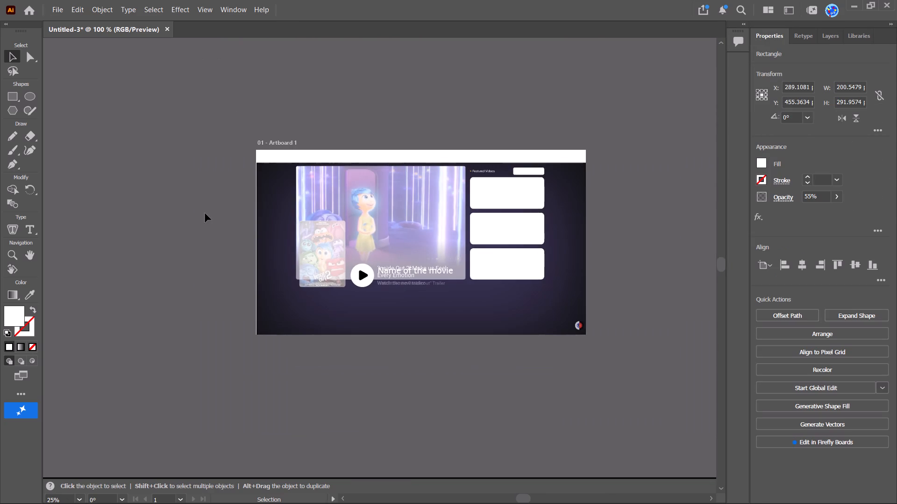
# Add the two-line text "MOVIE POSTER" in 12 pt Amazon Ember Regular over the middle of the poster card.
pyautogui.keyDown('alt'); pyautogui.scroll(2, 206, 243); pyautogui.keyUp('alt')
pyautogui.keyDown('alt'); pyautogui.scroll(1, 565, 247); pyautogui.keyUp('alt')
pyautogui.keyDown('alt'); pyautogui.scroll(-3, 326, 253); pyautogui.keyUp('alt')
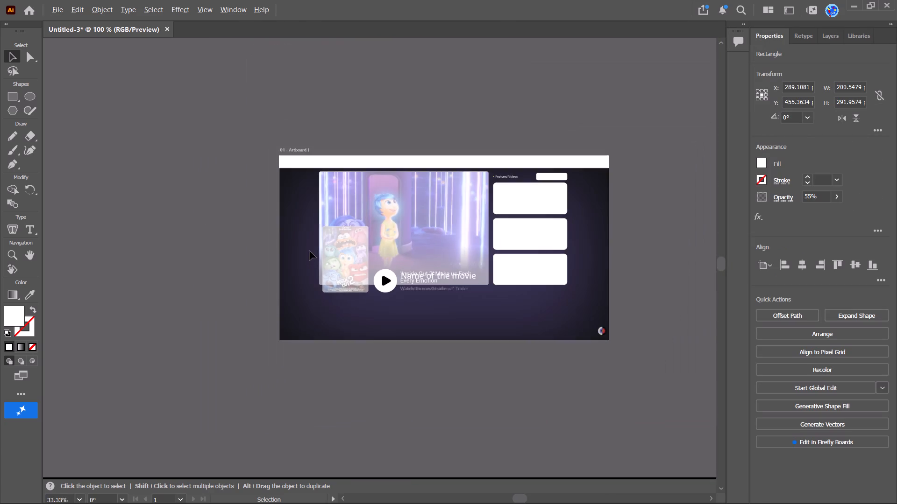
pyautogui.keyDown('alt'); pyautogui.scroll(1, 327, 242); pyautogui.keyUp('alt')
pyautogui.keyDown('alt'); pyautogui.scroll(2, 328, 283); pyautogui.keyUp('alt')
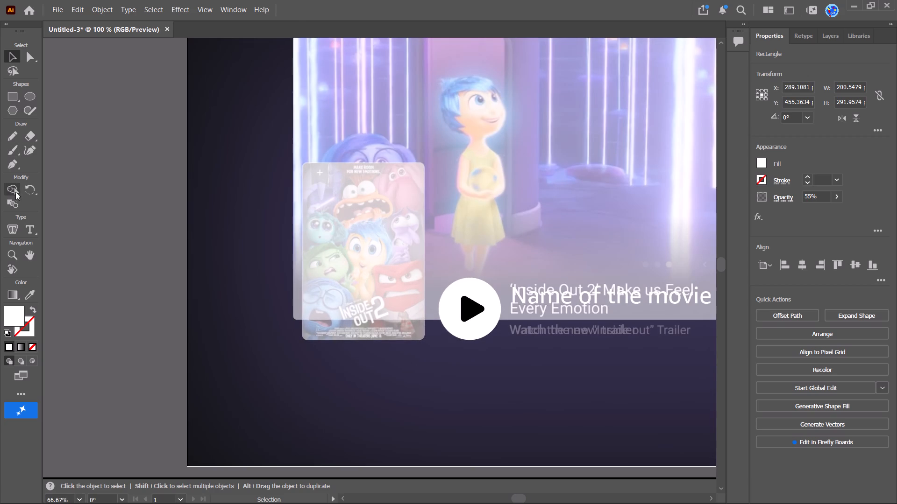
pyautogui.click(28, 222)
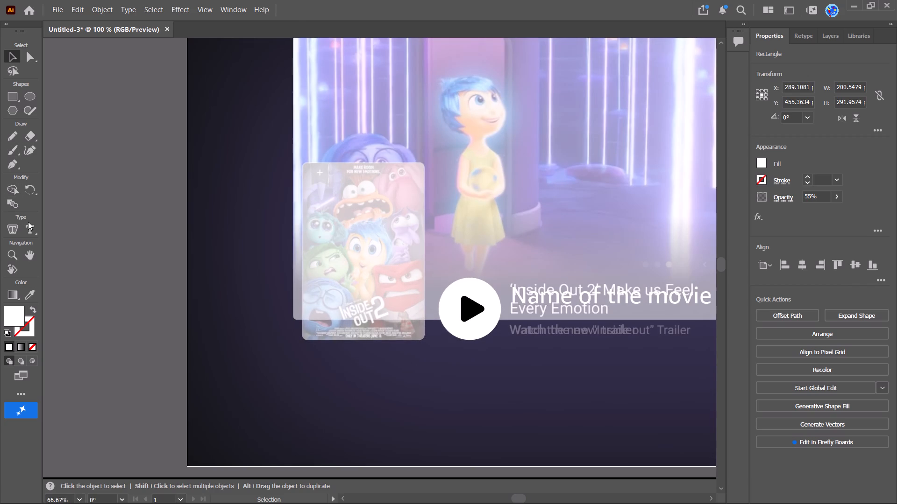
pyautogui.click(29, 224)
pyautogui.keyDown('alt'); pyautogui.scroll(1, 350, 244); pyautogui.keyUp('alt')
pyautogui.click(356, 273)
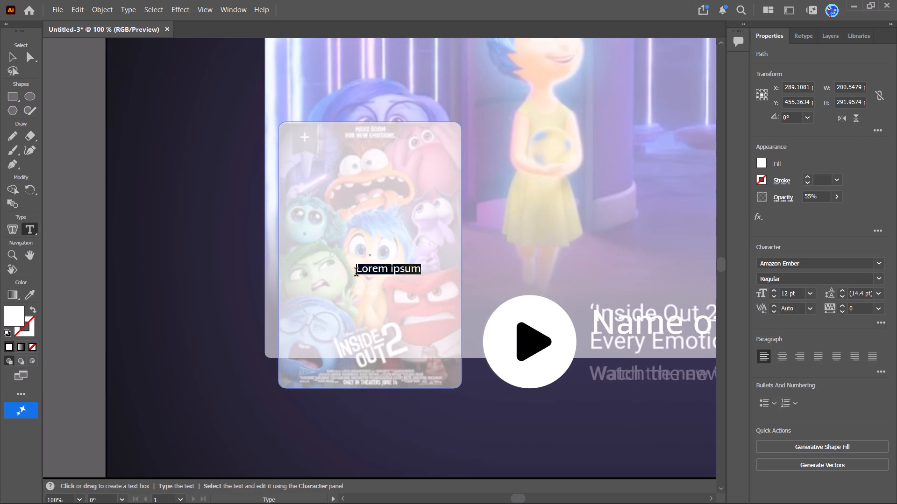
pyautogui.write('MO')
pyautogui.write('VIE')
pyautogui.press('space')
pyautogui.press('Return')
pyautogui.write('POSTER')
pyautogui.click(7, 57)
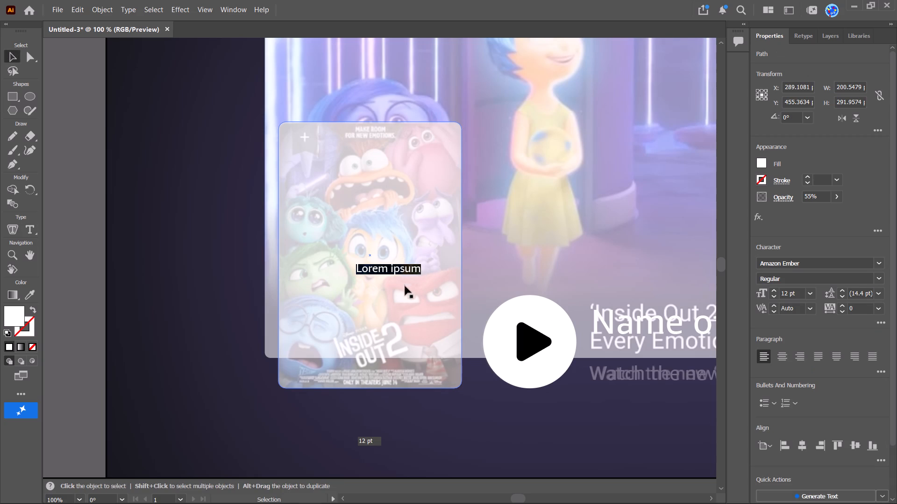
pyautogui.click(81, 224)
# Start saving the document as an Adobe Illustrator file and choose the Illustrations folder inside Desktop > Desktop.
pyautogui.click(52, 11)
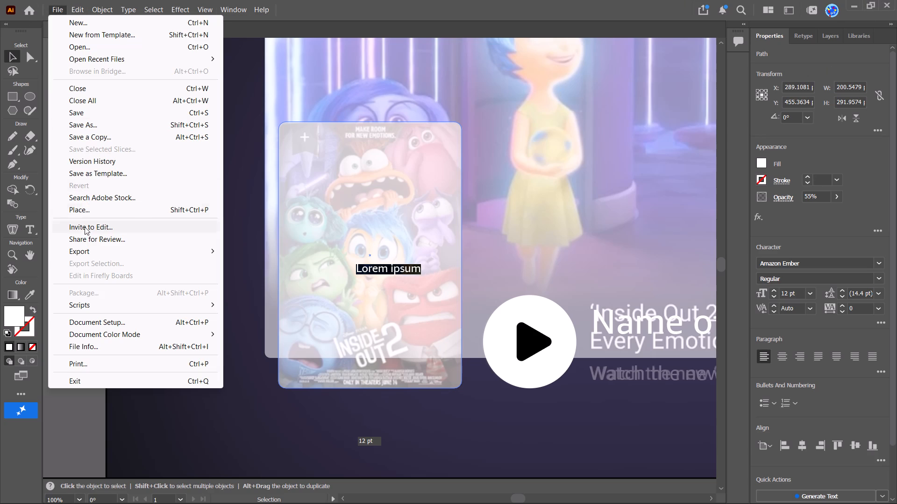
pyautogui.click(87, 112)
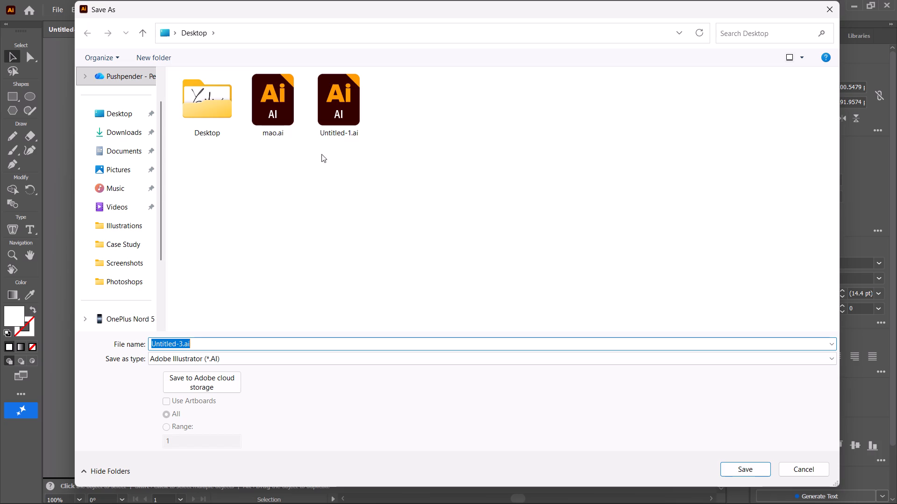
pyautogui.doubleClick(221, 106)
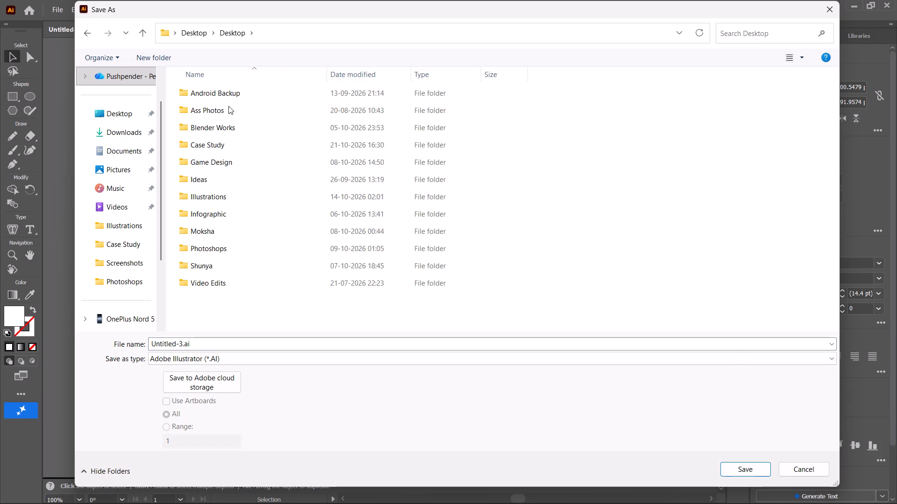
pyautogui.doubleClick(230, 203)
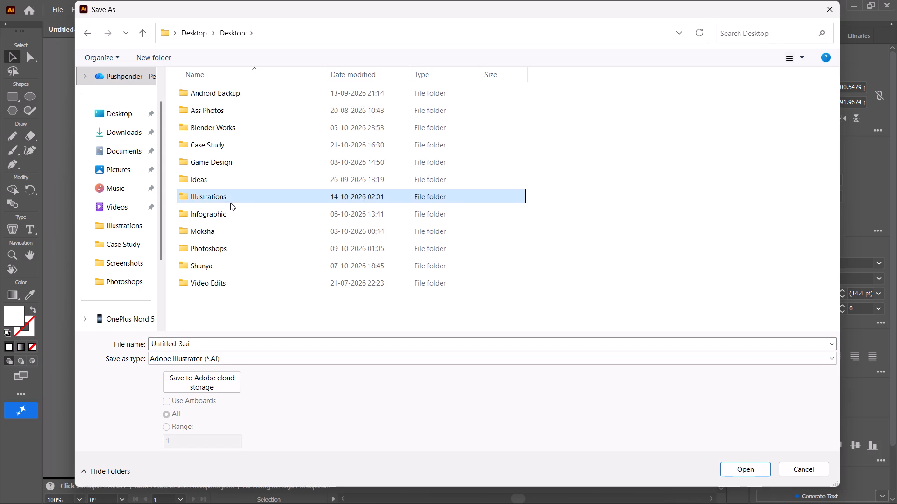
pyautogui.click(235, 346)
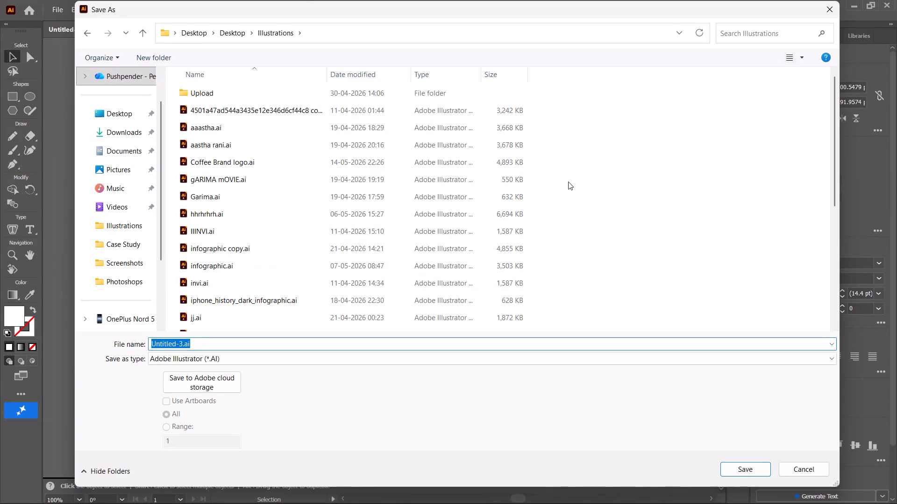
# Create a folder named "IMDb wireframe" inside Illustrations and open it as the save location.
pyautogui.rightClick(569, 181)
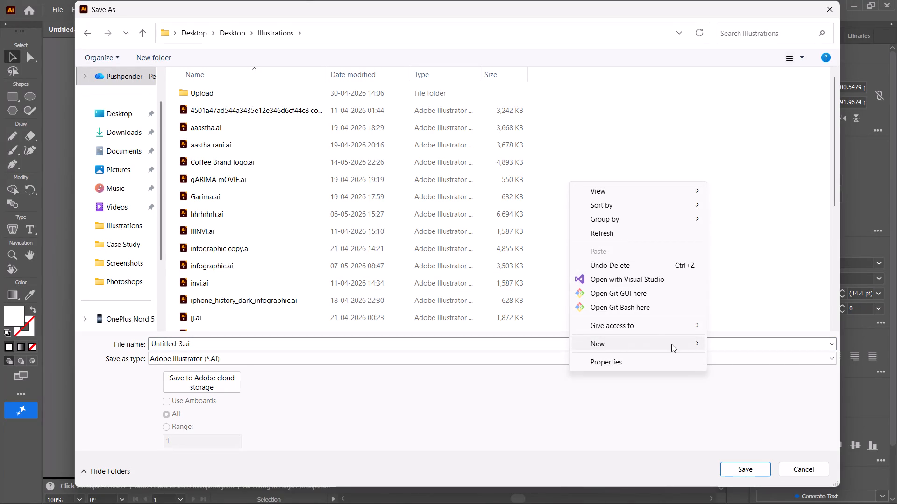
pyautogui.click(719, 344)
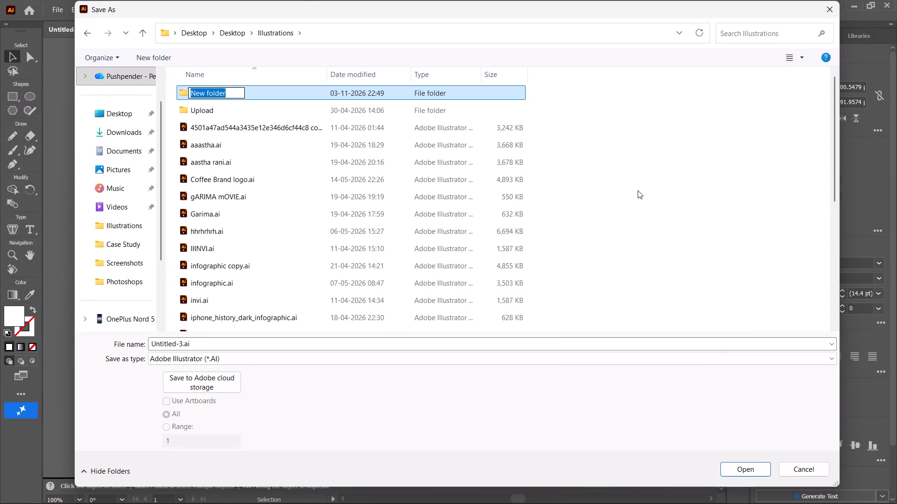
pyautogui.write('UI')
pyautogui.press('BackSpace')
pyautogui.press('BackSpace')
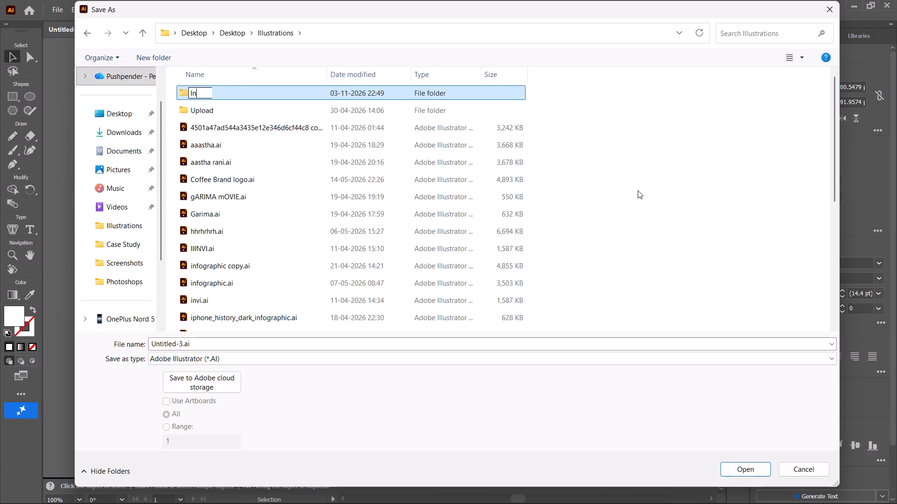
pyautogui.press('BackSpace')
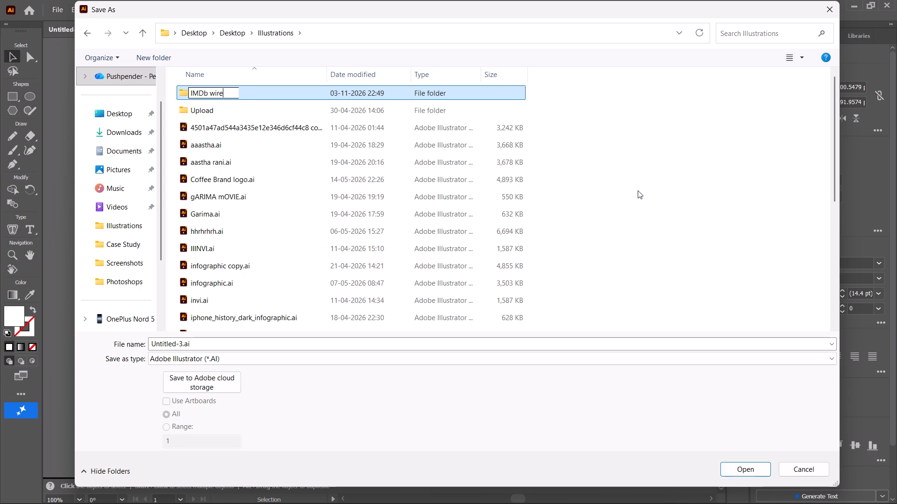
pyautogui.press('Return')
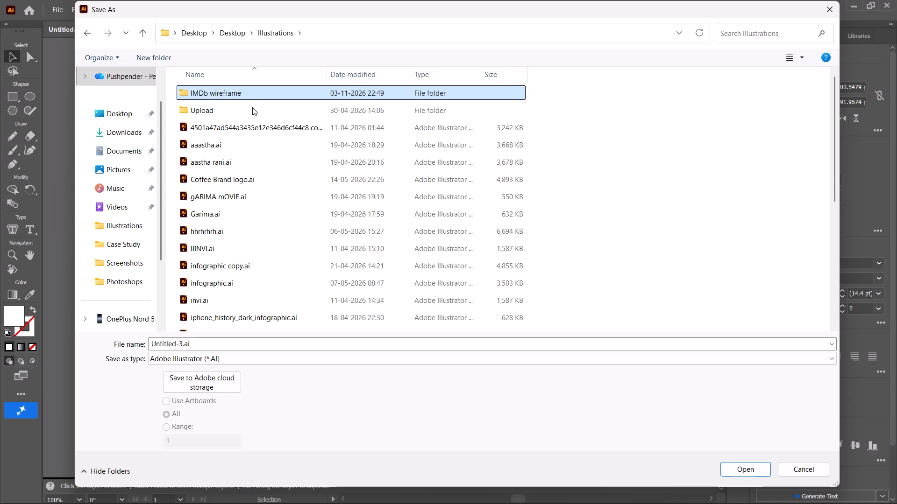
pyautogui.doubleClick(241, 98)
# Name the file "Wireframe" and save it as an Illustrator 2020 document with the default options.
pyautogui.click(215, 348)
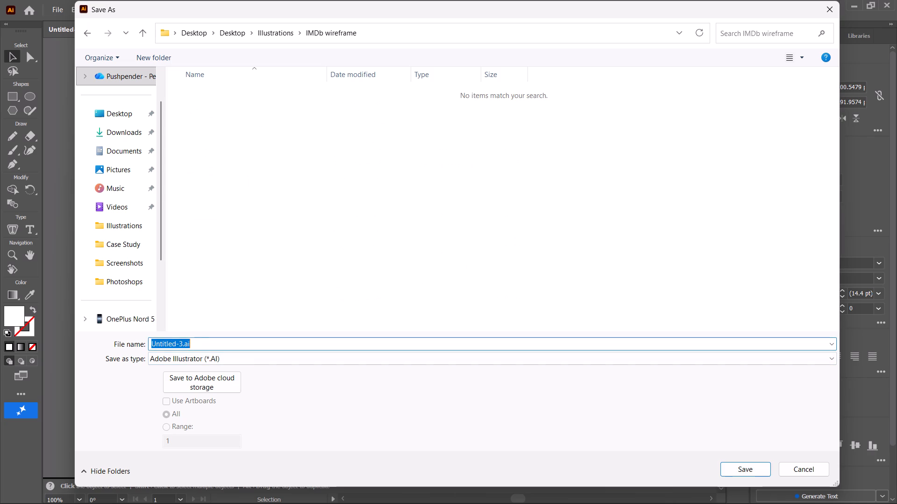
pyautogui.press('Return')
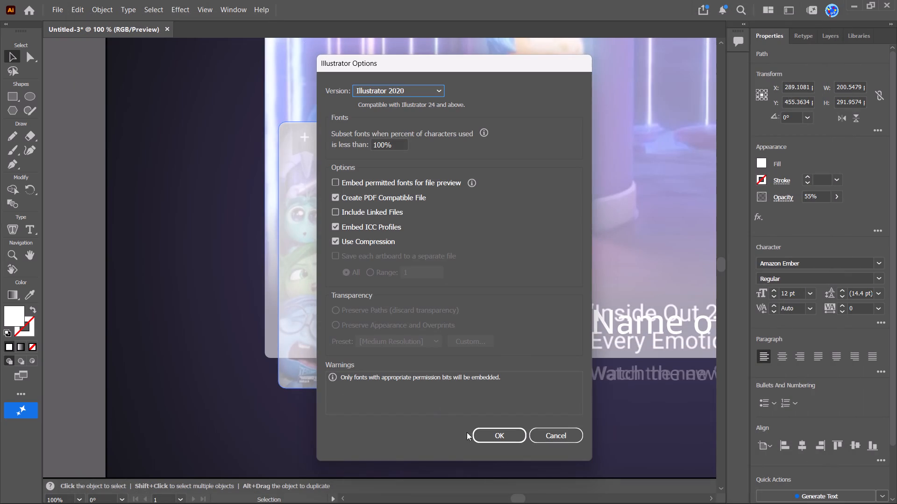
pyautogui.click(477, 432)
# Enlarge the "MOVIE POSTER" text to more than twice its size, reposition it around the middle of the poster card, and deselect it.
pyautogui.click(271, 272)
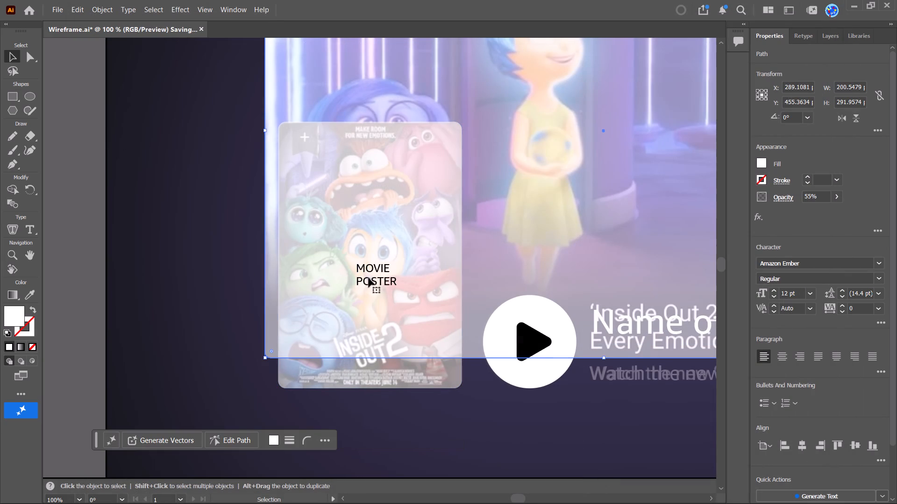
pyautogui.click(369, 278)
pyautogui.moveTo(374, 278); pyautogui.dragTo(342, 216)
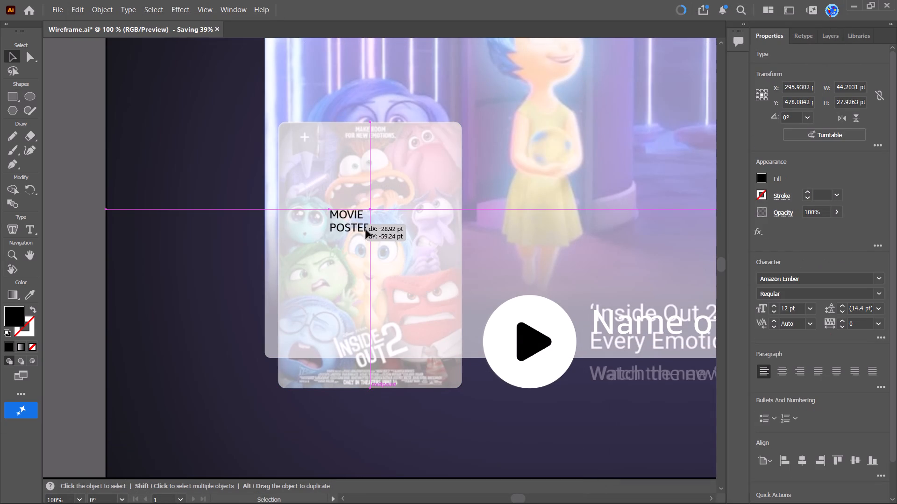
pyautogui.keyDown('shift'); pyautogui.moveTo(369, 235); pyautogui.dragTo(430, 291); pyautogui.keyUp('shift')
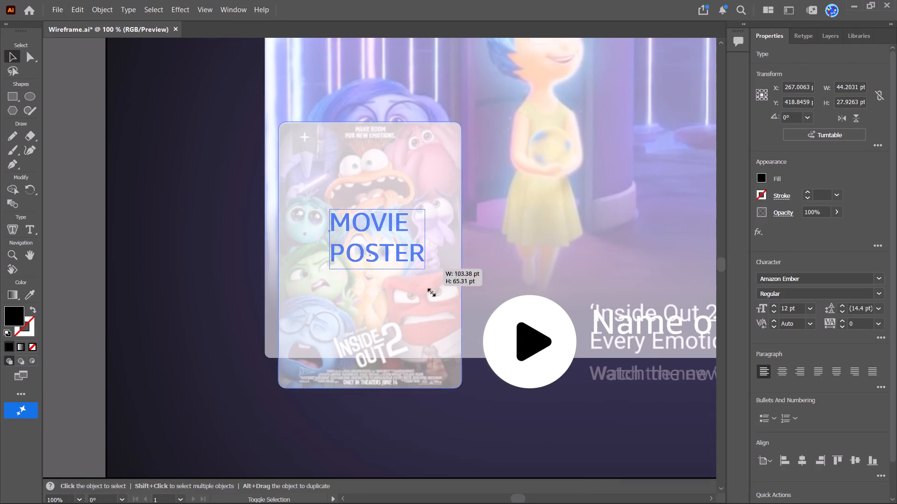
pyautogui.keyDown('shift'); pyautogui.moveTo(430, 291); pyautogui.dragTo(444, 299); pyautogui.keyUp('shift')
pyautogui.moveTo(409, 264); pyautogui.dragTo(391, 276)
pyautogui.click(78, 145)
# Switch to Chrome and rewind the playing GTA 5 car parkour YouTube video to about 10:03.
pyautogui.hotkey('alt', 'Tab')
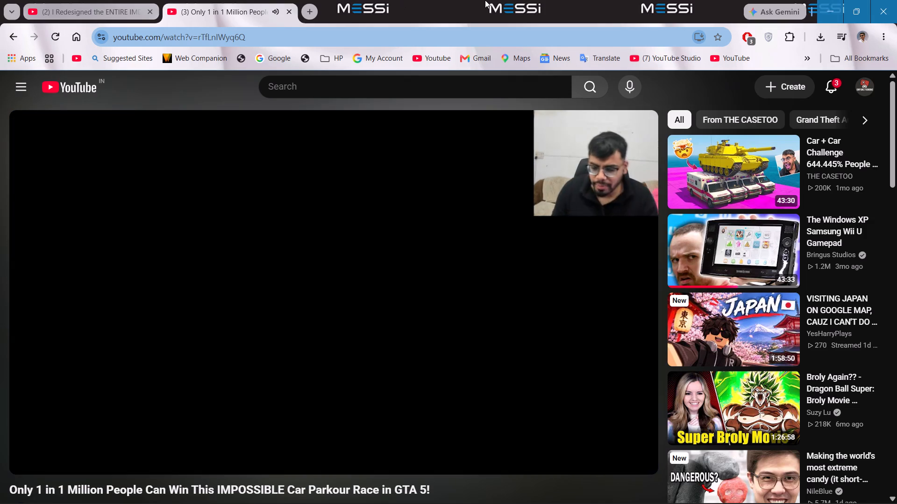
pyautogui.press('Left')
pyautogui.press('Left')
pyautogui.press('Left')
pyautogui.press('Left')
pyautogui.press('Left')
pyautogui.press('Left')
pyautogui.press('Left')
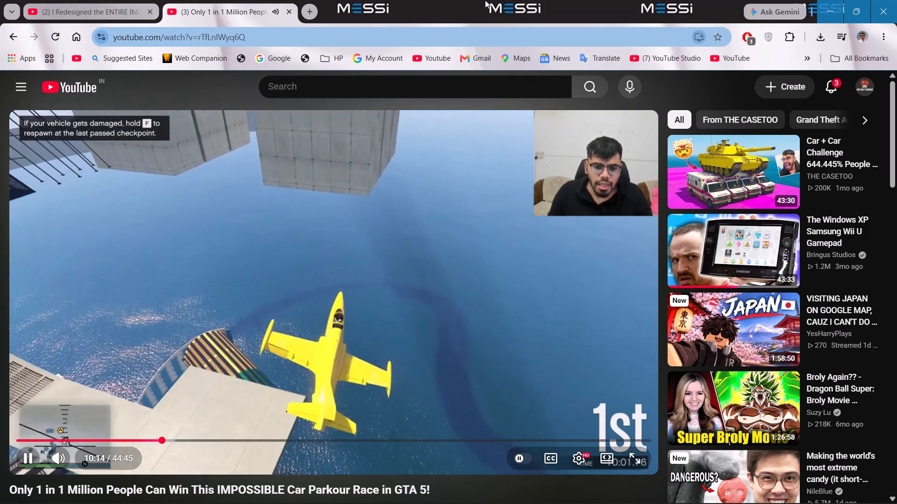
pyautogui.press('Left')
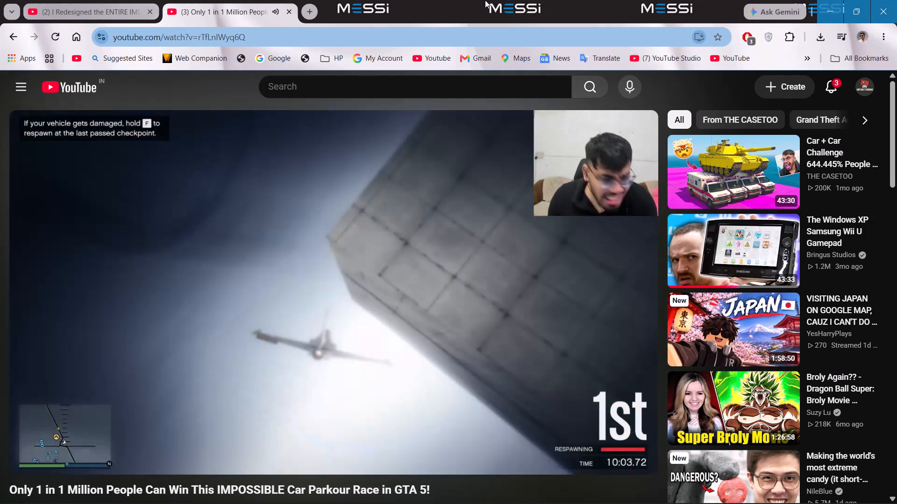
pyautogui.press('Left')
pyautogui.press('Left')
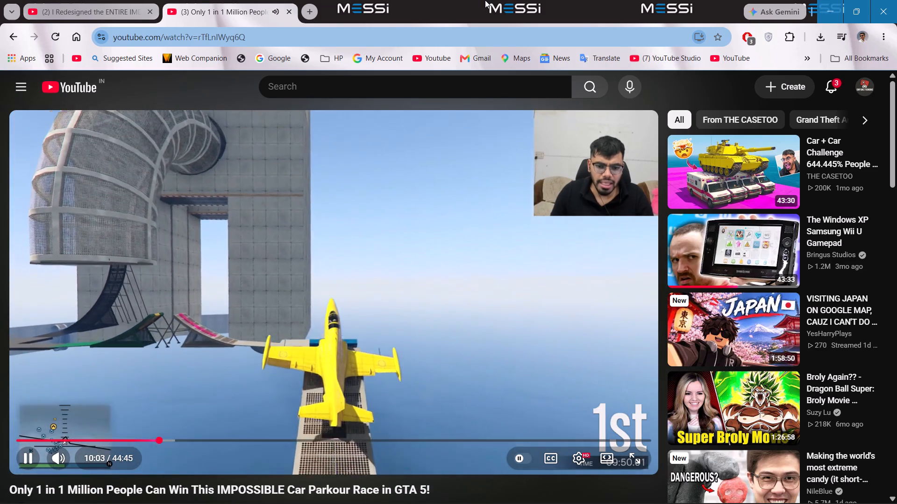
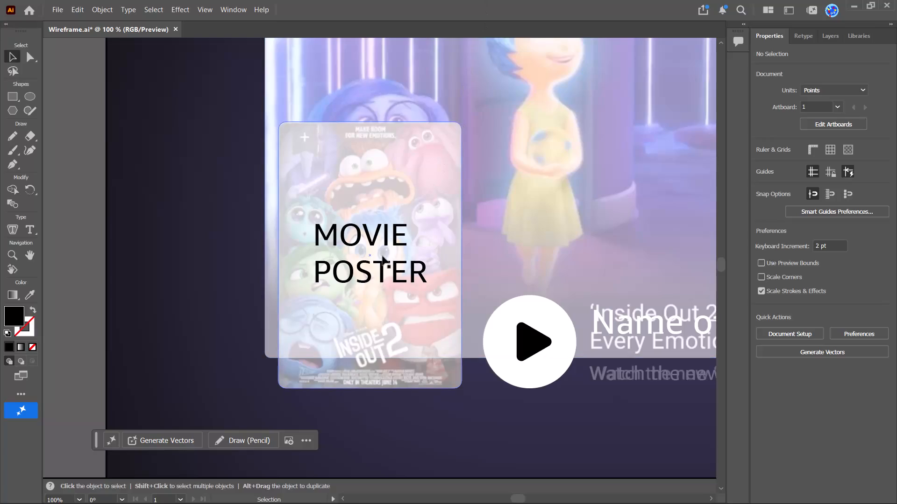
# Raise the opacity of the white movie poster card to 100% and deselect it.
pyautogui.keyDown('alt'); pyautogui.scroll(-2, 221, 250); pyautogui.keyUp('alt')
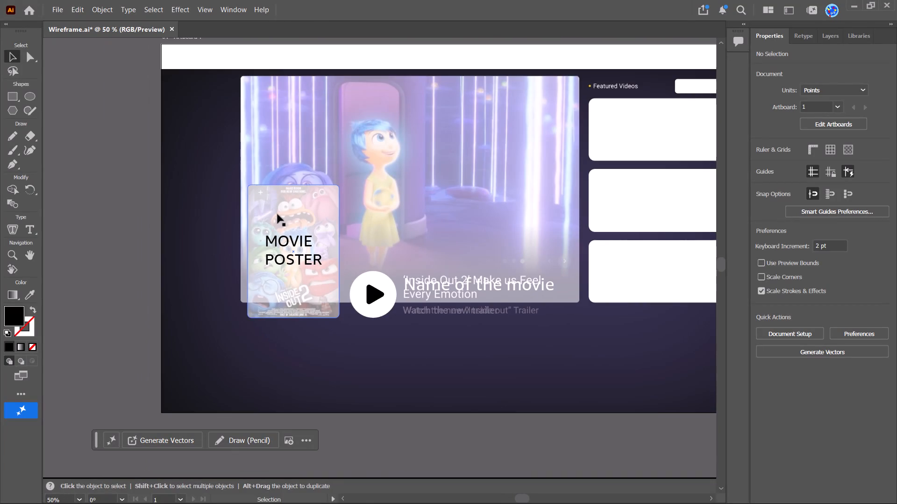
pyautogui.click(278, 214)
pyautogui.click(838, 38)
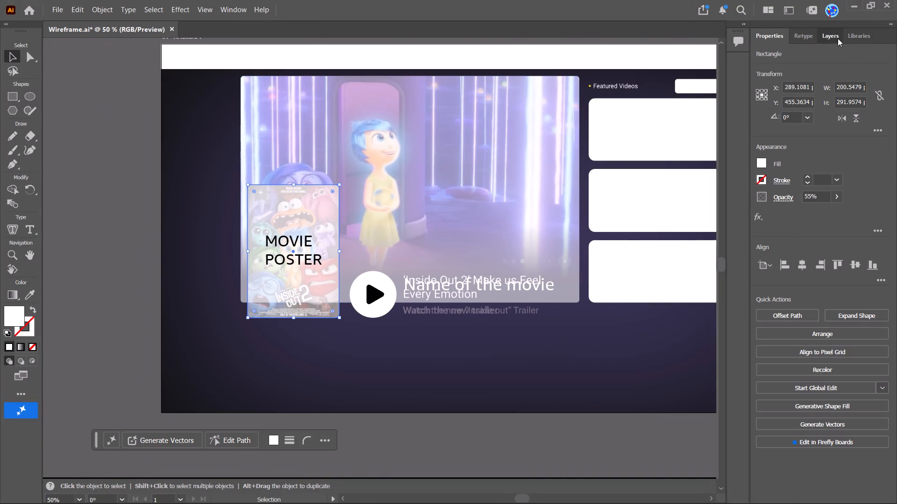
pyautogui.click(777, 37)
pyautogui.click(834, 197)
pyautogui.moveTo(822, 210); pyautogui.dragTo(896, 210)
pyautogui.click(130, 186)
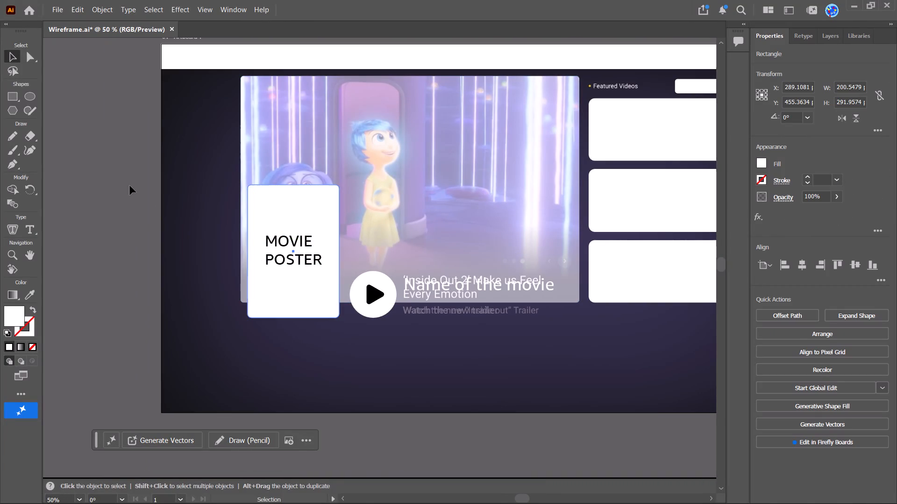
# Add a two-line point text reading "MOVIE BACKGROUND" over the large hero background rectangle.
pyautogui.keyDown('alt'); pyautogui.scroll(-1, 133, 221); pyautogui.keyUp('alt')
pyautogui.keyDown('alt'); pyautogui.scroll(1, 371, 179); pyautogui.keyUp('alt')
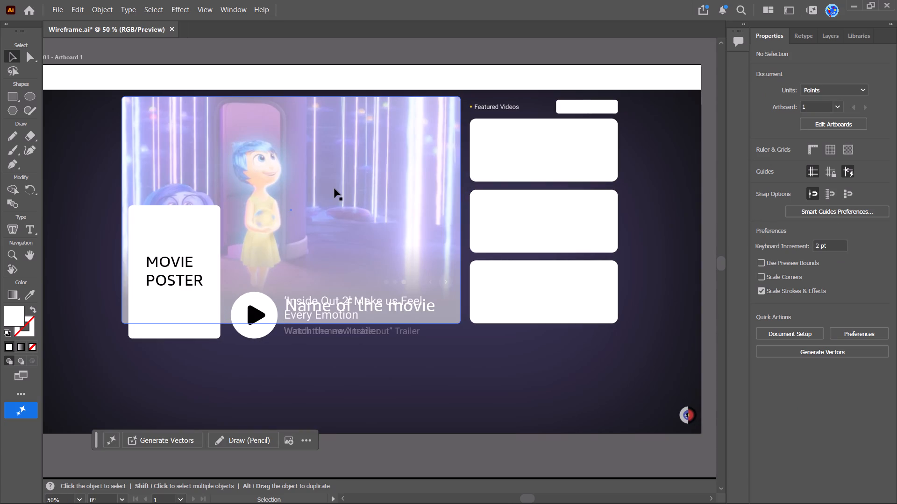
pyautogui.click(335, 189)
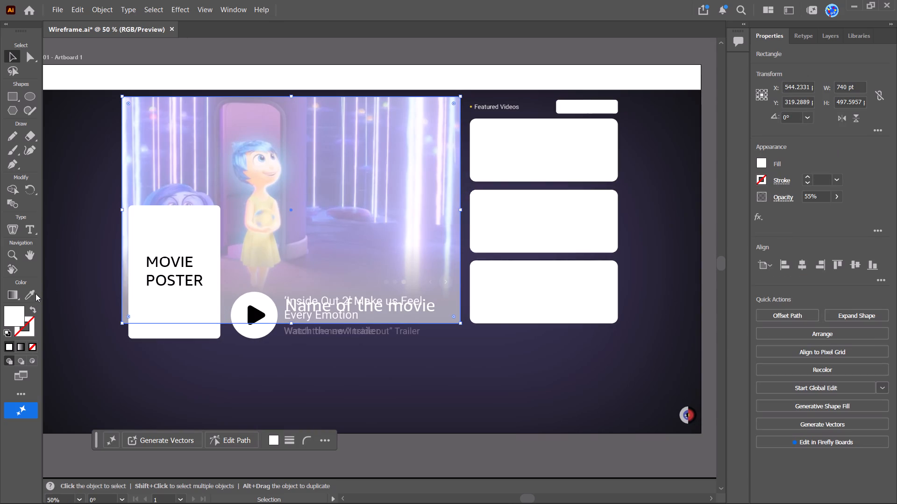
pyautogui.click(31, 233)
pyautogui.click(272, 185)
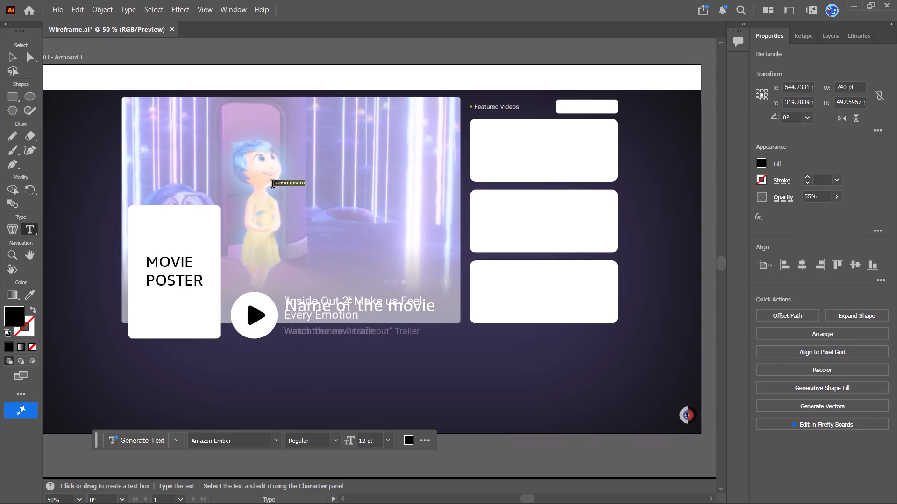
pyautogui.write('MOVIE')
pyautogui.press('space')
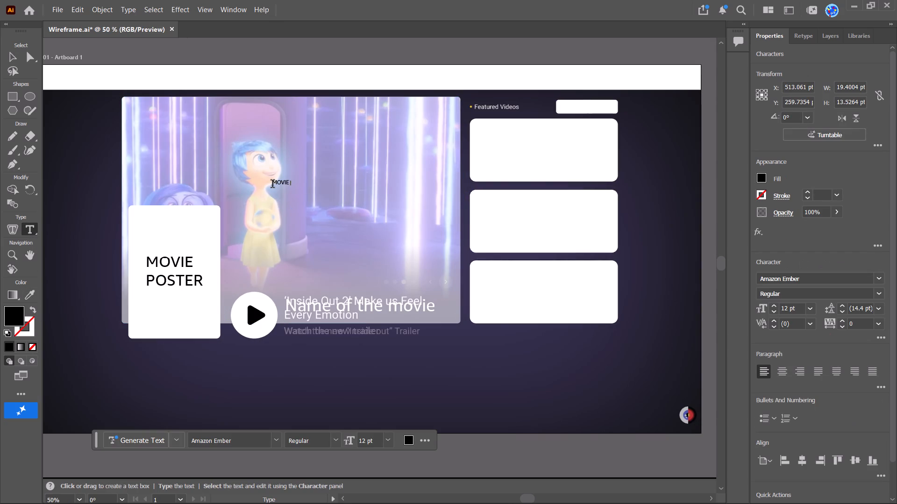
pyautogui.press('Return')
pyautogui.write('BACKGROUND')
pyautogui.click(13, 54)
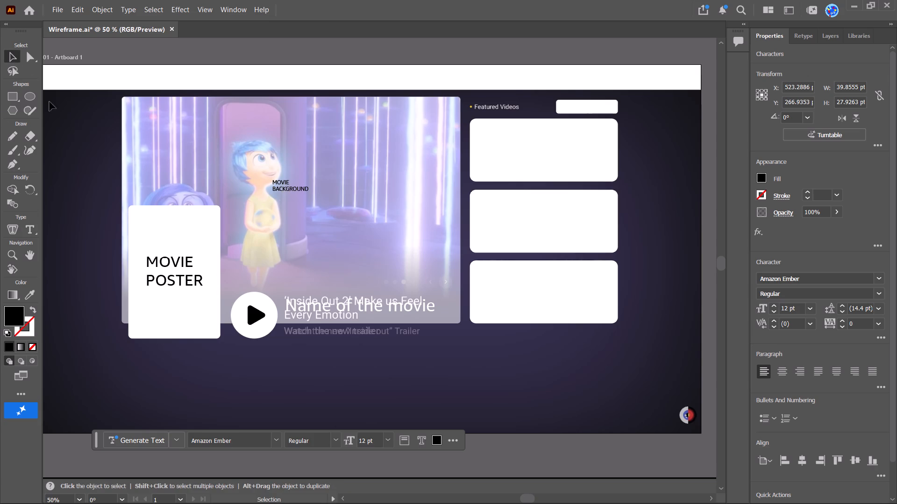
# Centre-align the "MOVIE POSTER" text and move it back to the middle of the poster card.
pyautogui.click(157, 270)
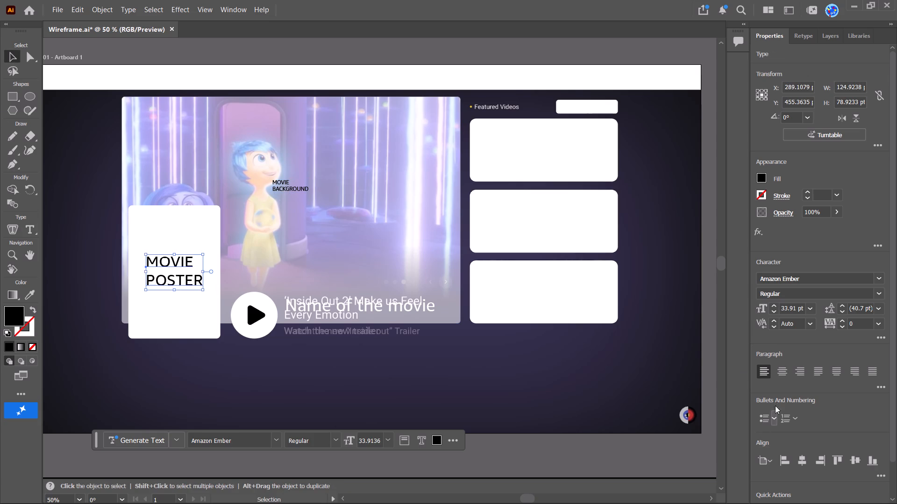
pyautogui.click(785, 378)
pyautogui.moveTo(150, 276); pyautogui.dragTo(166, 280)
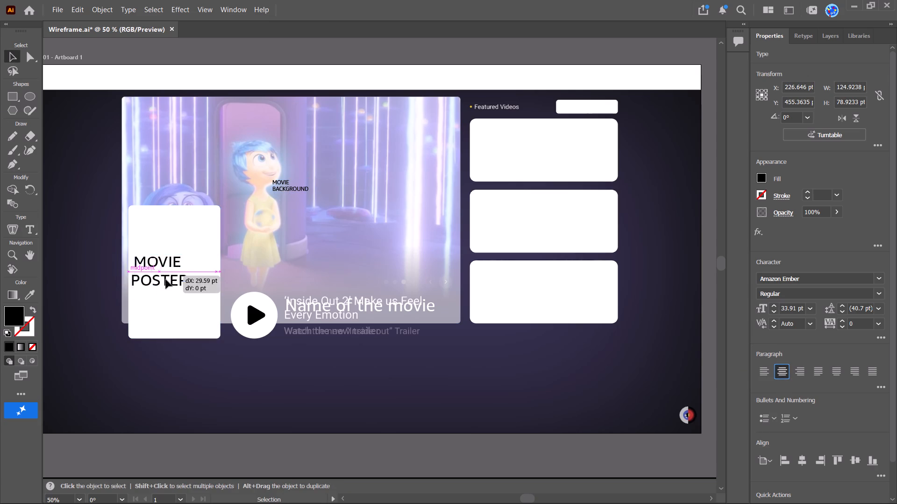
pyautogui.moveTo(166, 280); pyautogui.dragTo(180, 281)
# Centre-align the "MOVIE BACKGROUND" text, enlarge it to about 34.6 pt, place it at the hero rectangle's centre, and deselect it.
pyautogui.click(289, 197)
pyautogui.click(292, 194)
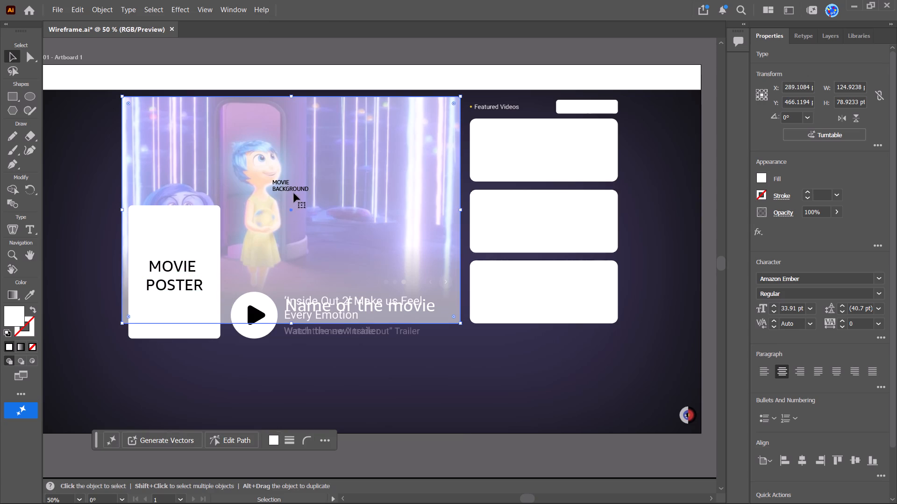
pyautogui.click(301, 189)
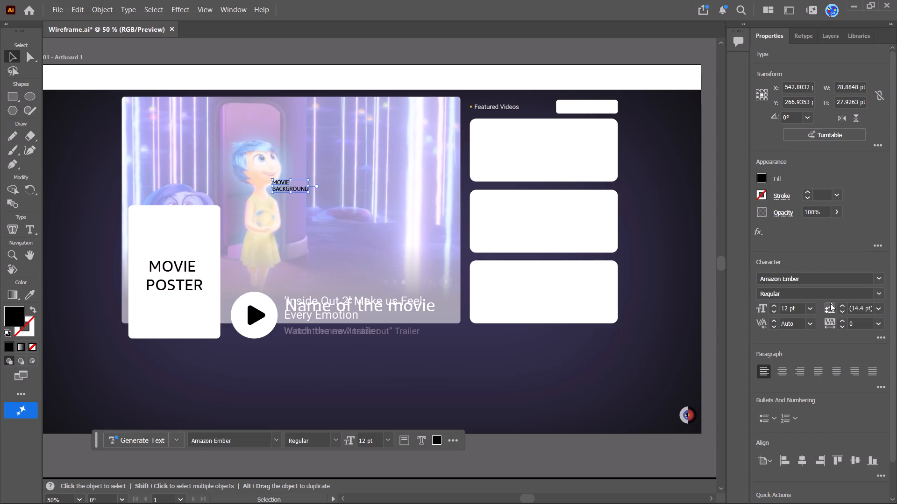
pyautogui.click(782, 370)
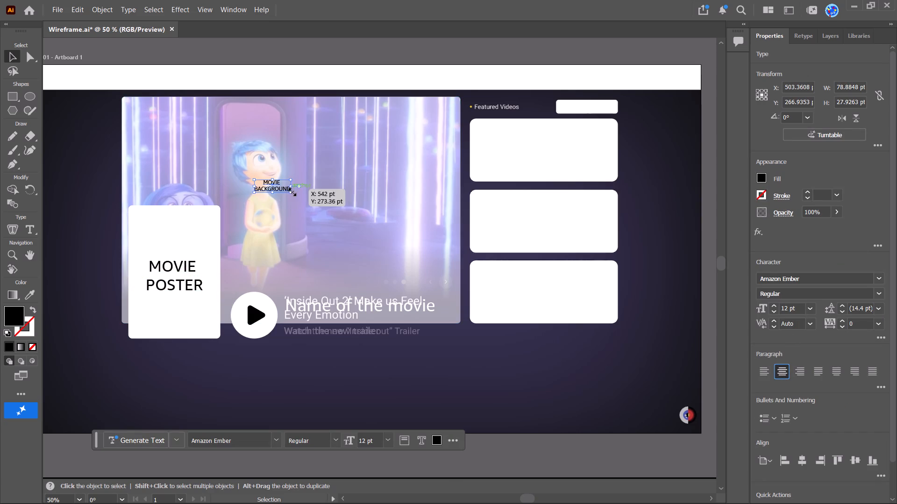
pyautogui.keyDown('shift'); pyautogui.moveTo(291, 193); pyautogui.dragTo(376, 217); pyautogui.keyUp('shift')
pyautogui.moveTo(324, 204); pyautogui.dragTo(314, 203)
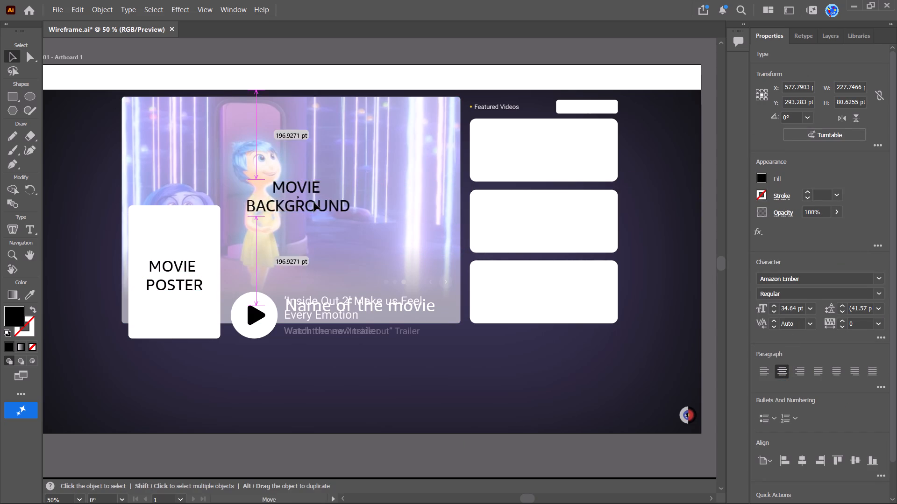
pyautogui.moveTo(314, 203); pyautogui.dragTo(307, 210)
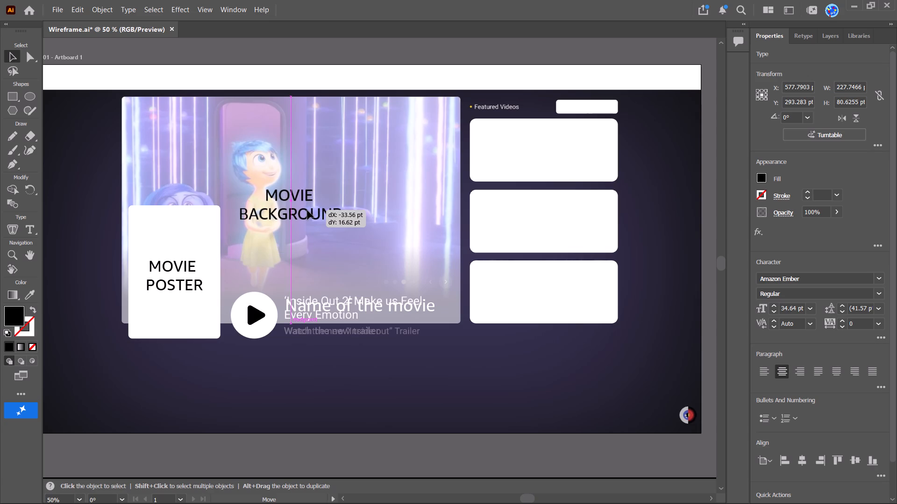
pyautogui.moveTo(307, 210); pyautogui.dragTo(307, 214)
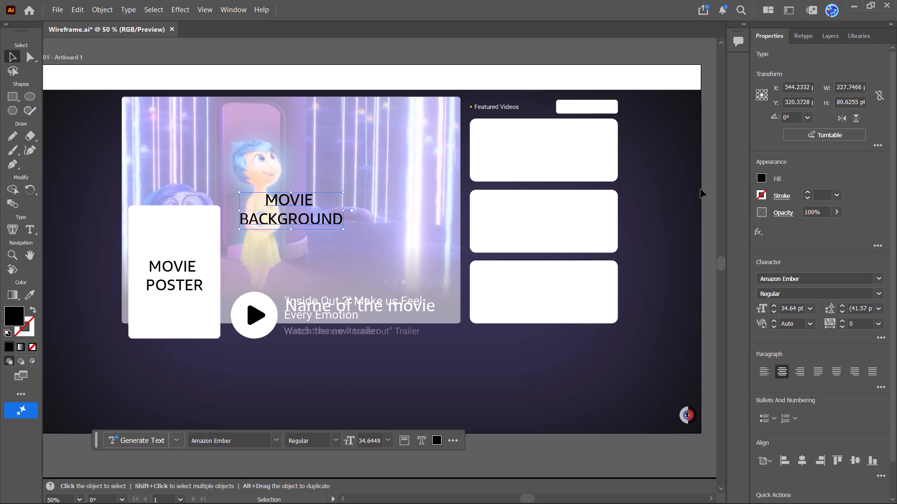
pyautogui.click(682, 146)
# Raise the opacity of the white hero background rectangle to about 81%.
pyautogui.click(420, 251)
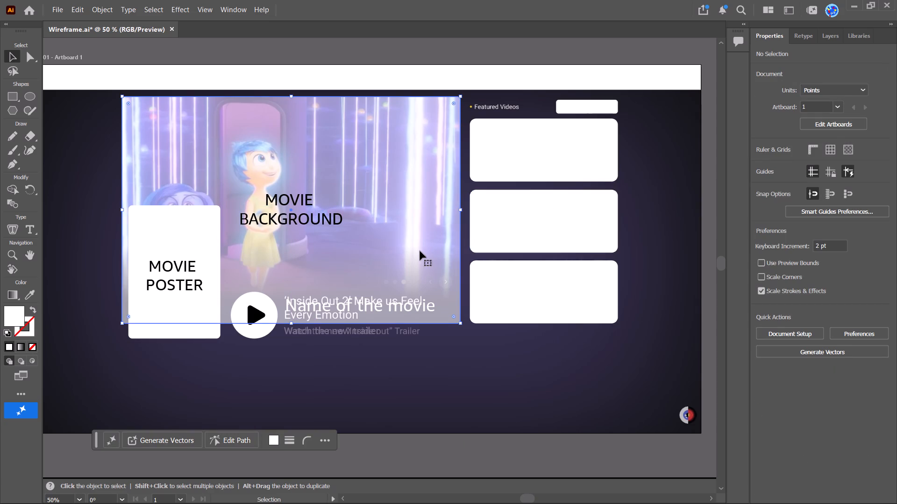
pyautogui.click(837, 180)
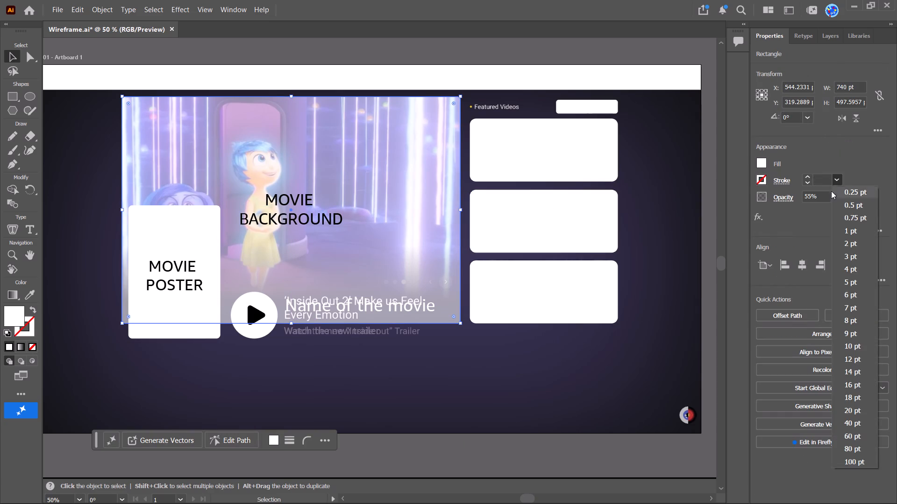
pyautogui.click(826, 198)
pyautogui.click(837, 199)
pyautogui.click(822, 212)
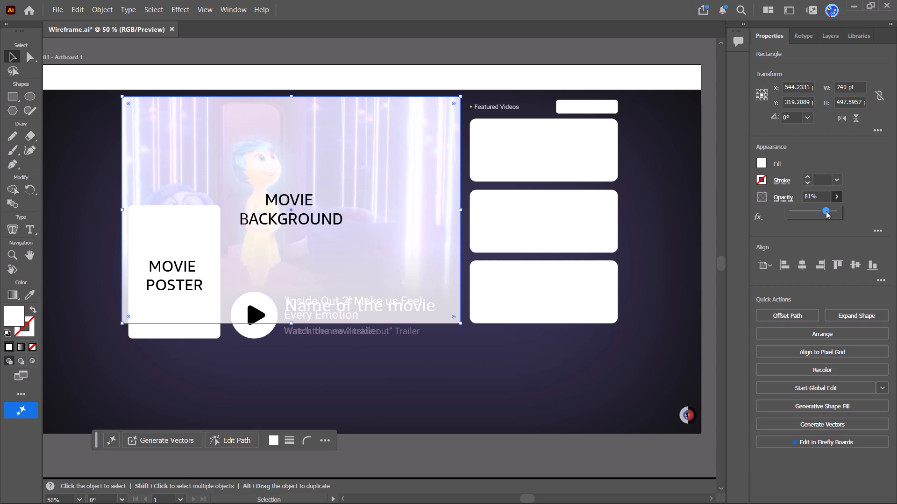
pyautogui.click(568, 51)
pyautogui.click(370, 305)
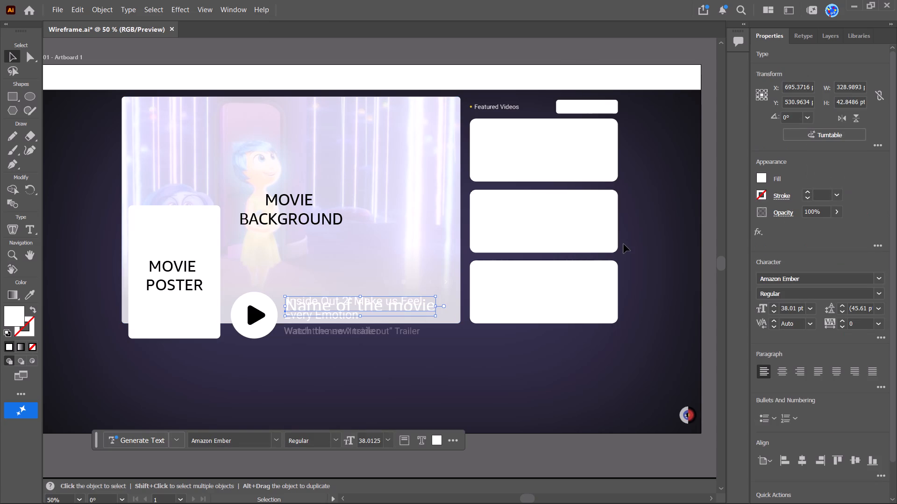
# Lower the opacity of the three white Featured Videos cards, with the top one at 74% and the bottom one at 45%.
pyautogui.click(586, 158)
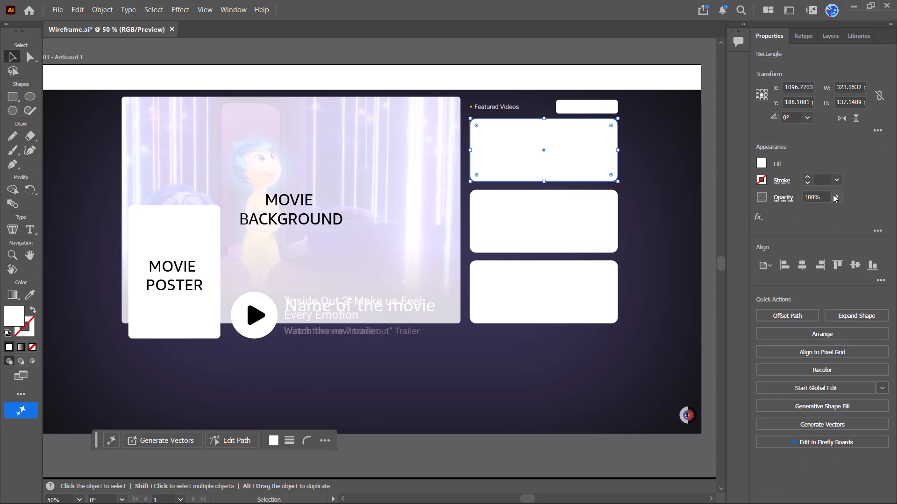
pyautogui.click(833, 195)
pyautogui.moveTo(829, 209); pyautogui.dragTo(819, 210)
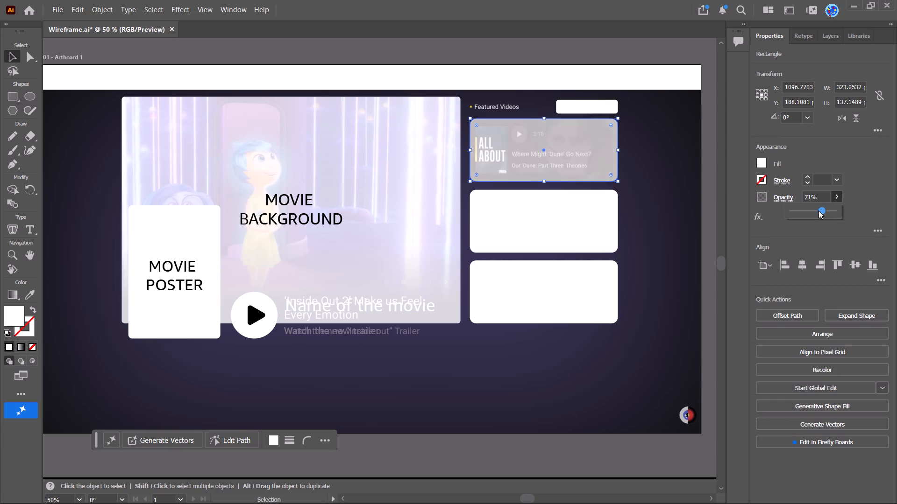
pyautogui.moveTo(819, 210); pyautogui.dragTo(823, 211)
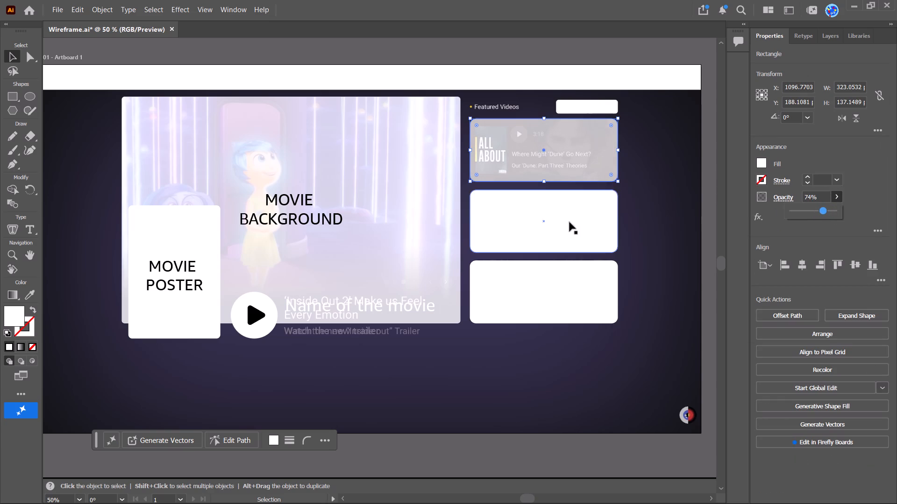
pyautogui.click(570, 222)
pyautogui.click(833, 194)
pyautogui.moveTo(819, 207); pyautogui.dragTo(815, 208)
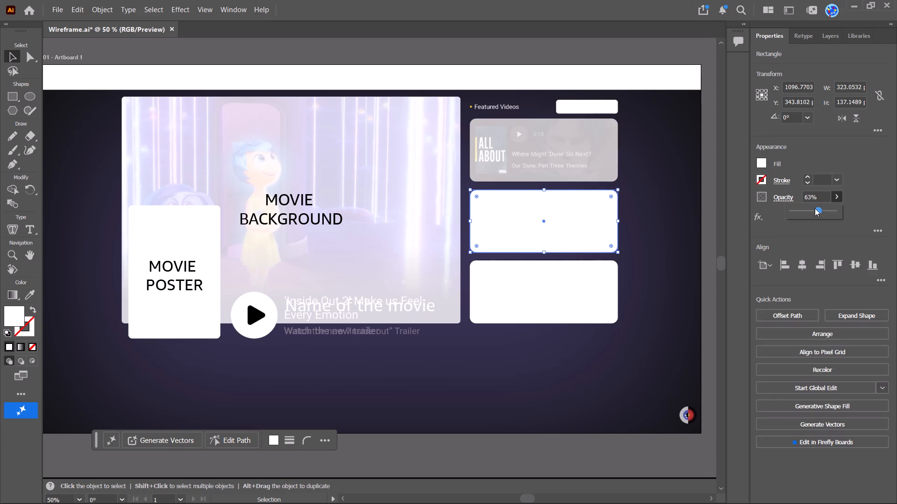
pyautogui.moveTo(815, 208); pyautogui.dragTo(809, 209)
pyautogui.click(582, 273)
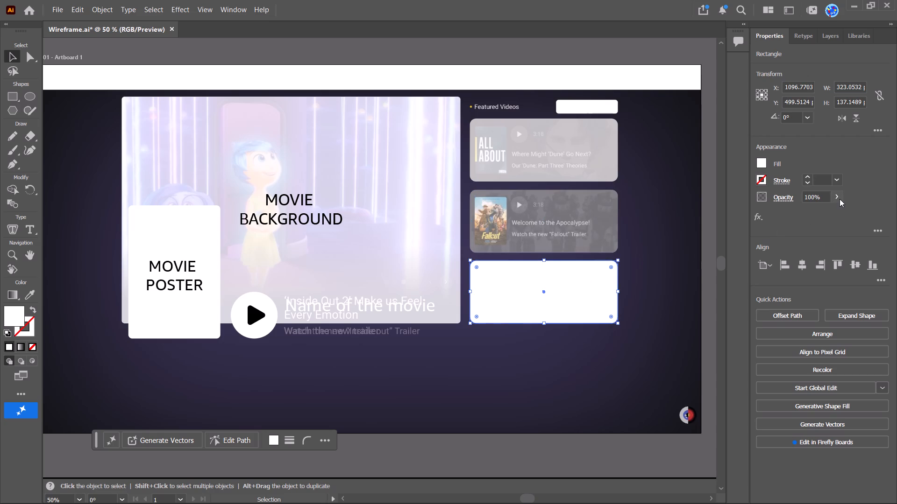
pyautogui.click(840, 199)
pyautogui.moveTo(821, 210); pyautogui.dragTo(811, 214)
pyautogui.click(711, 184)
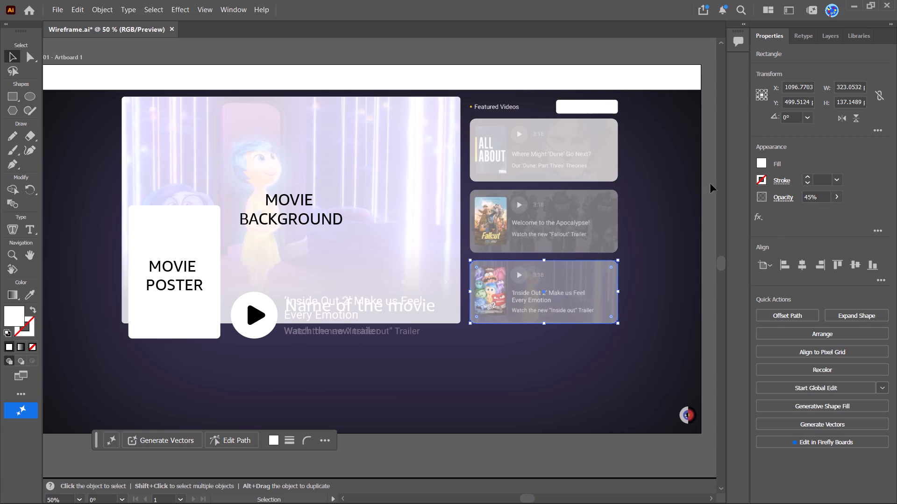
# Add a two-line text reading "OTHER MOVIE TRAILERS" on the top Featured Videos card.
pyautogui.keyDown('alt'); pyautogui.scroll(-3, 490, 255); pyautogui.keyUp('alt')
pyautogui.keyDown('alt'); pyautogui.scroll(3, 548, 214); pyautogui.keyUp('alt')
pyautogui.keyDown('alt'); pyautogui.scroll(1, 426, 346); pyautogui.keyUp('alt')
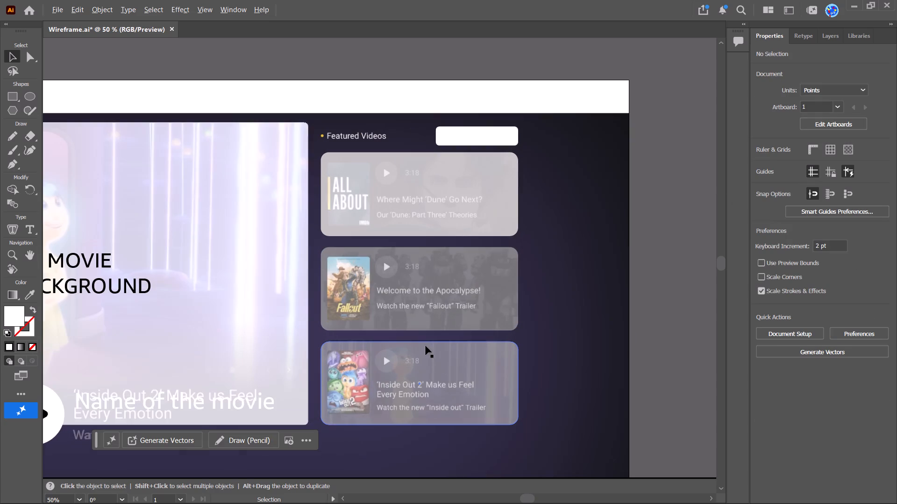
pyautogui.click(31, 228)
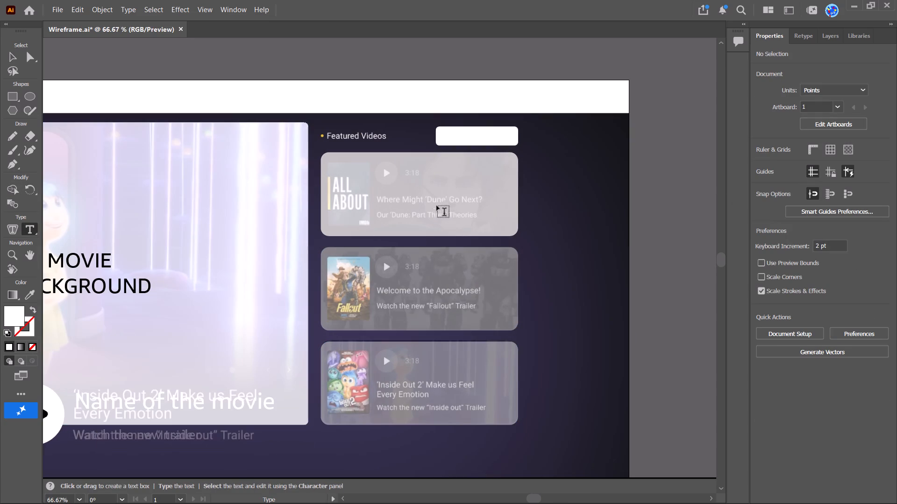
pyautogui.click(424, 189)
pyautogui.write('OTHER MOVIE')
pyautogui.press('Return')
pyautogui.write('TRAUL')
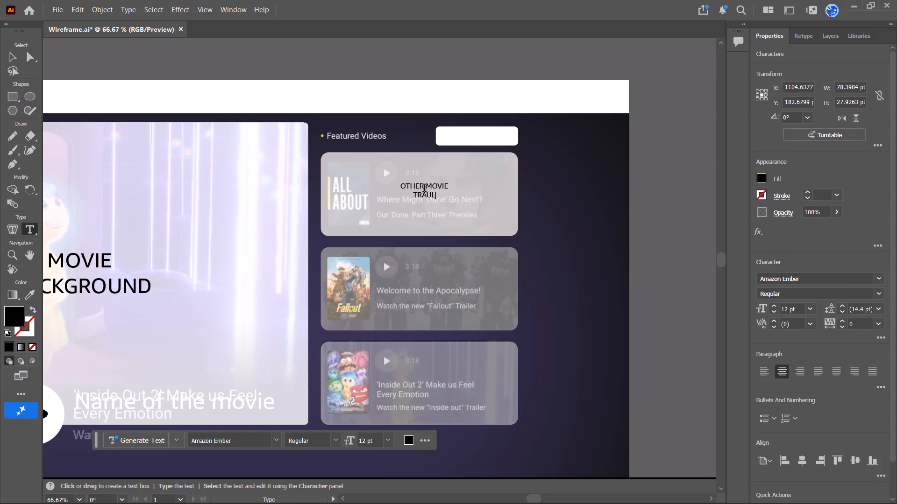
pyautogui.press('BackSpace')
pyautogui.press('BackSpace')
pyautogui.write('ILERS')
# Replace the word "TRAILERS" with "CARDS" on the second line of the new card text.
pyautogui.press('BackSpace')
pyautogui.press('BackSpace')
pyautogui.press('BackSpace')
pyautogui.press('BackSpace')
pyautogui.press('BackSpace')
pyautogui.press('BackSpace')
pyautogui.press('BackSpace')
pyautogui.press('BackSpace')
pyautogui.press('BackSpace')
pyautogui.press('Return')
pyautogui.write('CARDS')
pyautogui.click(15, 57)
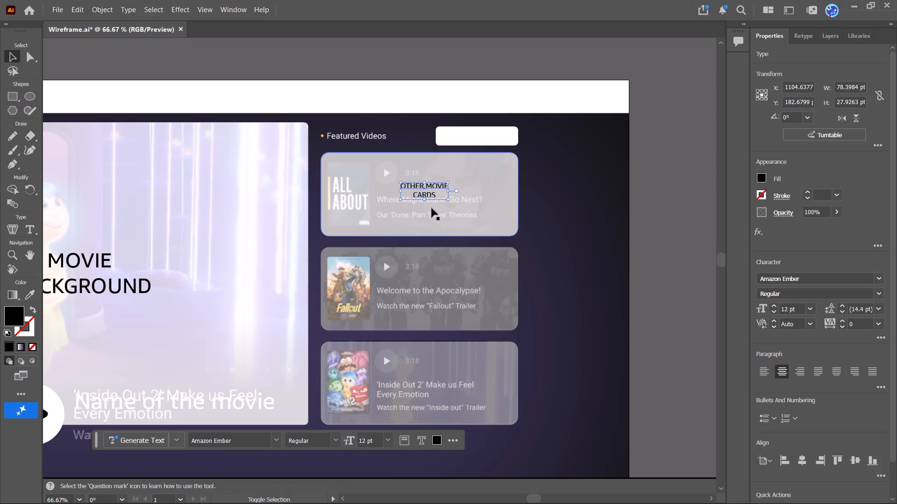
# Enlarge the "OTHER MOVIE CARDS" text to about 26.75 pt and centre it on the top Featured Videos card.
pyautogui.keyDown('shift'); pyautogui.moveTo(449, 199); pyautogui.dragTo(507, 223); pyautogui.keyUp('shift')
pyautogui.moveTo(472, 201); pyautogui.dragTo(444, 194)
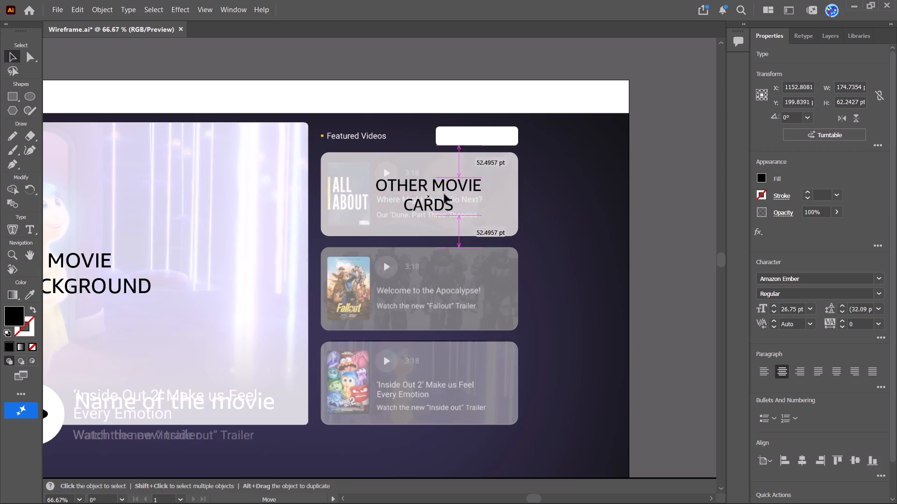
pyautogui.moveTo(444, 194); pyautogui.dragTo(434, 201)
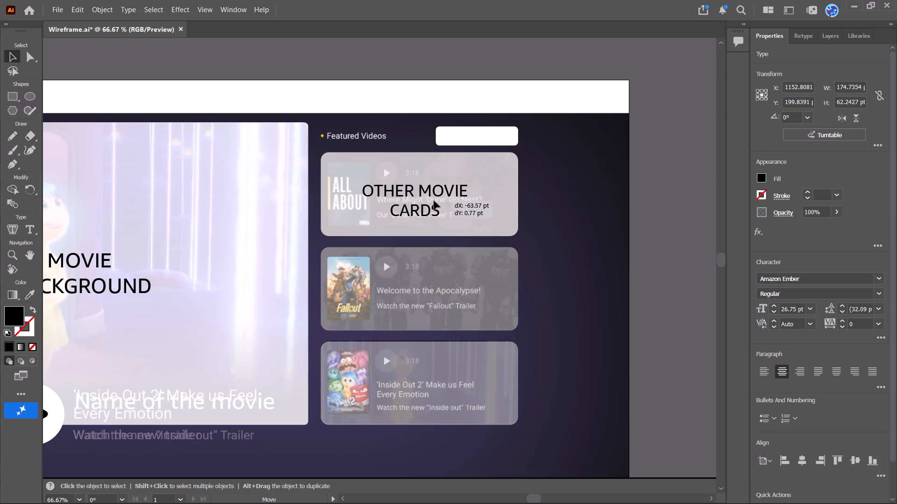
pyautogui.moveTo(434, 201); pyautogui.dragTo(439, 198)
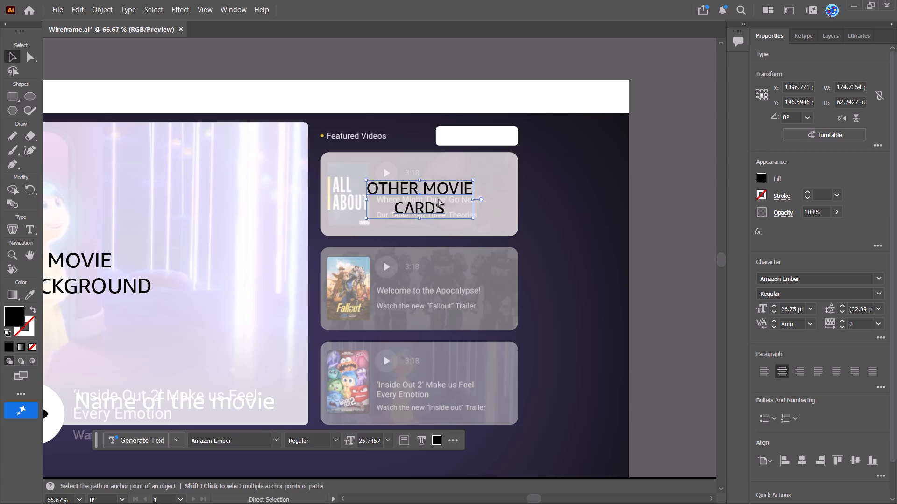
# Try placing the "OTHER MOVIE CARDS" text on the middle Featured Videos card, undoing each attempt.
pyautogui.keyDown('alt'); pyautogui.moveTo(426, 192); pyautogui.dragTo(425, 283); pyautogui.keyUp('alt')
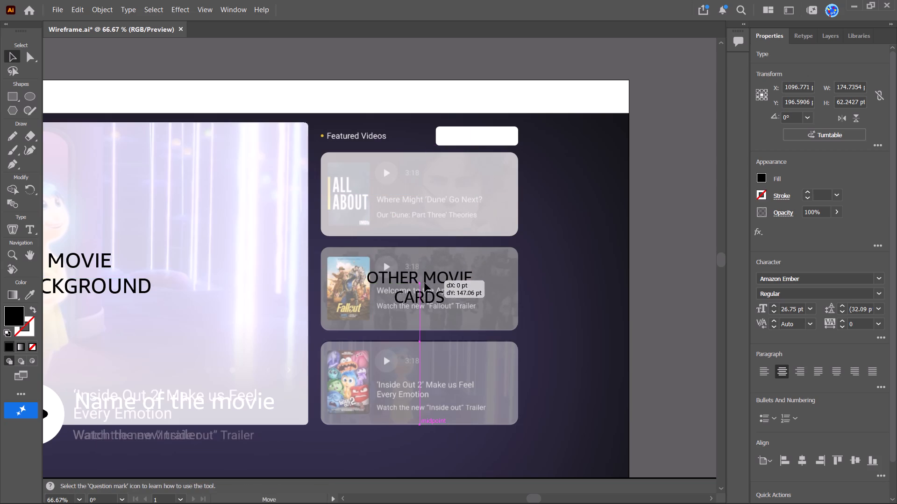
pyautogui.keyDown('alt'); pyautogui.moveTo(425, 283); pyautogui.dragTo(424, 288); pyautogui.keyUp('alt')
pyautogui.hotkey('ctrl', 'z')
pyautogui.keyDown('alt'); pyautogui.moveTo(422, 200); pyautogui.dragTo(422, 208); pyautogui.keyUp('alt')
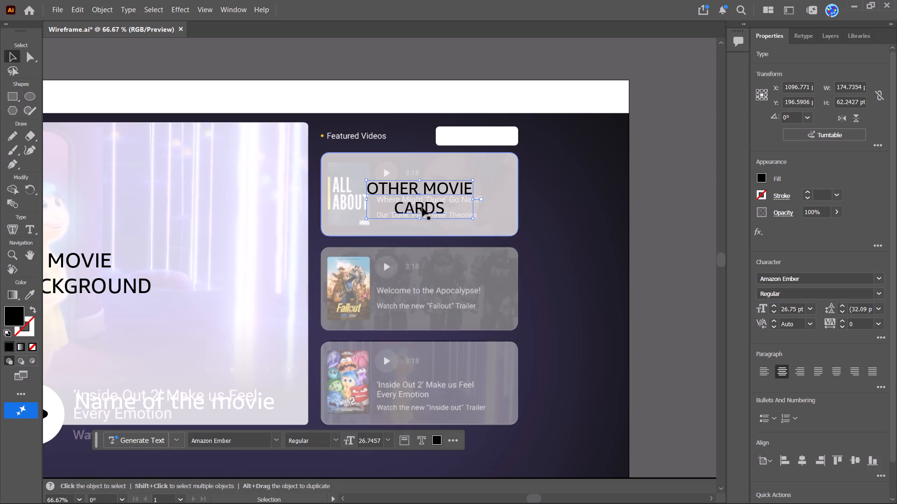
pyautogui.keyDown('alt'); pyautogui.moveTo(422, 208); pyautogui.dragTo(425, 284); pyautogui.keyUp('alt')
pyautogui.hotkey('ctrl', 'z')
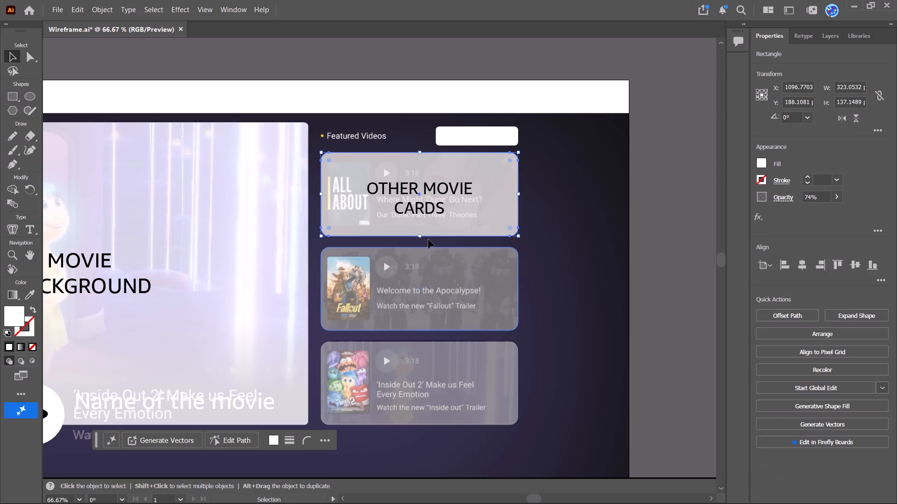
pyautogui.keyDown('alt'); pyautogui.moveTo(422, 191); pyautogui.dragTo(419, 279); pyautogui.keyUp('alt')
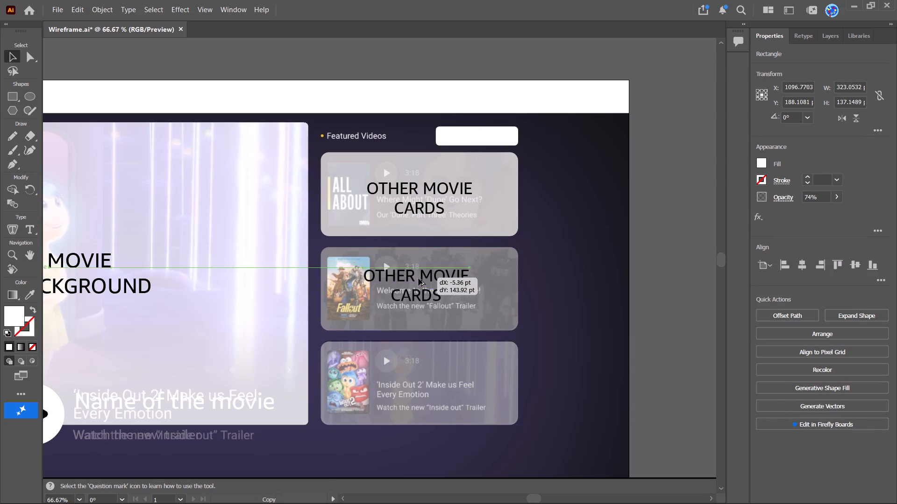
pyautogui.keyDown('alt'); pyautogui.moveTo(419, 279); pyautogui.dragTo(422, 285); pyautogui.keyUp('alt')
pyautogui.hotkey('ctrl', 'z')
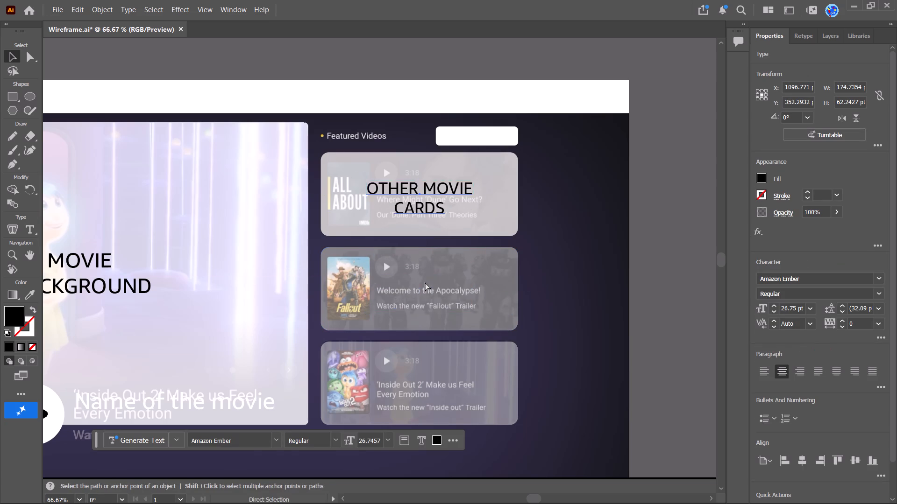
# Duplicate the "OTHER MOVIE CARDS" text straight down onto the middle and bottom Featured Videos cards.
pyautogui.keyDown('alt'); pyautogui.moveTo(423, 191); pyautogui.dragTo(425, 280); pyautogui.keyUp('alt')
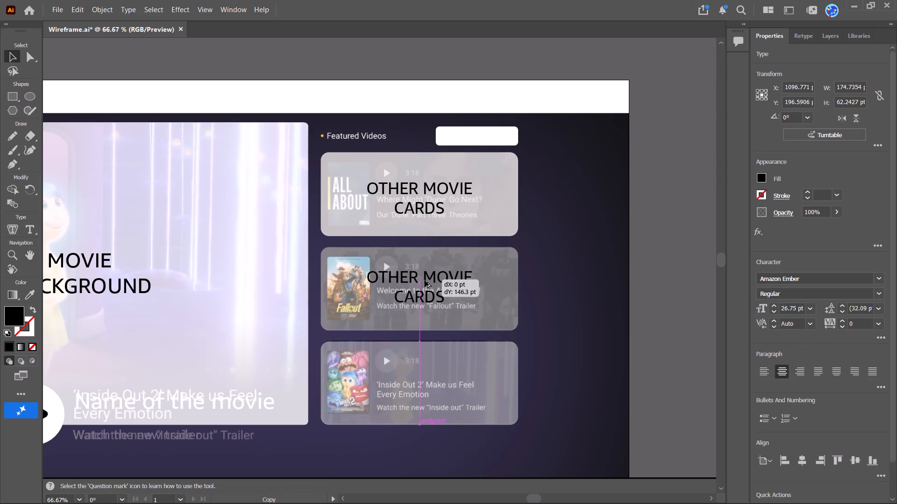
pyautogui.keyDown('alt'); pyautogui.moveTo(425, 280); pyautogui.dragTo(425, 287); pyautogui.keyUp('alt')
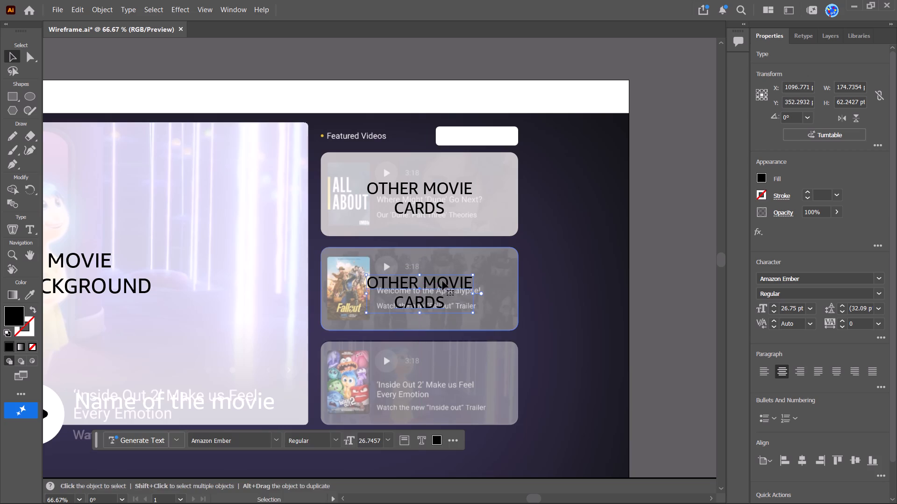
pyautogui.keyDown('alt'); pyautogui.moveTo(434, 284); pyautogui.dragTo(435, 382); pyautogui.keyUp('alt')
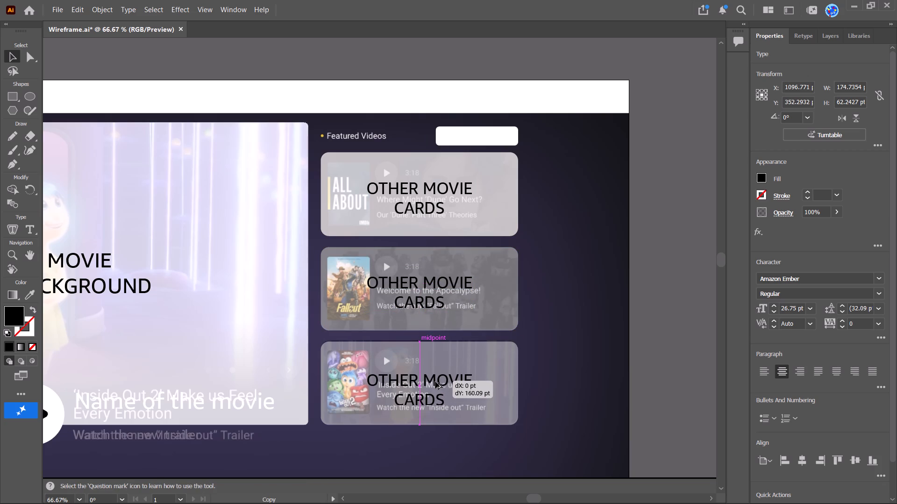
pyautogui.keyDown('alt'); pyautogui.moveTo(435, 382); pyautogui.dragTo(435, 379); pyautogui.keyUp('alt')
pyautogui.click(660, 205)
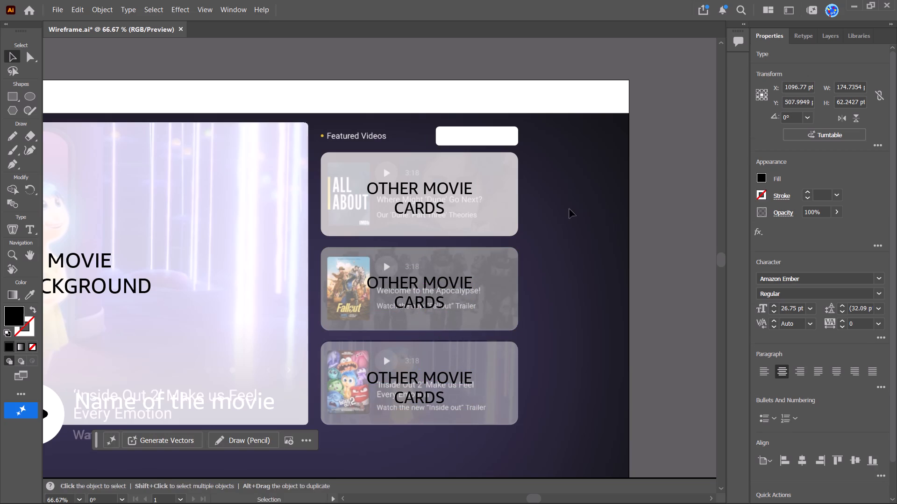
# Make the three white Featured Videos card rectangles fully opaque.
pyautogui.click(504, 219)
pyautogui.keyDown('shift'); pyautogui.click(506, 294); pyautogui.keyUp('shift')
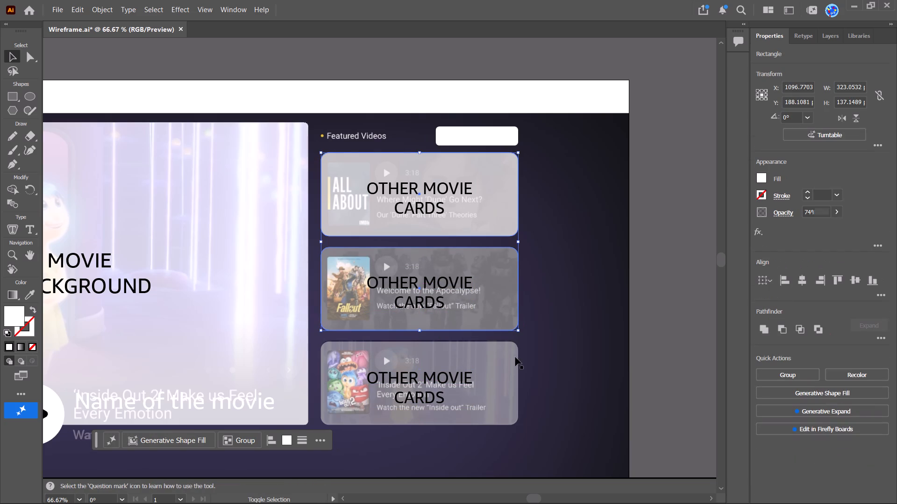
pyautogui.keyDown('shift'); pyautogui.click(515, 359); pyautogui.keyUp('shift')
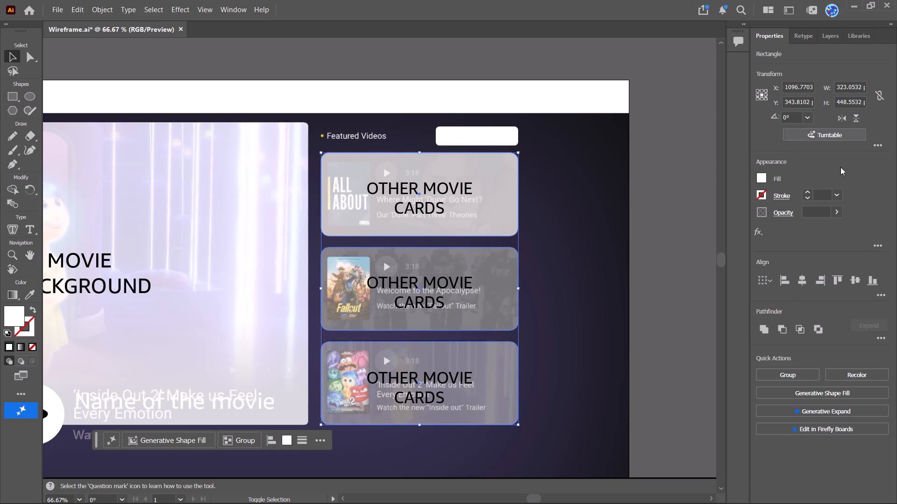
pyautogui.click(836, 211)
pyautogui.moveTo(809, 227); pyautogui.dragTo(676, 147)
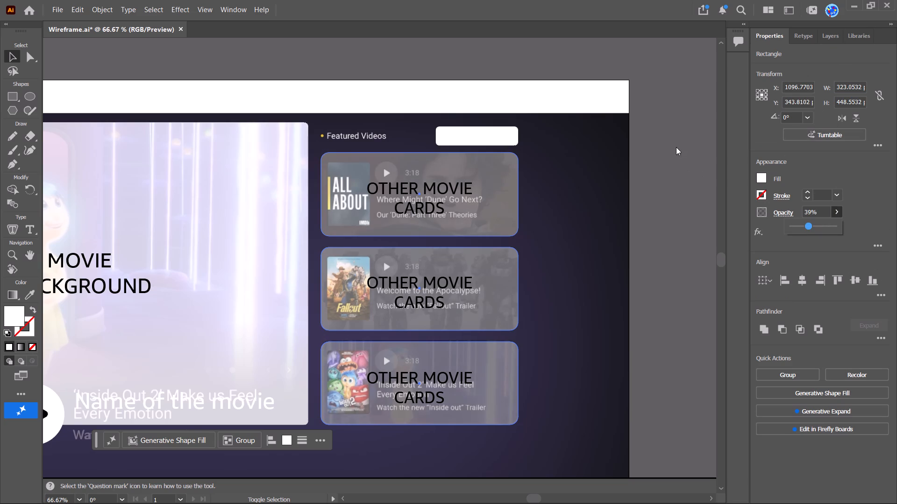
pyautogui.moveTo(676, 147); pyautogui.dragTo(896, 227)
pyautogui.doubleClick(676, 147)
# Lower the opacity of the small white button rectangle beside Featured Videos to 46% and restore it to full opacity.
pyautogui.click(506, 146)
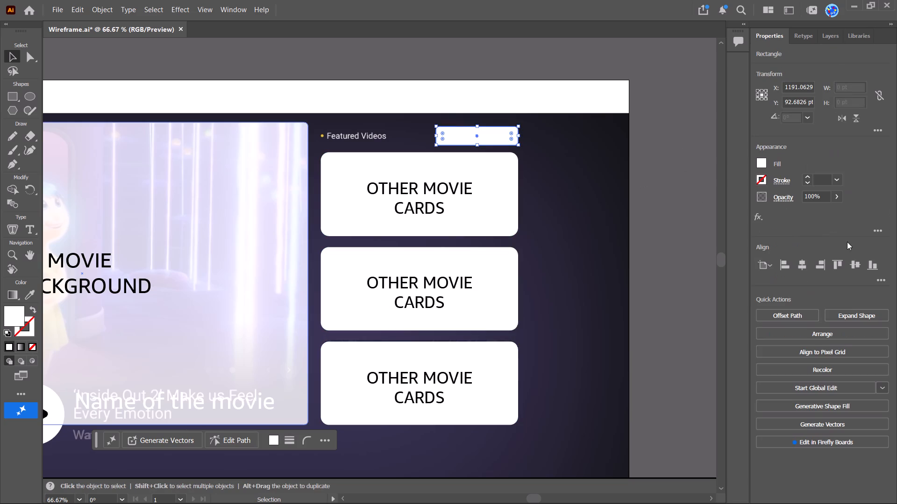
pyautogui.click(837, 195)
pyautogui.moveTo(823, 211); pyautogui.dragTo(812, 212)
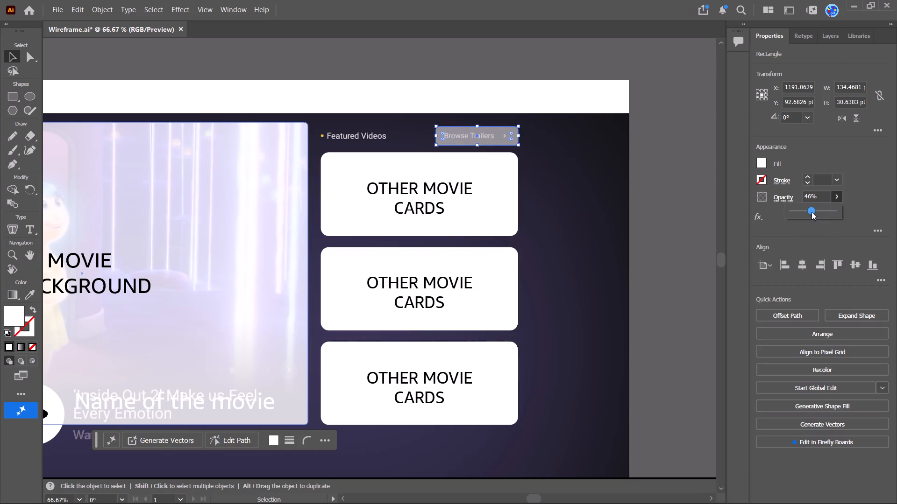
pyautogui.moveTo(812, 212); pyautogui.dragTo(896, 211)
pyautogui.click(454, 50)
# Add the 12 pt text "BROWSE TRAILERS" and centre it on the small white button above the cards.
pyautogui.keyDown('alt'); pyautogui.scroll(2, 509, 114); pyautogui.keyUp('alt')
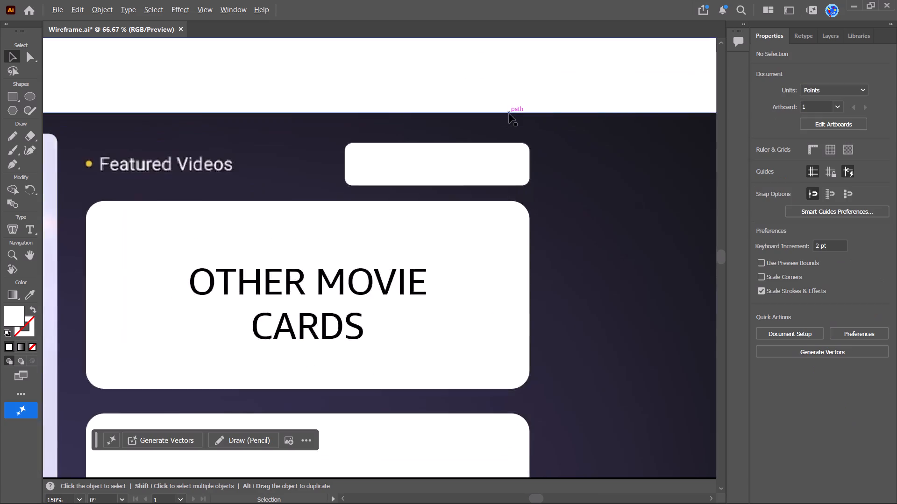
pyautogui.keyDown('alt'); pyautogui.scroll(1, 509, 114); pyautogui.keyUp('alt')
pyautogui.click(35, 233)
pyautogui.click(332, 184)
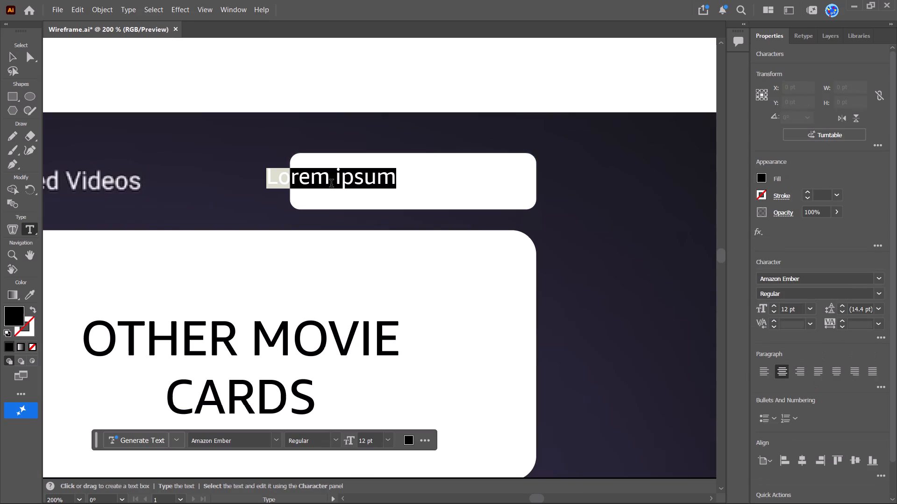
pyautogui.write('BROWSE TRAILERS')
pyautogui.click(14, 60)
pyautogui.moveTo(379, 179); pyautogui.dragTo(458, 181)
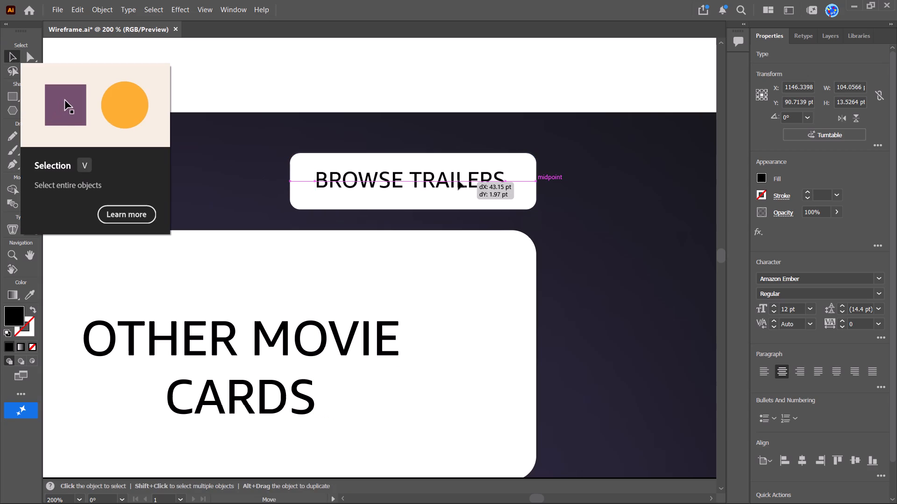
pyautogui.moveTo(458, 181); pyautogui.dragTo(462, 184)
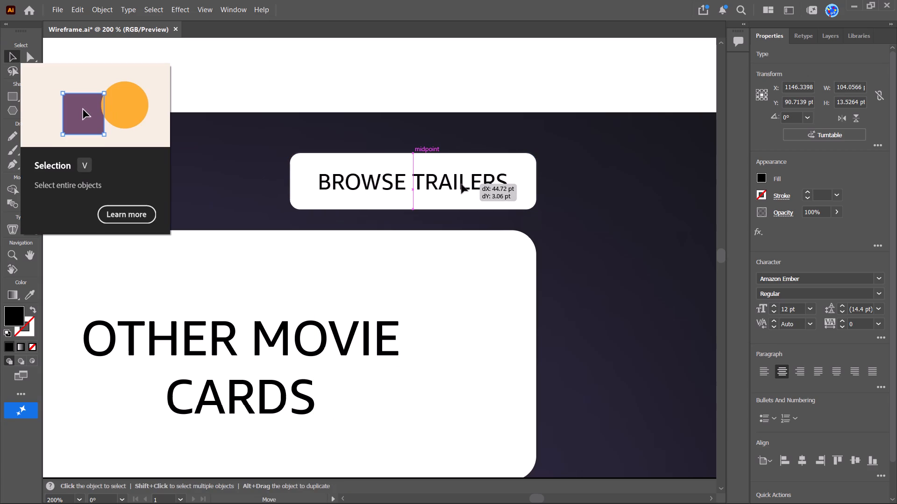
pyautogui.moveTo(462, 184); pyautogui.dragTo(462, 188)
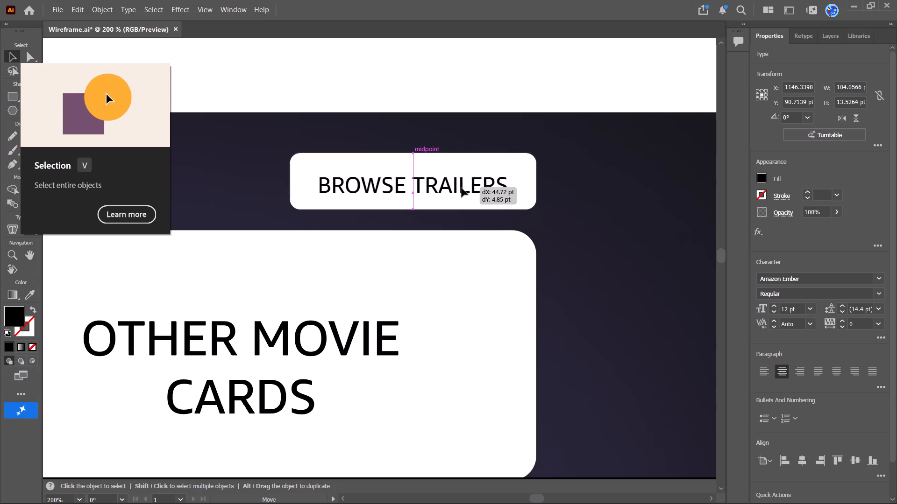
pyautogui.moveTo(462, 188); pyautogui.dragTo(462, 183)
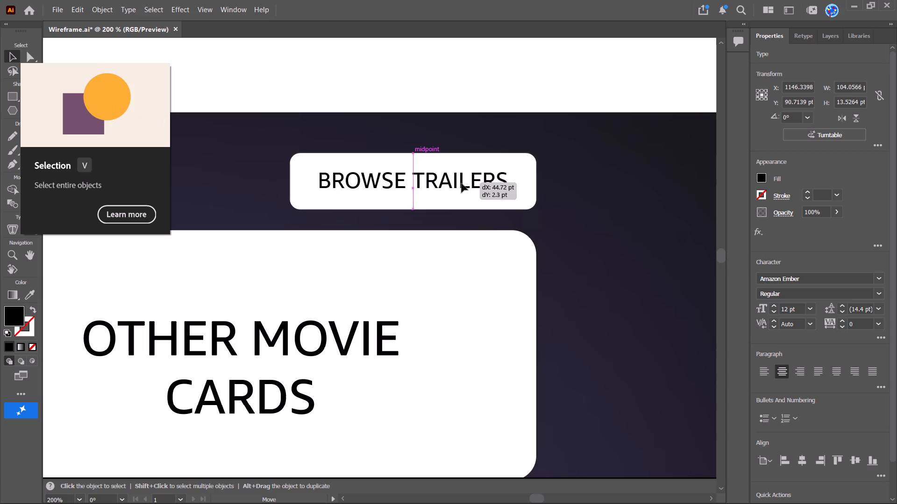
pyautogui.moveTo(462, 183); pyautogui.dragTo(462, 185)
pyautogui.keyDown('alt'); pyautogui.scroll(-4, 464, 205); pyautogui.keyUp('alt')
pyautogui.click(634, 170)
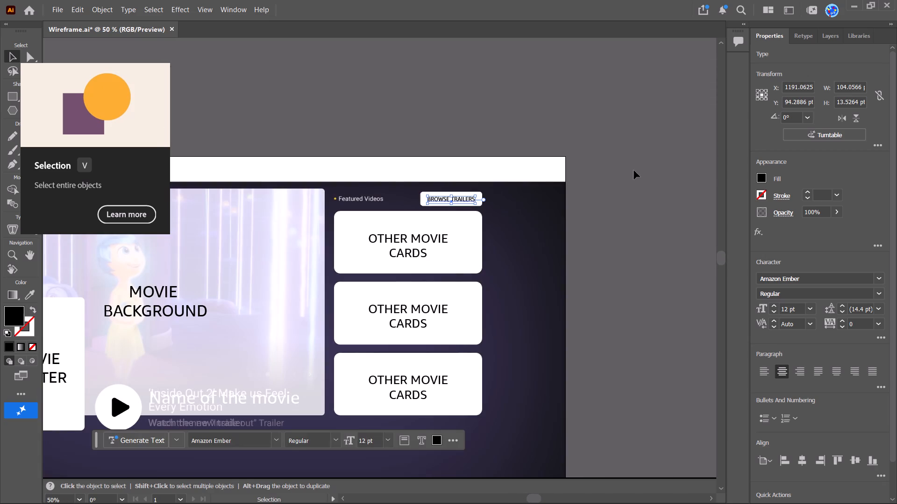
# Add the text "Featured Videos" over the matching heading in the underlying design and scale it to about 13.32 pt.
pyautogui.keyDown('alt'); pyautogui.scroll(4, 349, 193); pyautogui.keyUp('alt')
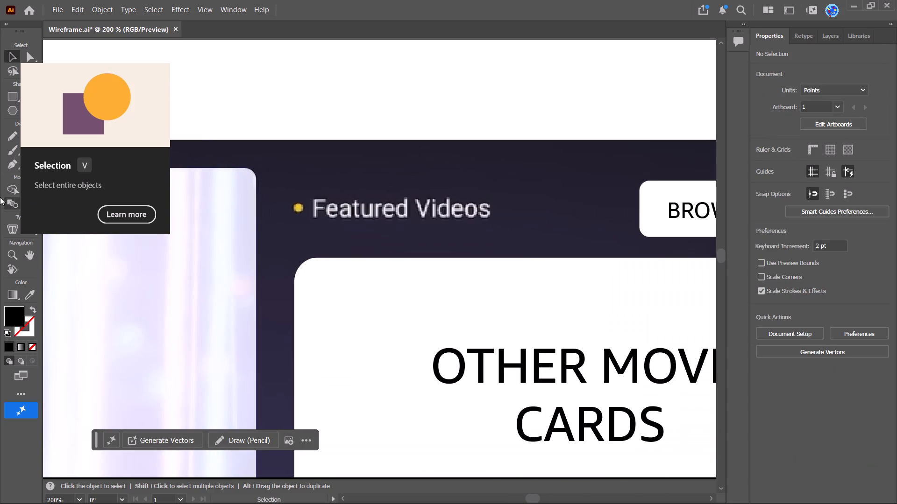
pyautogui.click(31, 224)
pyautogui.click(320, 208)
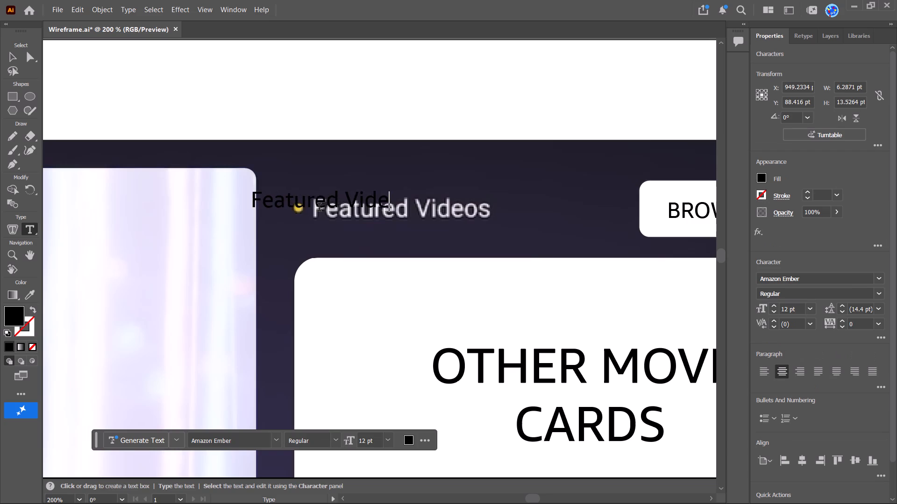
pyautogui.click(9, 56)
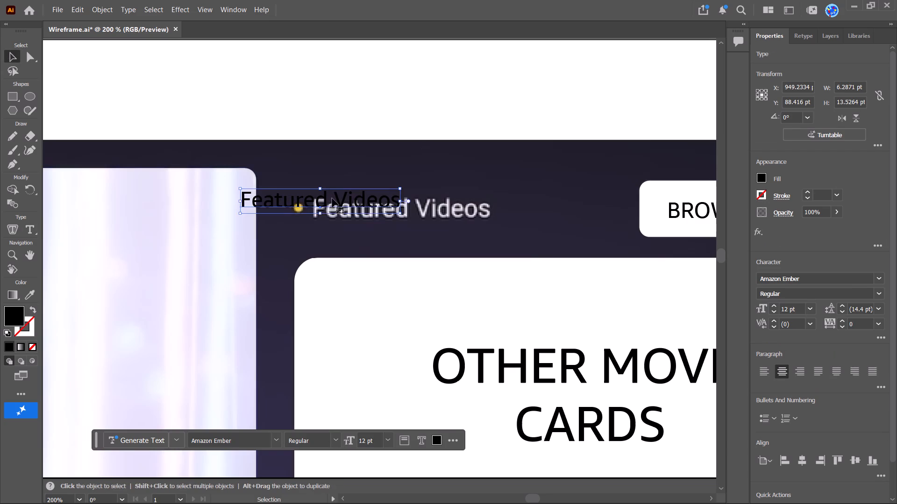
pyautogui.moveTo(320, 205); pyautogui.dragTo(393, 215)
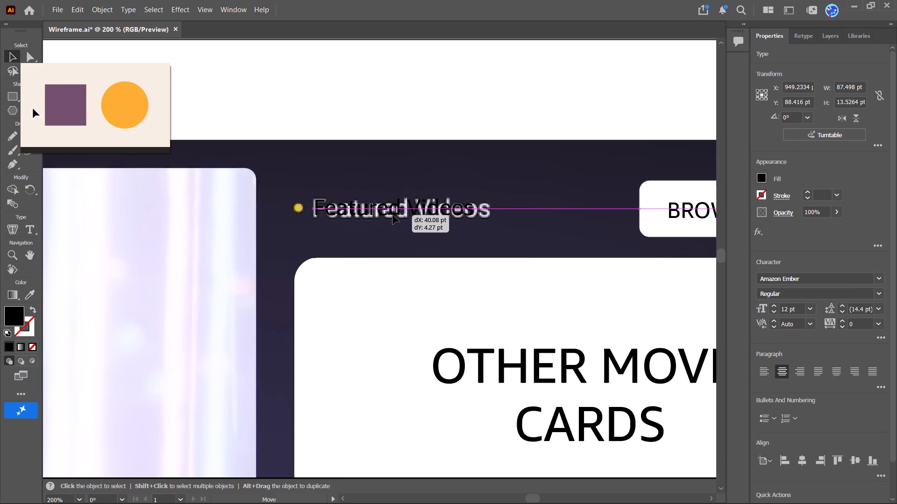
pyautogui.moveTo(393, 215); pyautogui.dragTo(392, 215)
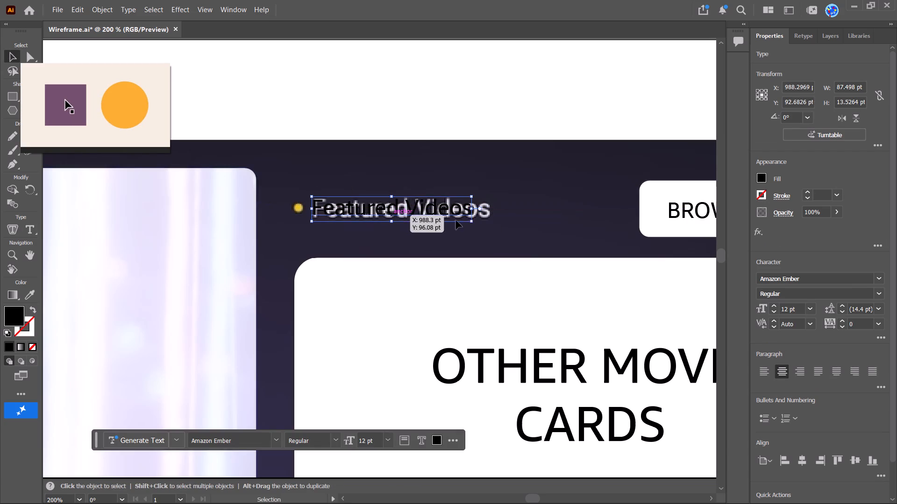
pyautogui.keyDown('shift'); pyautogui.moveTo(469, 221); pyautogui.dragTo(495, 231); pyautogui.keyUp('shift')
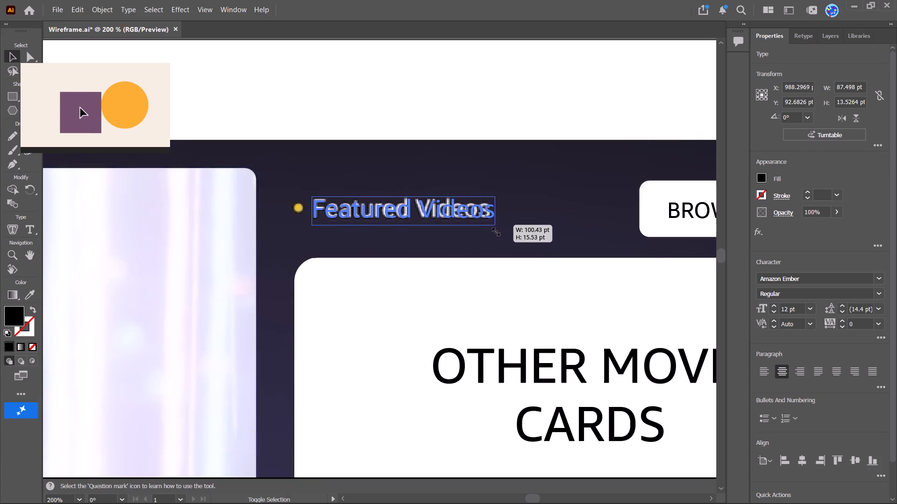
pyautogui.keyDown('shift'); pyautogui.moveTo(495, 231); pyautogui.dragTo(489, 229); pyautogui.keyUp('shift')
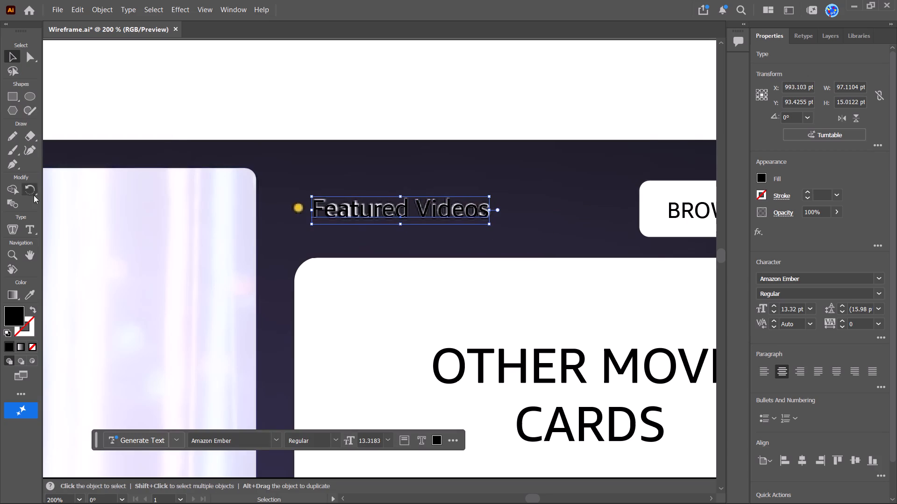
# Set the fill of the new "Featured Videos" text to white, ffffff.
pyautogui.click(7, 315)
pyautogui.doubleClick(7, 315)
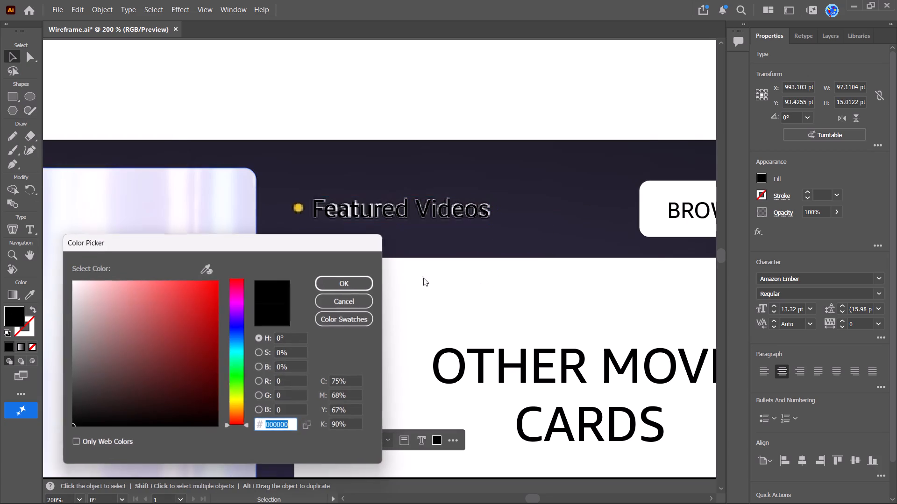
pyautogui.moveTo(112, 314); pyautogui.dragTo(56, 249)
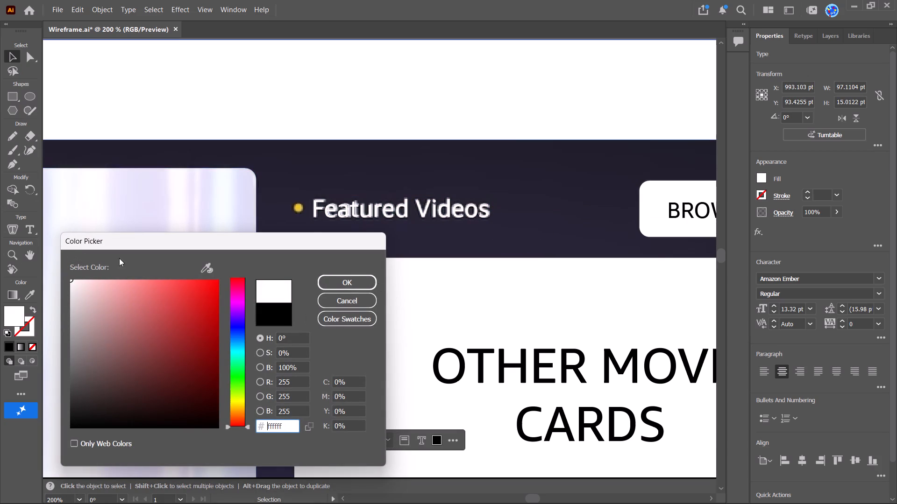
pyautogui.click(371, 275)
pyautogui.click(16, 53)
pyautogui.click(271, 85)
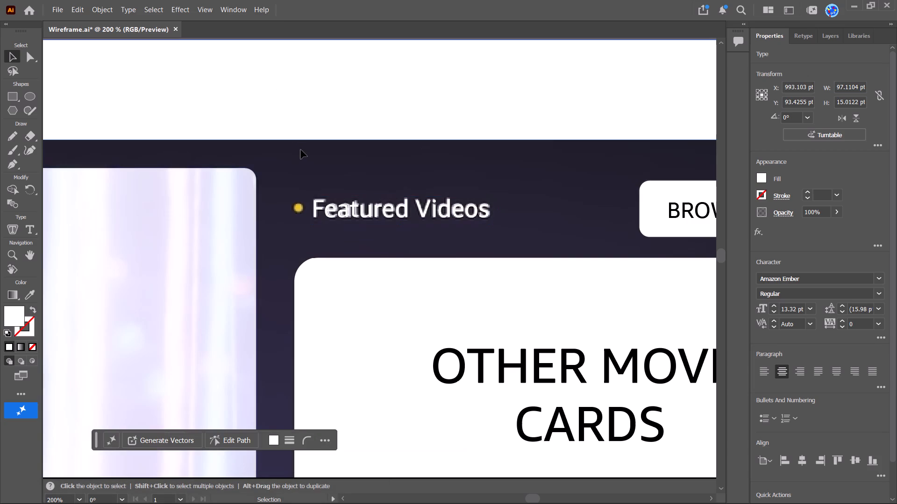
# Draw a circle about 6.1 pt in diameter and place it over the bullet dot beside the "Featured Videos" heading.
pyautogui.click(28, 99)
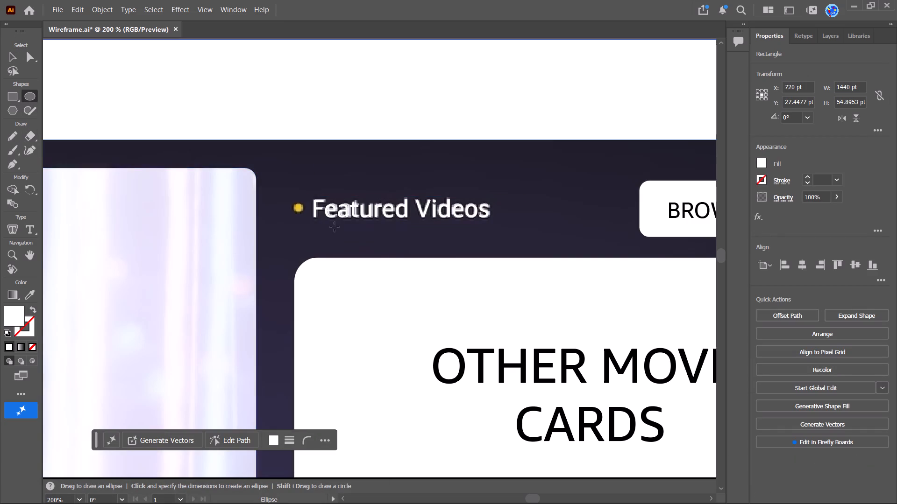
pyautogui.keyDown('alt'); pyautogui.scroll(4, 302, 222); pyautogui.keyUp('alt')
pyautogui.keyDown('shift'); pyautogui.moveTo(272, 154); pyautogui.dragTo(310, 176); pyautogui.keyUp('shift')
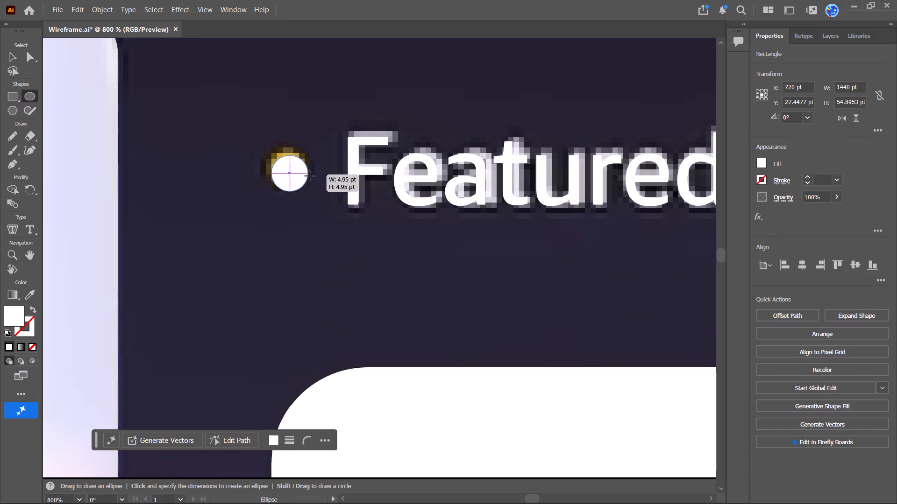
pyautogui.keyDown('shift'); pyautogui.moveTo(310, 176); pyautogui.dragTo(316, 178); pyautogui.keyUp('shift')
pyautogui.click(20, 60)
pyautogui.moveTo(297, 177); pyautogui.dragTo(296, 175)
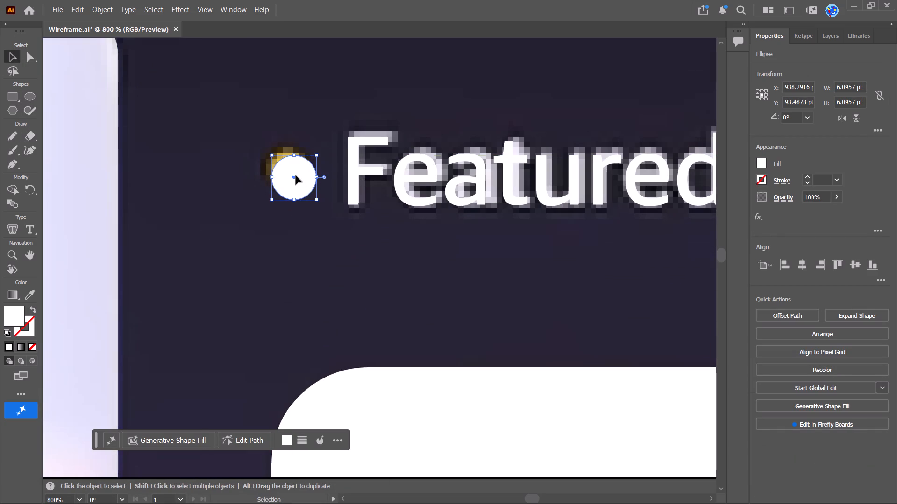
pyautogui.moveTo(296, 175); pyautogui.dragTo(289, 170)
# Fill the circle with the yellow sampled from the underlying design's bullet dot and position it over that dot.
pyautogui.click(30, 295)
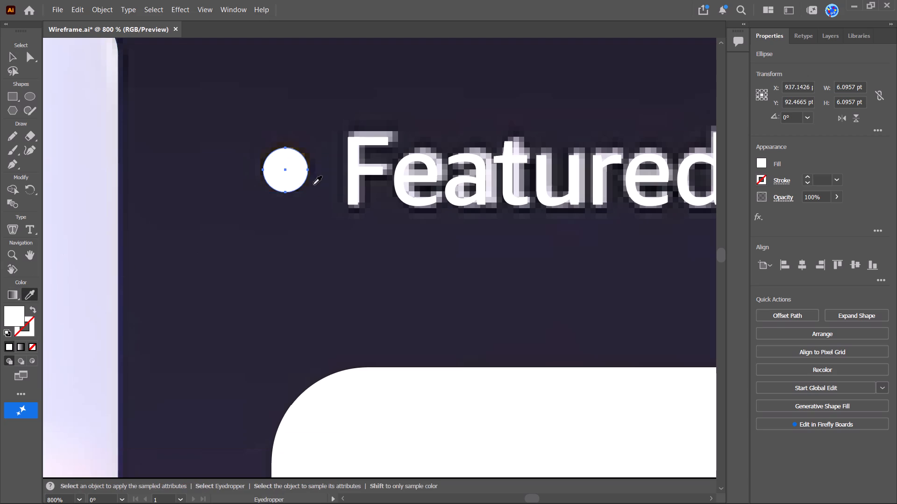
pyautogui.click(318, 136)
pyautogui.click(8, 53)
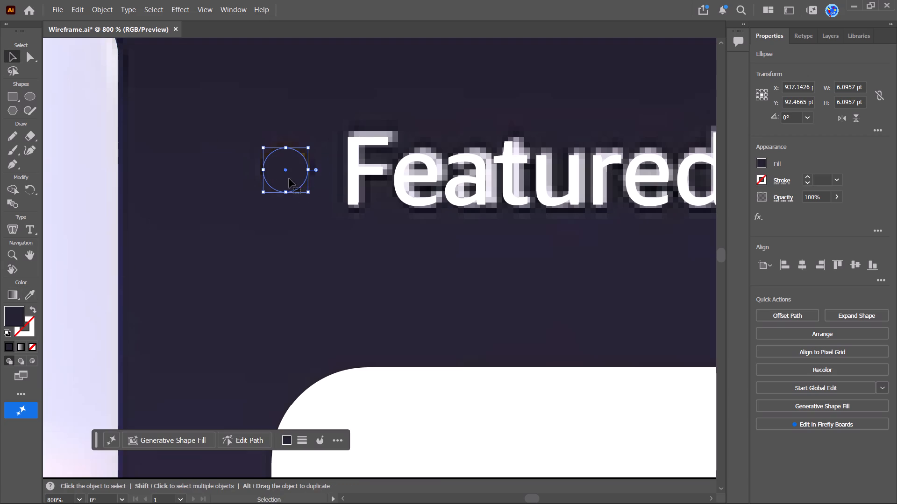
pyautogui.moveTo(289, 179); pyautogui.dragTo(300, 211)
pyautogui.click(31, 293)
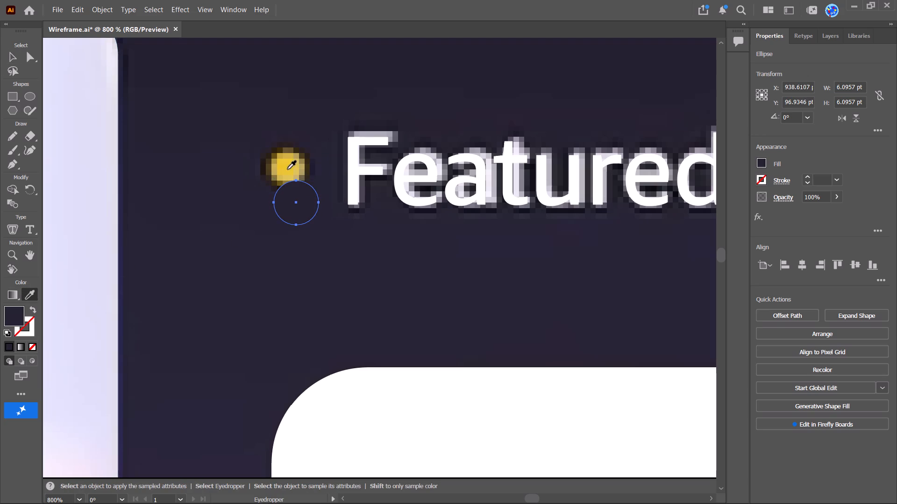
pyautogui.click(287, 169)
pyautogui.click(7, 56)
pyautogui.moveTo(302, 207); pyautogui.dragTo(291, 187)
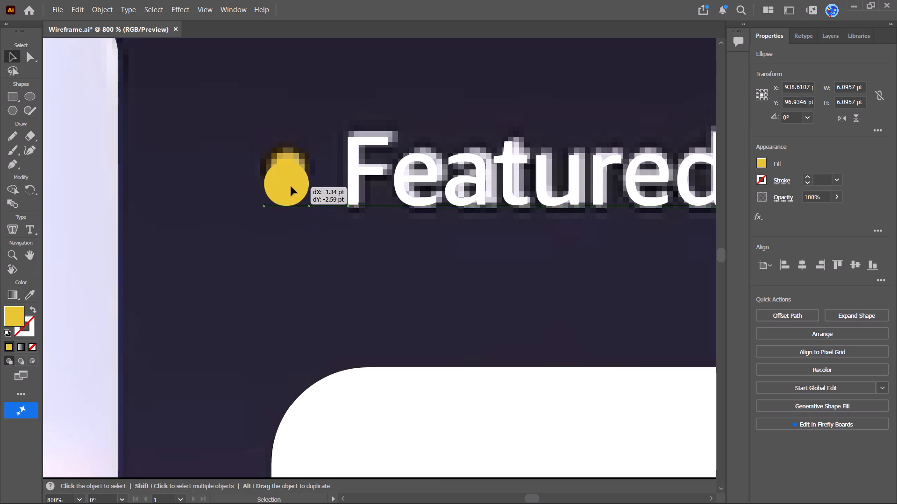
pyautogui.moveTo(291, 187); pyautogui.dragTo(293, 174)
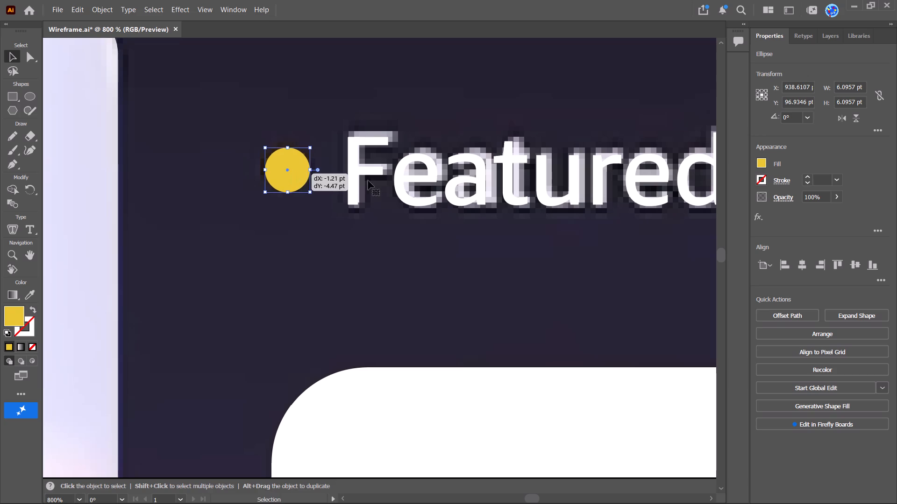
pyautogui.keyDown('alt'); pyautogui.scroll(-8, 445, 218); pyautogui.keyUp('alt')
pyautogui.click(469, 126)
# Lower the opacity of the white header bar rectangle so the underlying navigation design can be traced.
pyautogui.keyDown('alt'); pyautogui.scroll(-1, 484, 154); pyautogui.keyUp('alt')
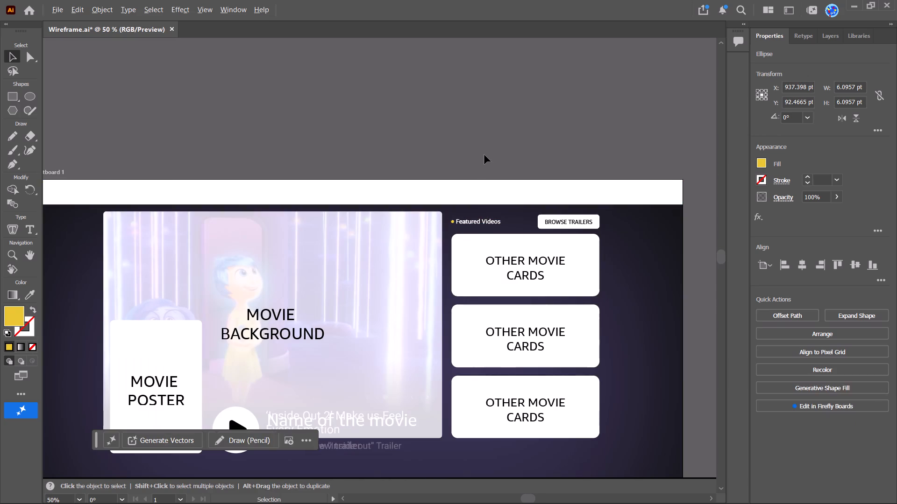
pyautogui.keyDown('alt'); pyautogui.scroll(1, 210, 198); pyautogui.keyUp('alt')
pyautogui.click(308, 176)
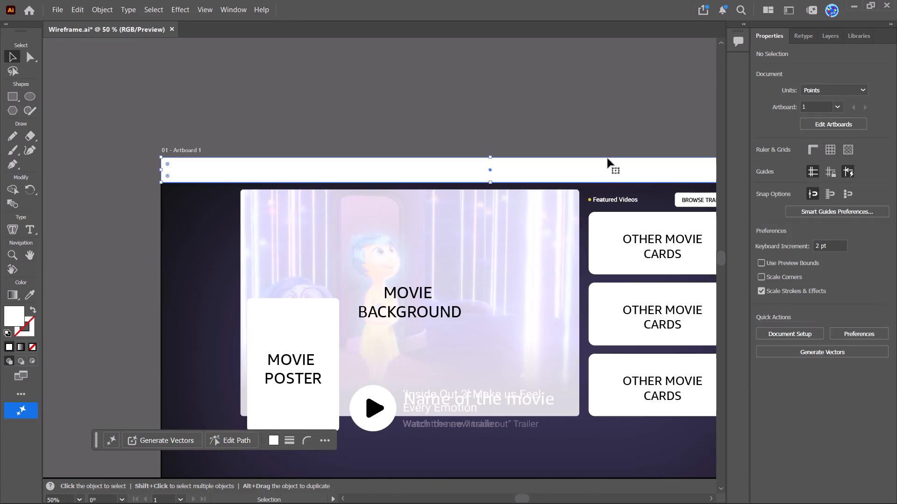
pyautogui.click(824, 33)
pyautogui.click(779, 36)
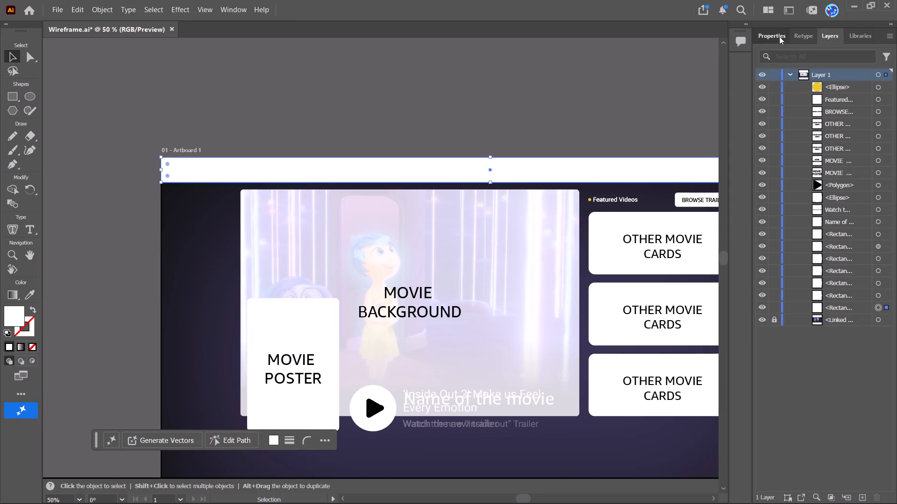
pyautogui.click(836, 192)
pyautogui.moveTo(822, 207); pyautogui.dragTo(813, 210)
pyautogui.click(381, 91)
# In Chrome, search Google for "download imdb logo" and open the yellow IMDb icon's details on the Icons8 results page.
pyautogui.keyDown('alt'); pyautogui.scroll(2, 259, 134); pyautogui.keyUp('alt')
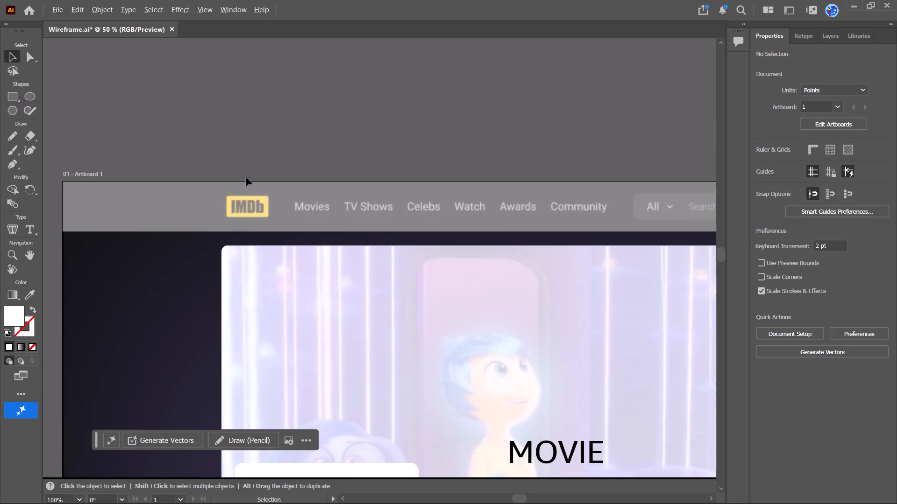
pyautogui.keyDown('alt'); pyautogui.scroll(2, 223, 223); pyautogui.keyUp('alt')
pyautogui.hotkey('alt', 'Tab')
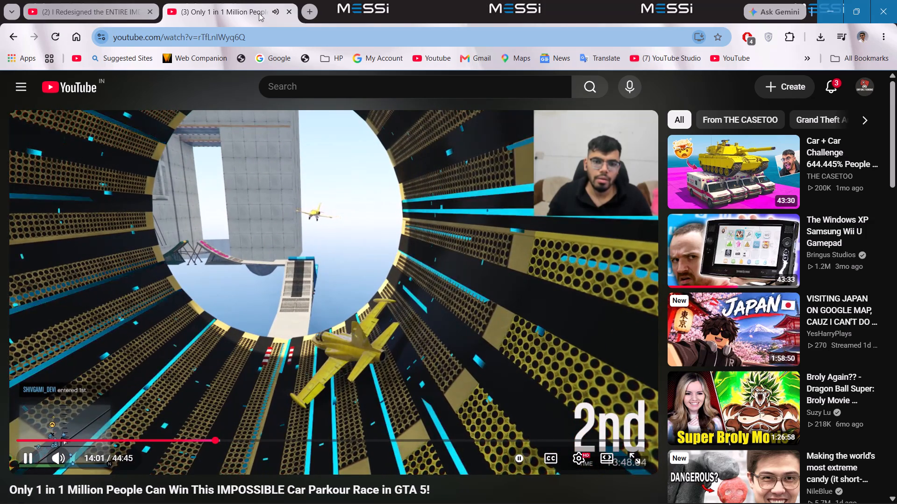
pyautogui.click(311, 10)
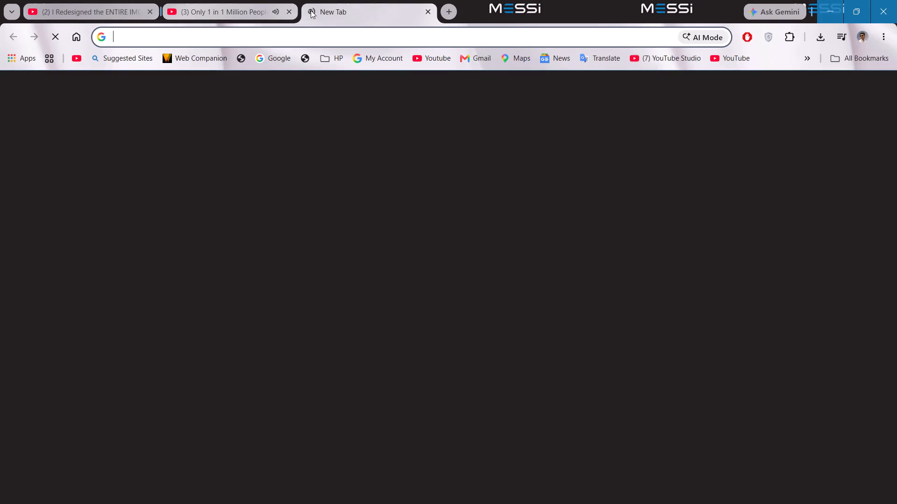
pyautogui.write('download imdb logo')
pyautogui.press('Return')
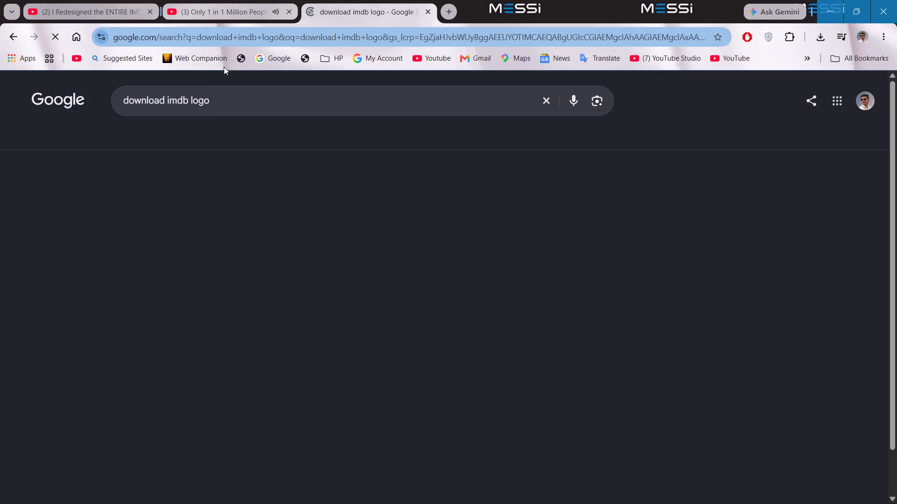
pyautogui.scroll(-7, 183, 236)
pyautogui.scroll(-1, 188, 326)
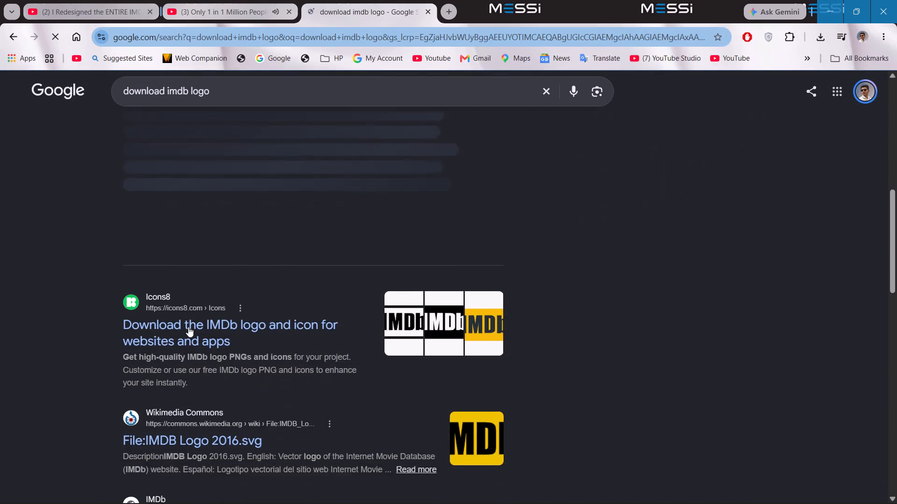
pyautogui.click(211, 315)
pyautogui.click(248, 0)
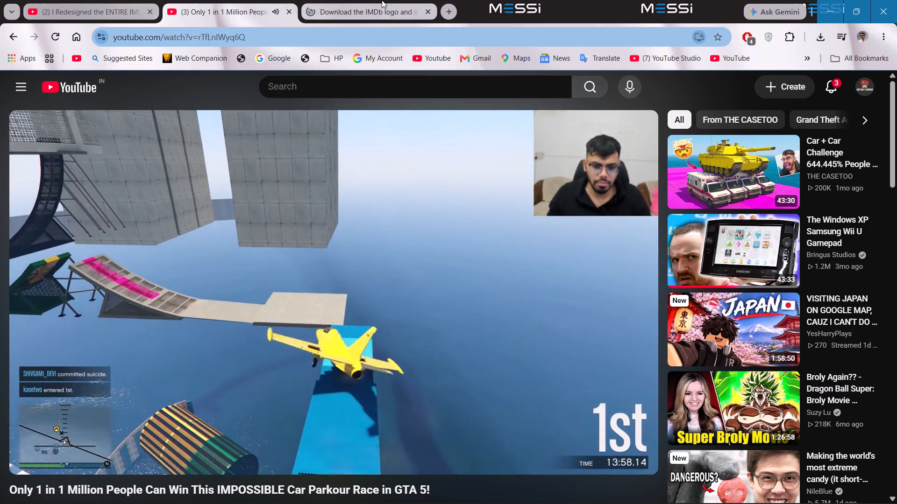
pyautogui.click(385, 0)
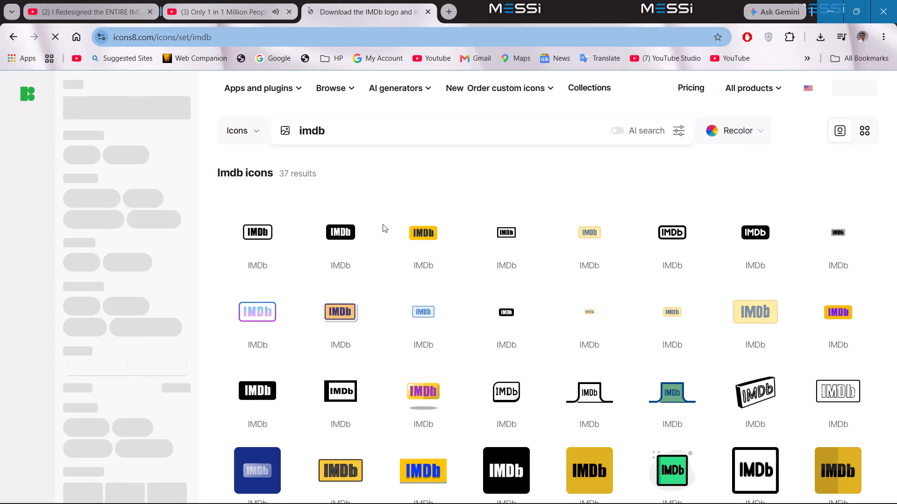
pyautogui.click(416, 230)
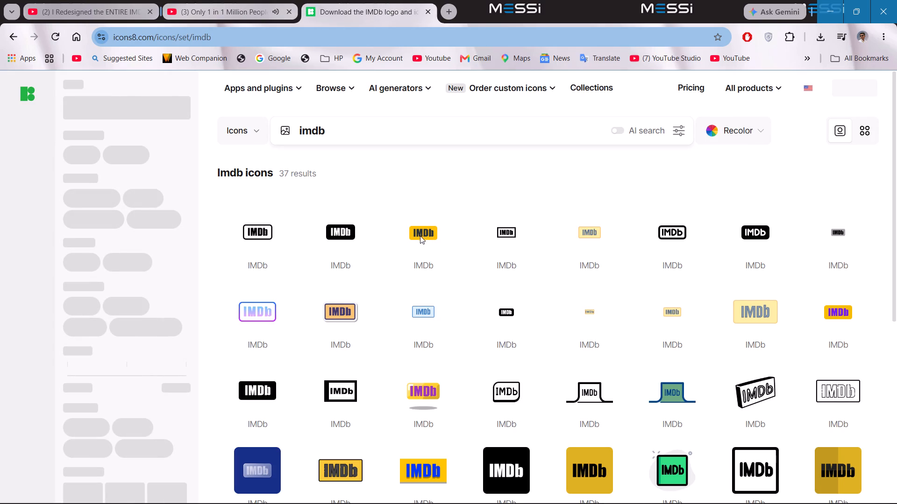
pyautogui.click(415, 229)
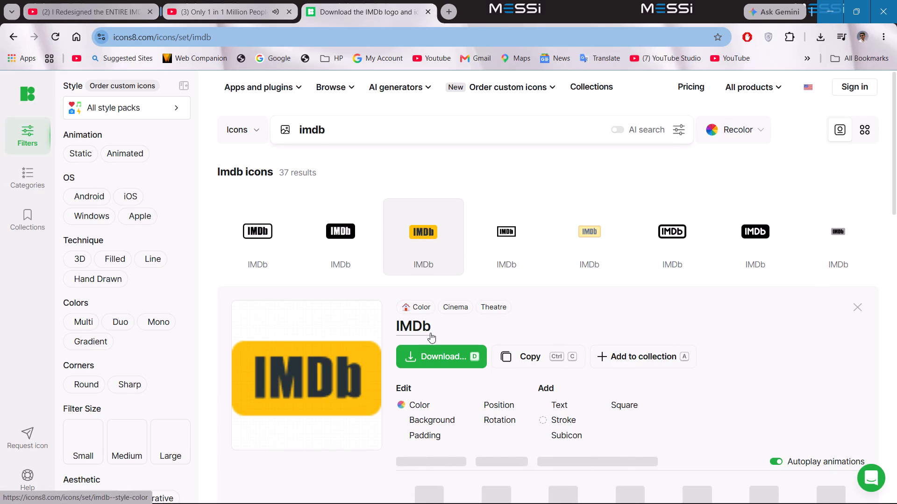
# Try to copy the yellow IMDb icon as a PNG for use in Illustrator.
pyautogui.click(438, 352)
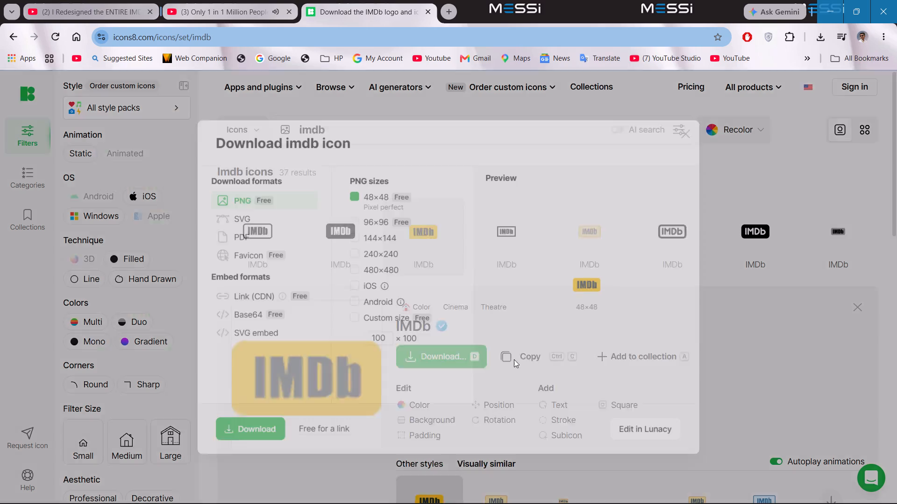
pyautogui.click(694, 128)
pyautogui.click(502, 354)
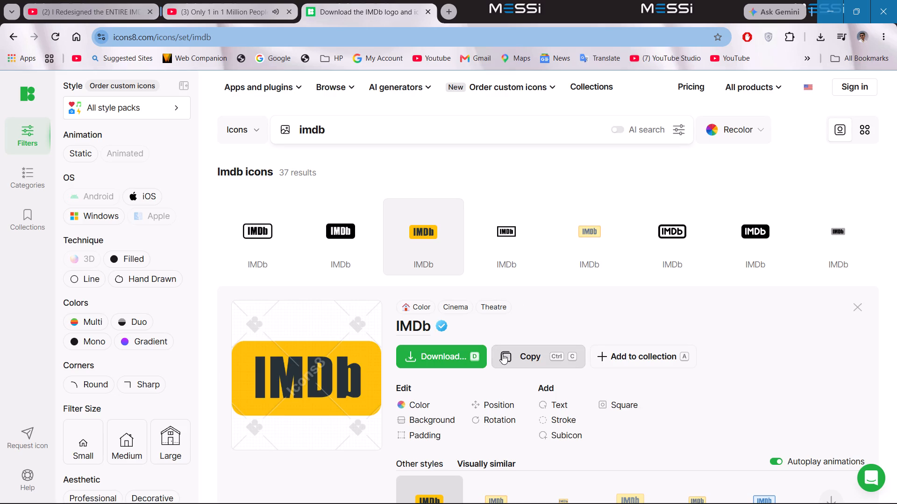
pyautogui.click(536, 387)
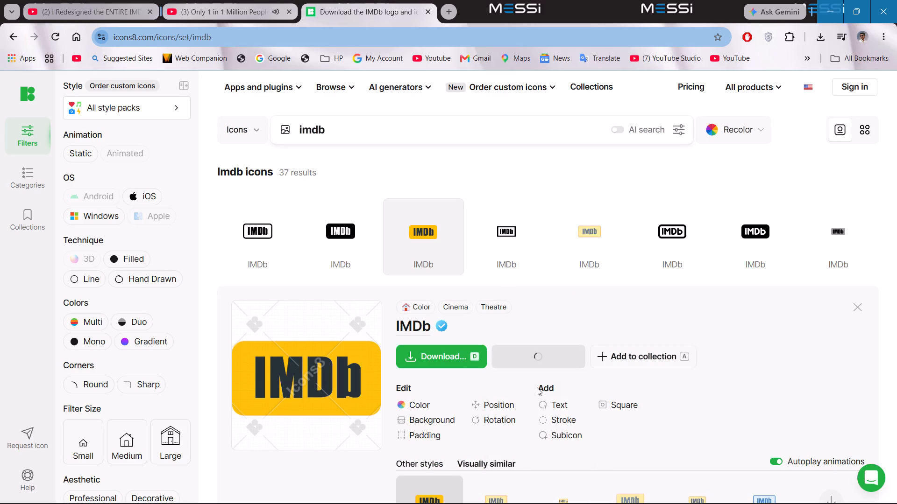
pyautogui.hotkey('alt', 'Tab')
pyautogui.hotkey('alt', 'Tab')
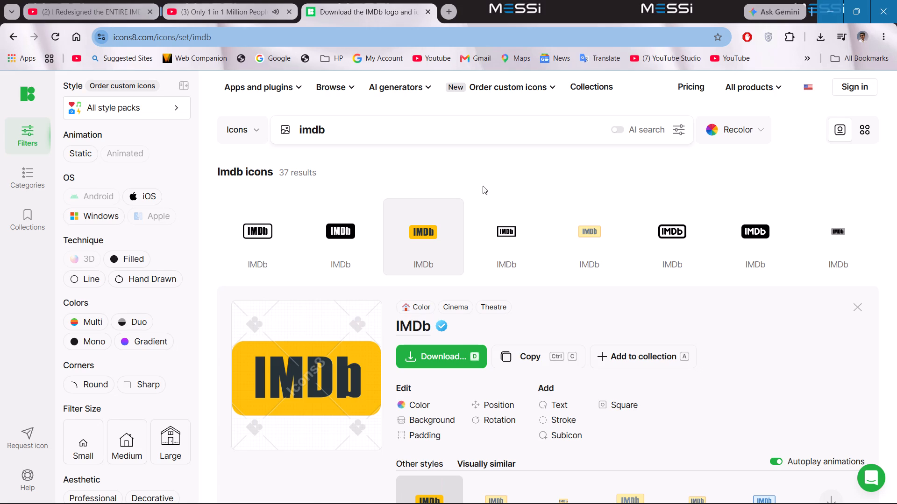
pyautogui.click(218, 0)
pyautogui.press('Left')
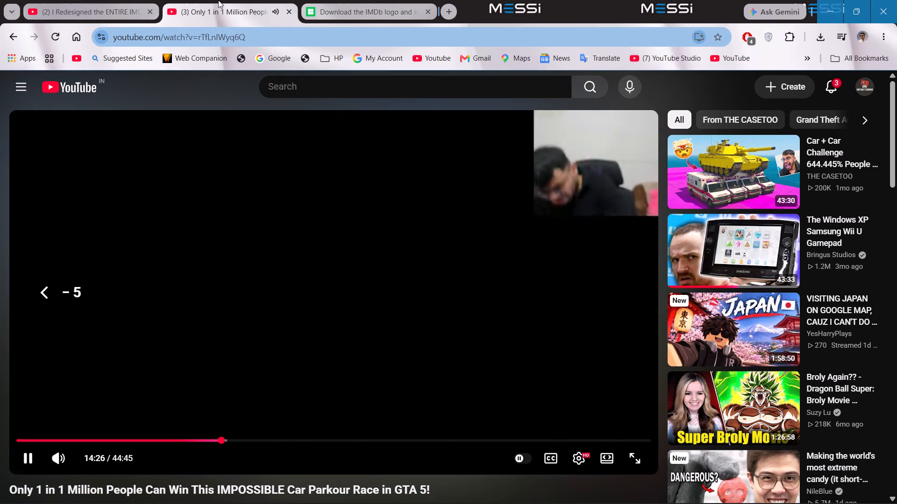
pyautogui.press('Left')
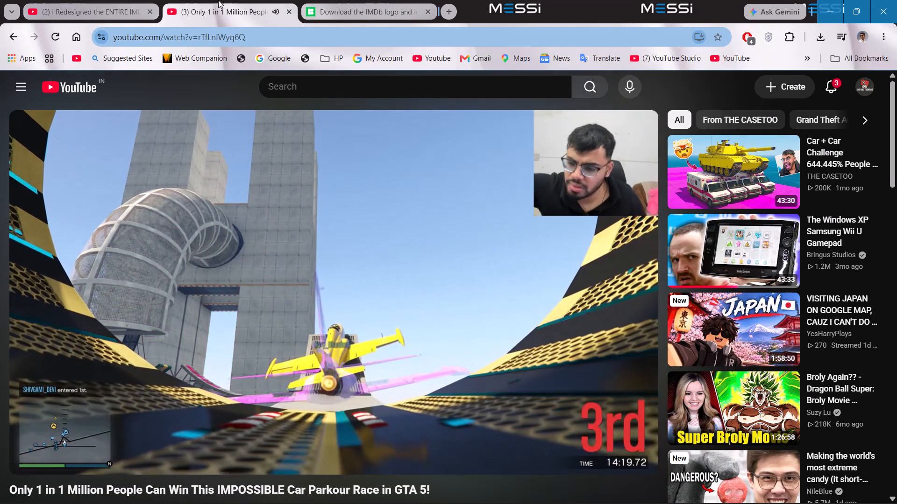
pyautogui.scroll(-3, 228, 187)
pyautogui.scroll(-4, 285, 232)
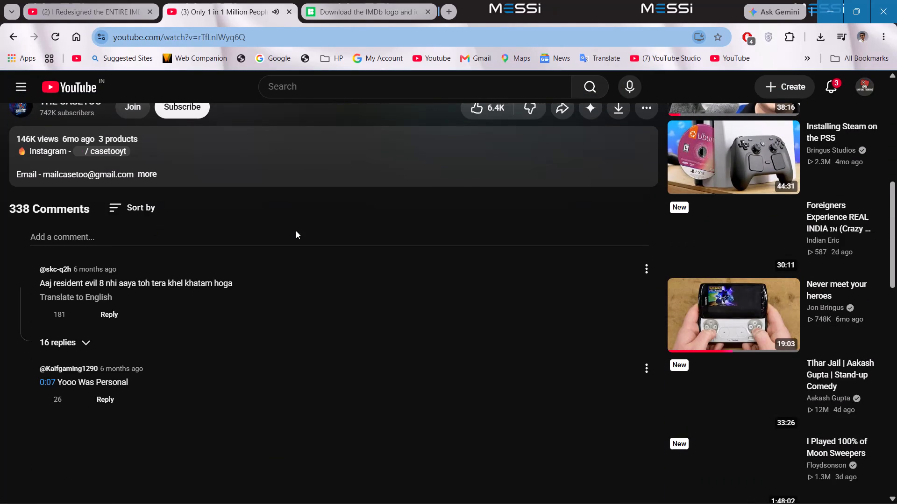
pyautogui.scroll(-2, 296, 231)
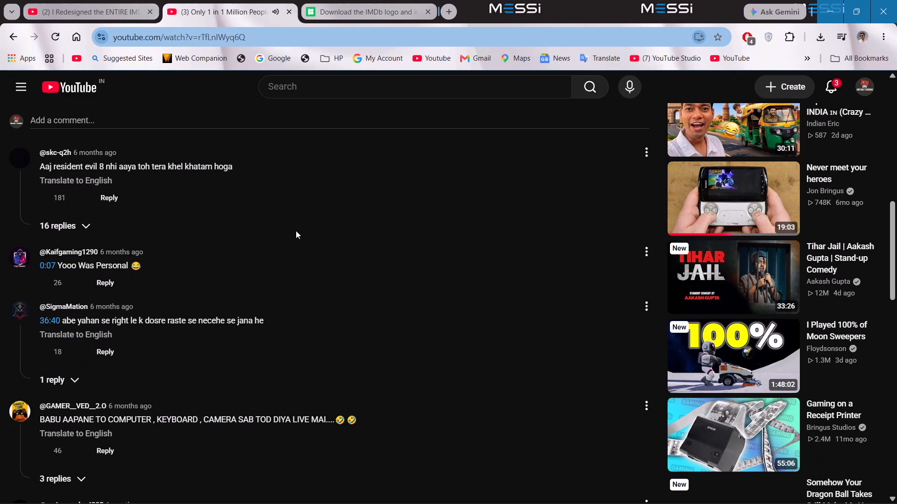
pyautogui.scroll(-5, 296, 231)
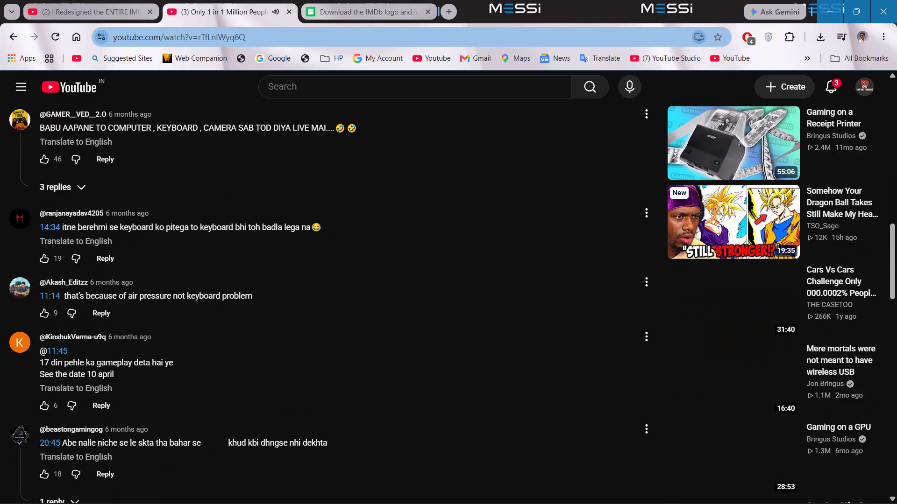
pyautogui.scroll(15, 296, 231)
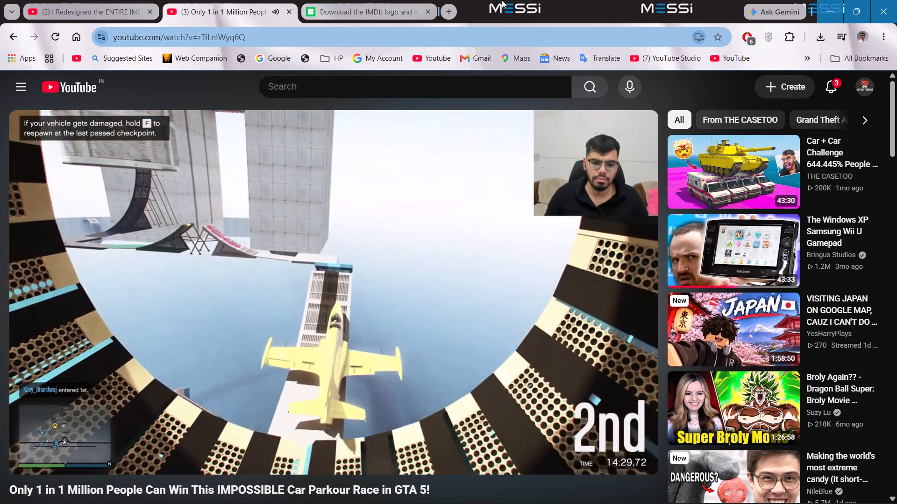
# Copy the yellow IMDb icon from Icons8 as a PNG and paste it into the Illustrator wireframe.
pyautogui.click(404, 0)
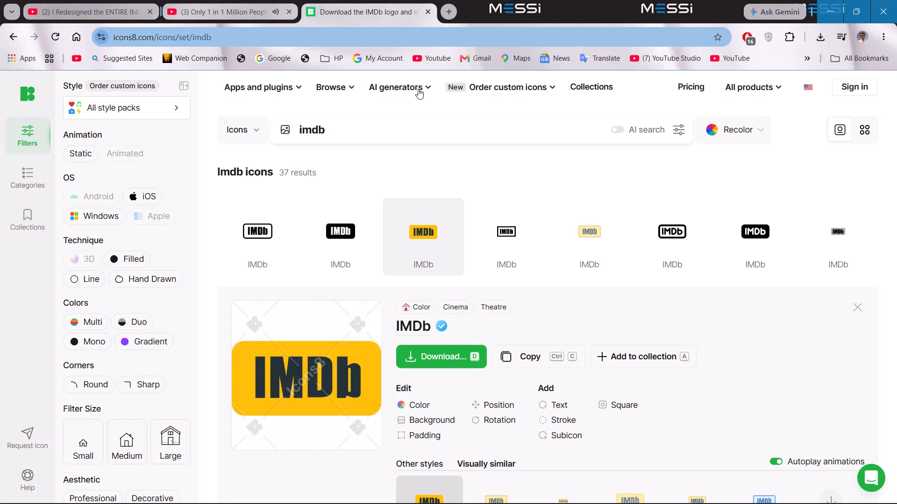
pyautogui.click(524, 352)
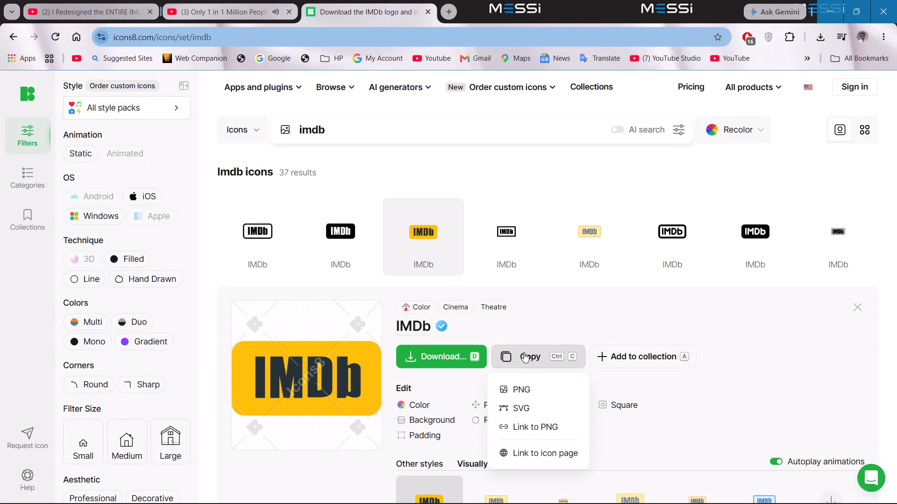
pyautogui.click(521, 384)
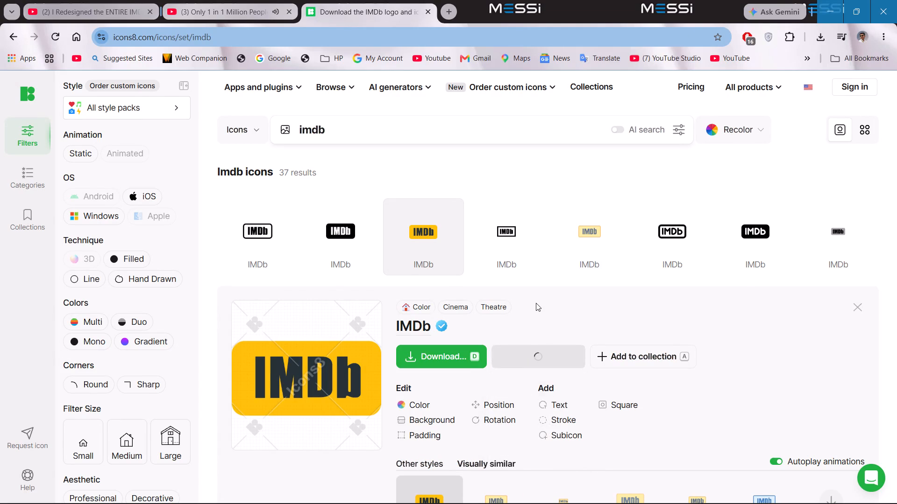
pyautogui.hotkey('alt', 'Tab')
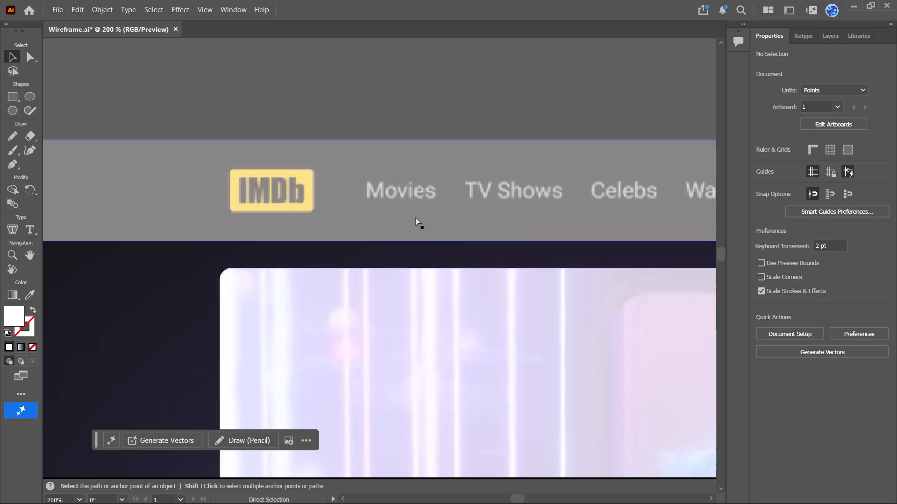
pyautogui.hotkey('ctrl', 'v')
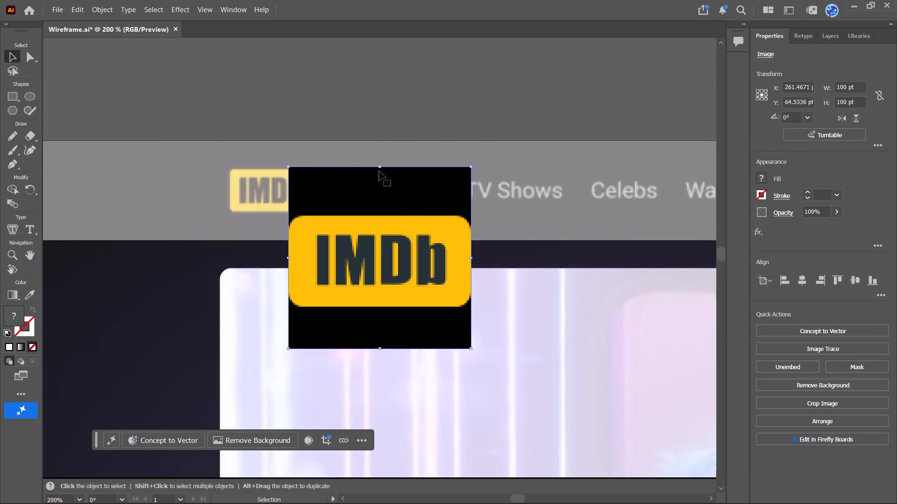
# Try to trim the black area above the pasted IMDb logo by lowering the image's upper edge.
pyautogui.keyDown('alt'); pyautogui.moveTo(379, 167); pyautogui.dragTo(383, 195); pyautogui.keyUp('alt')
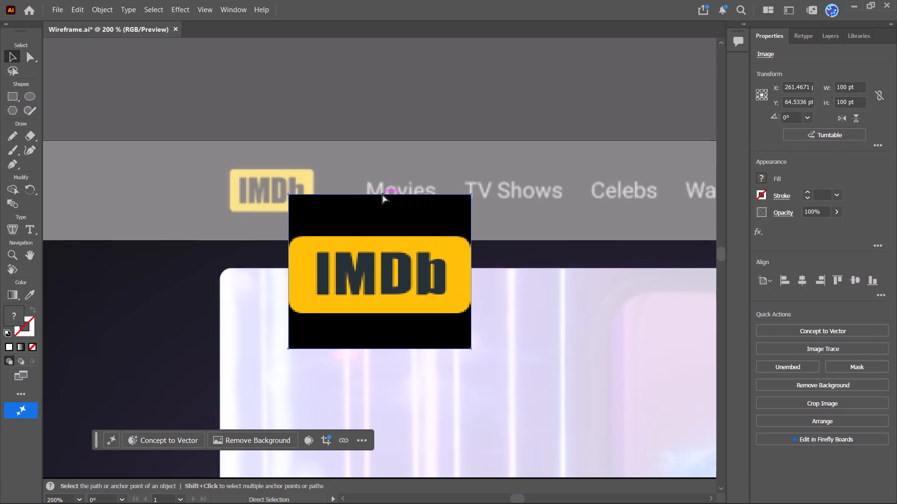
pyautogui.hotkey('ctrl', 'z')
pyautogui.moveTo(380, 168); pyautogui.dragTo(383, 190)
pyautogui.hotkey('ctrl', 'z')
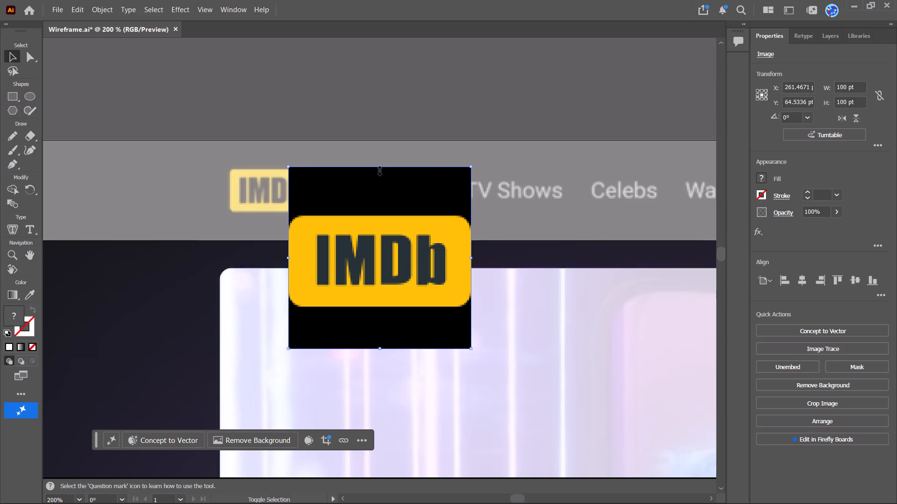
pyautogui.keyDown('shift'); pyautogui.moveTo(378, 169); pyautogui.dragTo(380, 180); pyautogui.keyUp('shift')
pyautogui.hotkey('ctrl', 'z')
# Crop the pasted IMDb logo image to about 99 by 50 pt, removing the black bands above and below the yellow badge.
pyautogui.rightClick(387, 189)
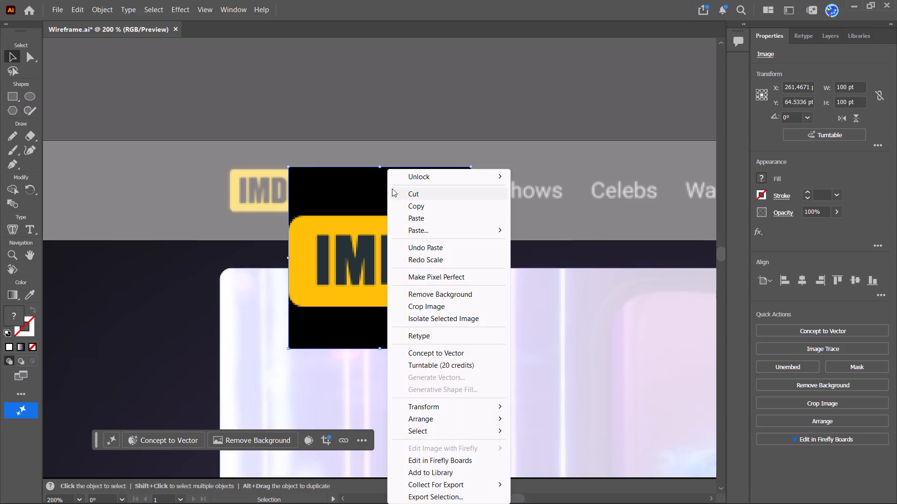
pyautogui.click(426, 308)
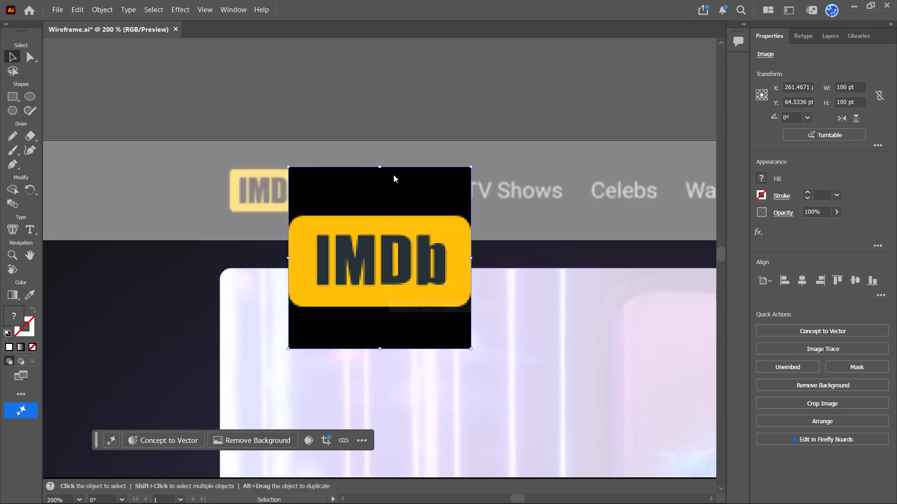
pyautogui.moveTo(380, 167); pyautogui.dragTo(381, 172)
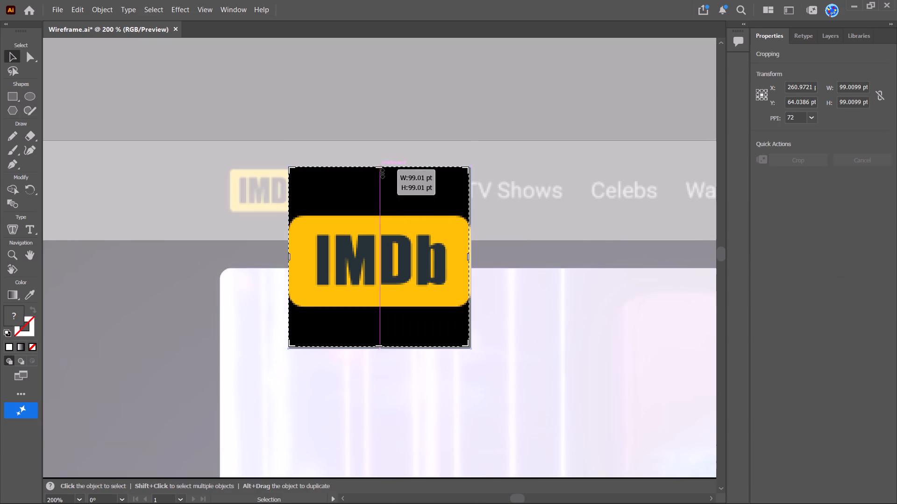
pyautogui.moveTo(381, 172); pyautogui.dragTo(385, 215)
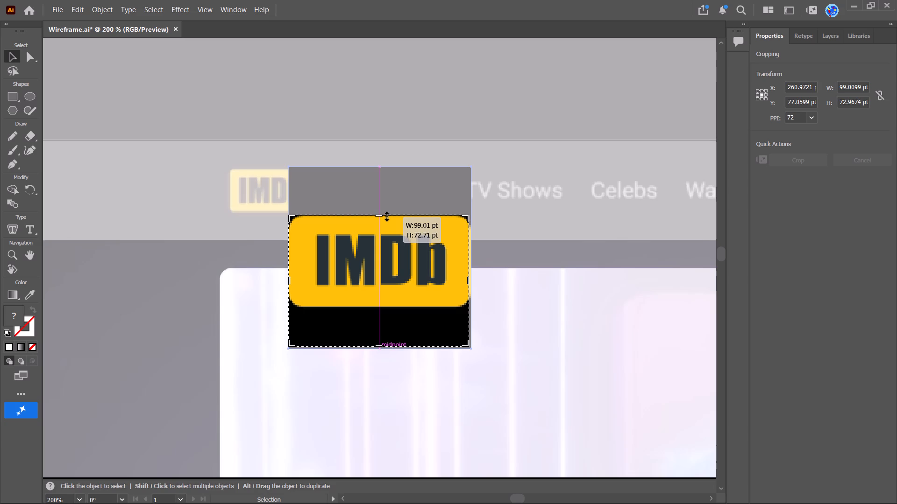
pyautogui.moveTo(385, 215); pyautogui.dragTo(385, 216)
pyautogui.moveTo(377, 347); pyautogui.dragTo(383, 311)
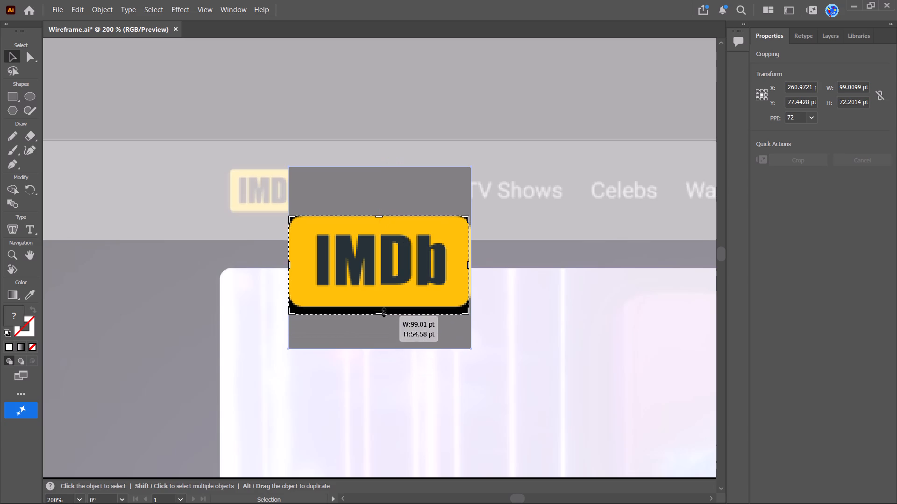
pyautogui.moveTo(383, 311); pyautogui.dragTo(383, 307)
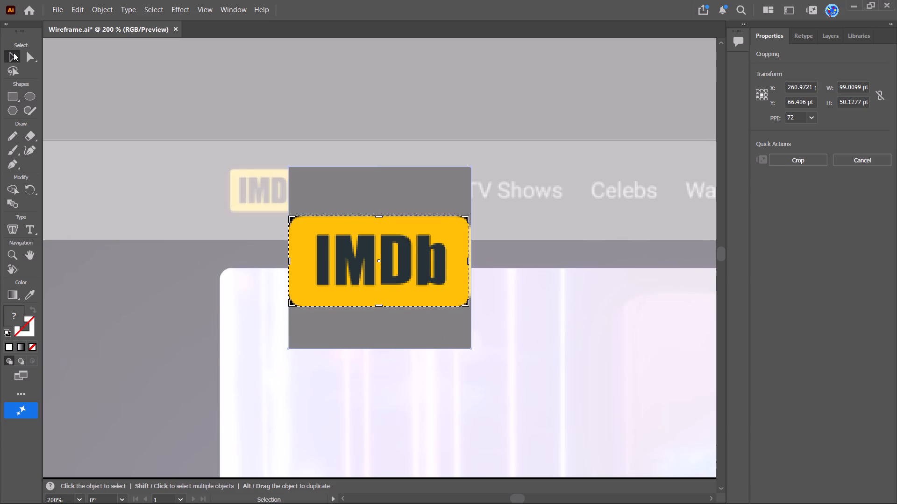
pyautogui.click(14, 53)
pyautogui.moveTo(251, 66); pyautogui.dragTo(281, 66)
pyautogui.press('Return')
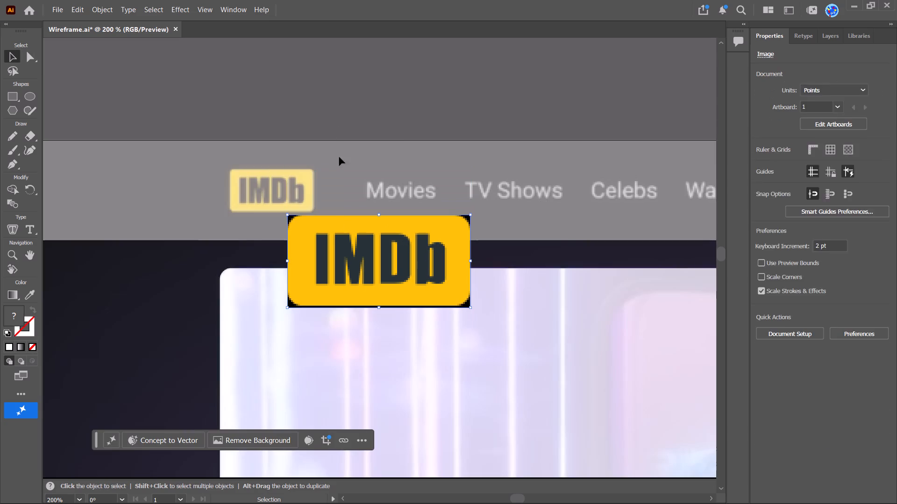
# Delete the cropped IMDb logo image from the wireframe.
pyautogui.press('Delete')
# In Chrome, download the yellow IMDb icon from Icons8 as a 48×48 PNG and close the Icons8 page.
pyautogui.hotkey('alt', 'Tab')
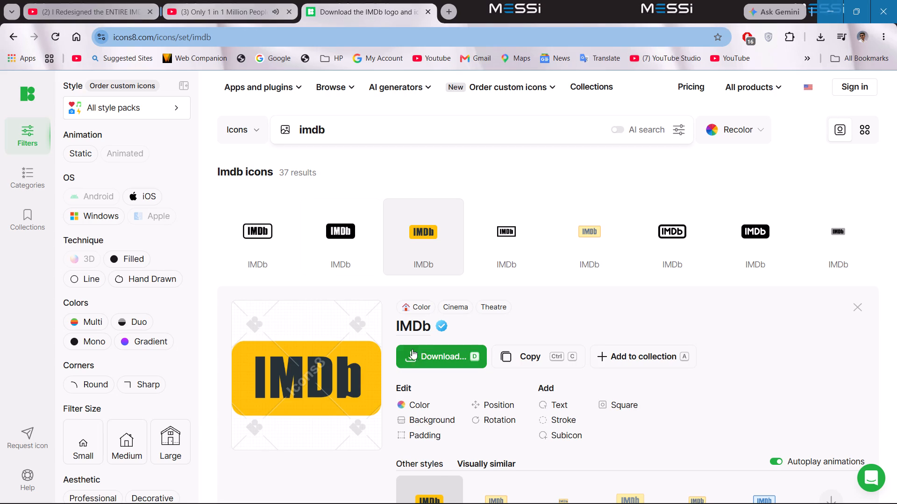
pyautogui.click(415, 350)
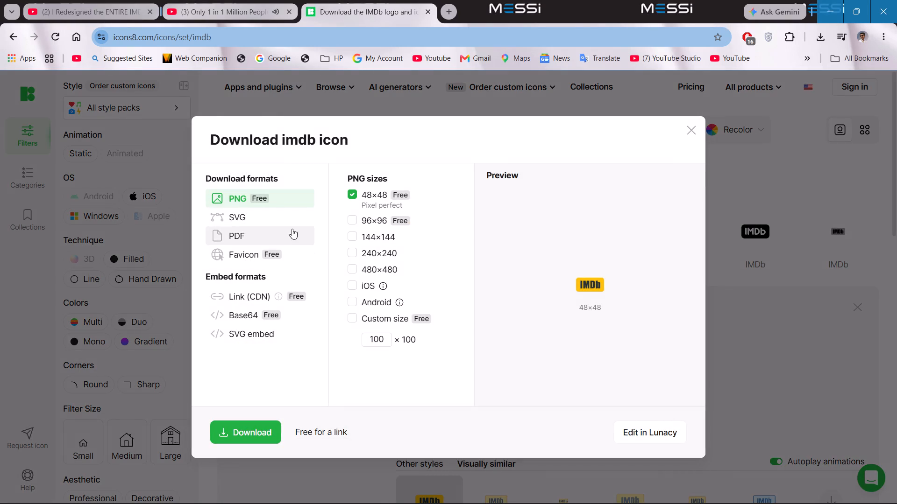
pyautogui.click(368, 218)
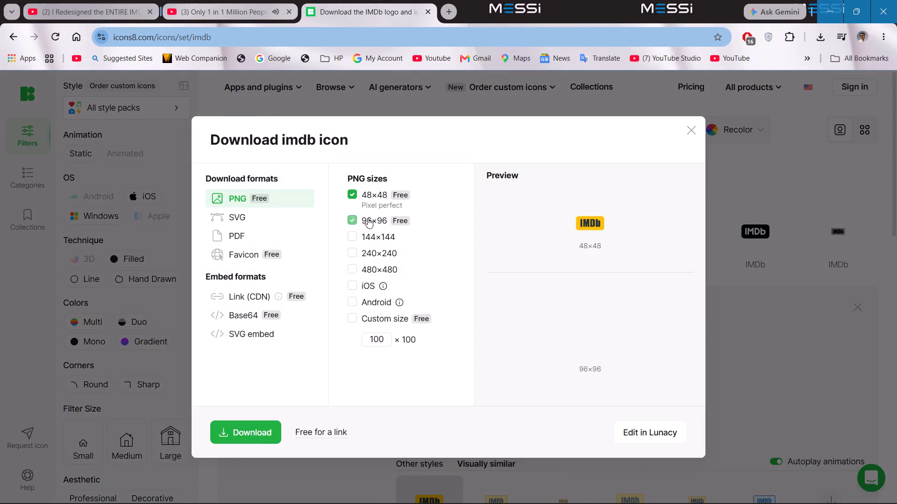
pyautogui.click(374, 254)
pyautogui.click(377, 245)
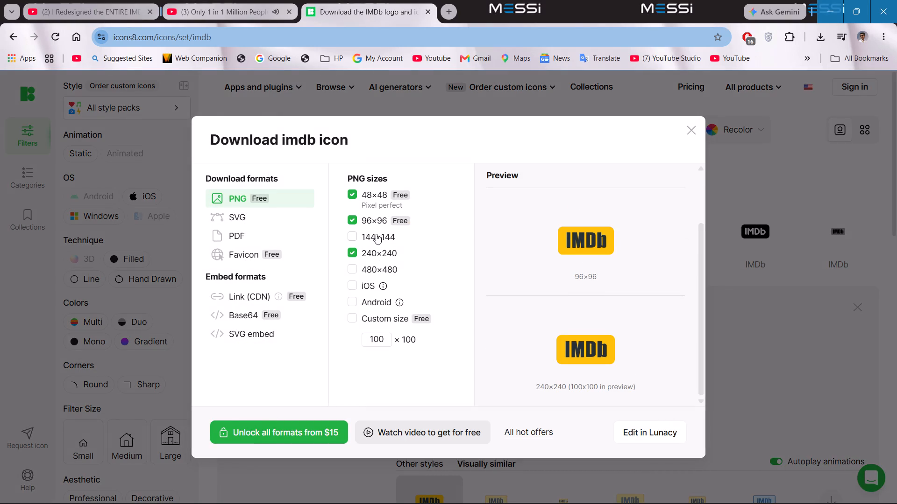
pyautogui.click(375, 250)
pyautogui.click(381, 196)
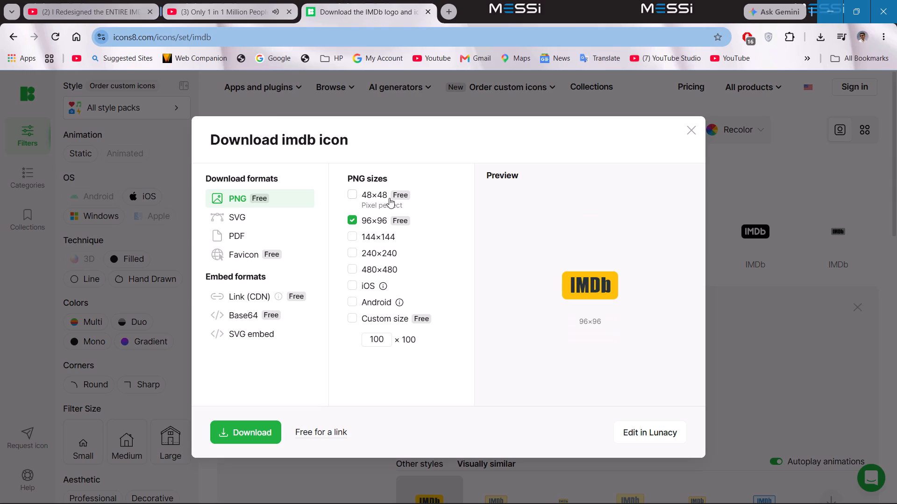
pyautogui.click(389, 198)
pyautogui.click(378, 218)
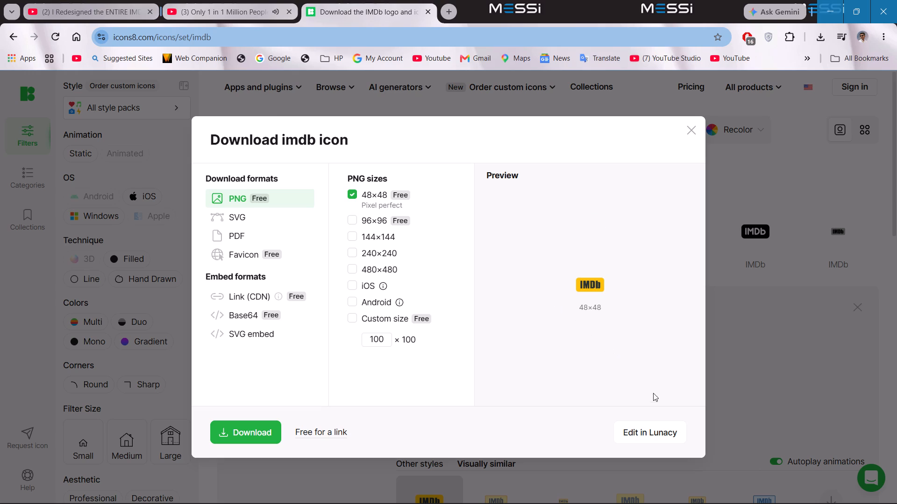
pyautogui.click(261, 425)
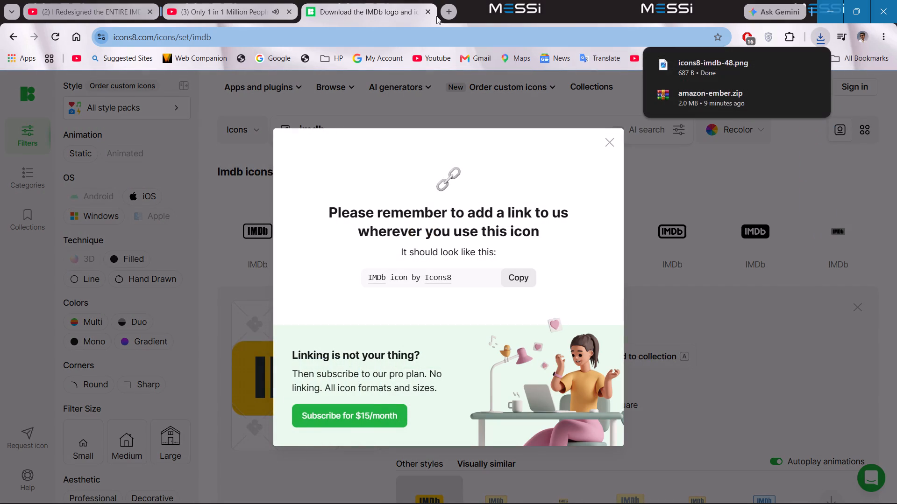
pyautogui.click(430, 10)
# Open the browser's recent downloads to reach the icons8-imdb-48.png file.
pyautogui.click(820, 39)
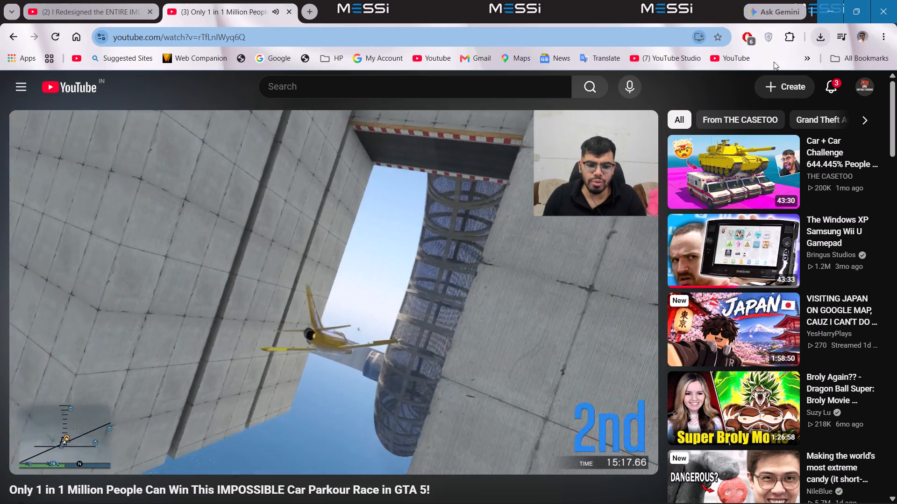
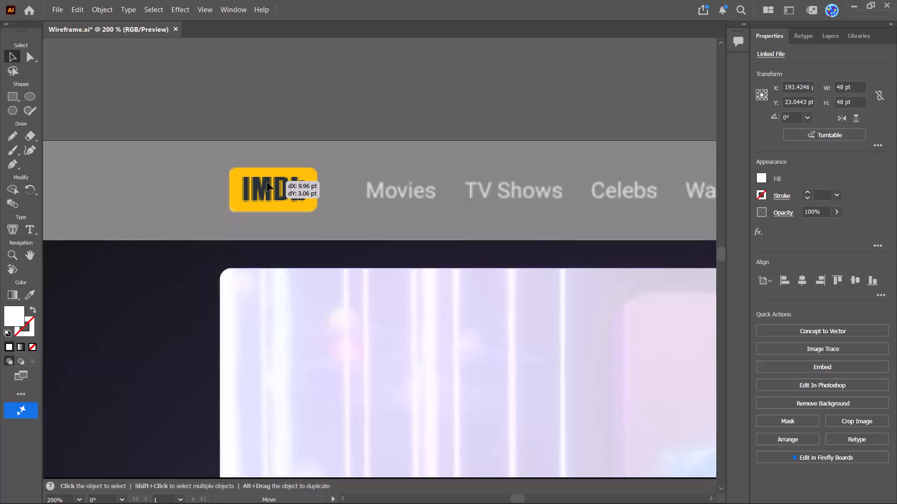
# Add a "Movies" text label next to the IMDb logo and fit it over the reference Movies item, about 39 pt wide.
pyautogui.keyDown('alt'); pyautogui.scroll(-3, 216, 164); pyautogui.keyUp('alt')
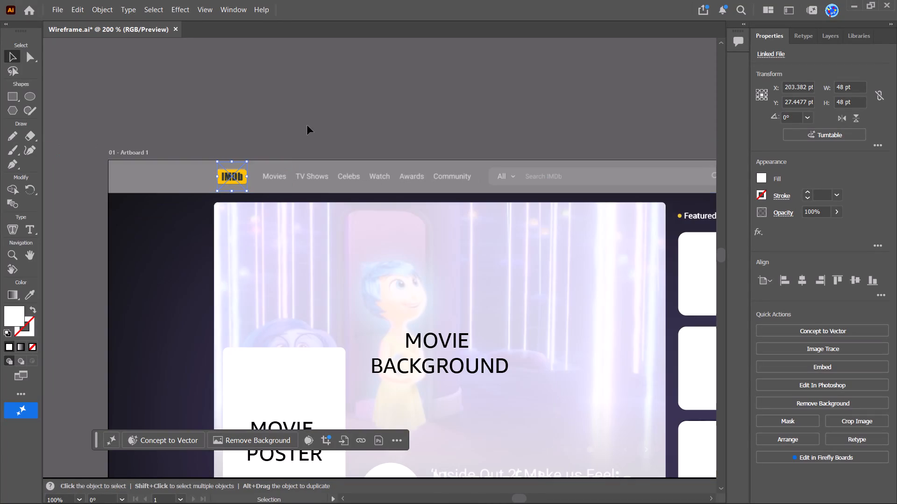
pyautogui.keyDown('alt'); pyautogui.scroll(2, 303, 140); pyautogui.keyUp('alt')
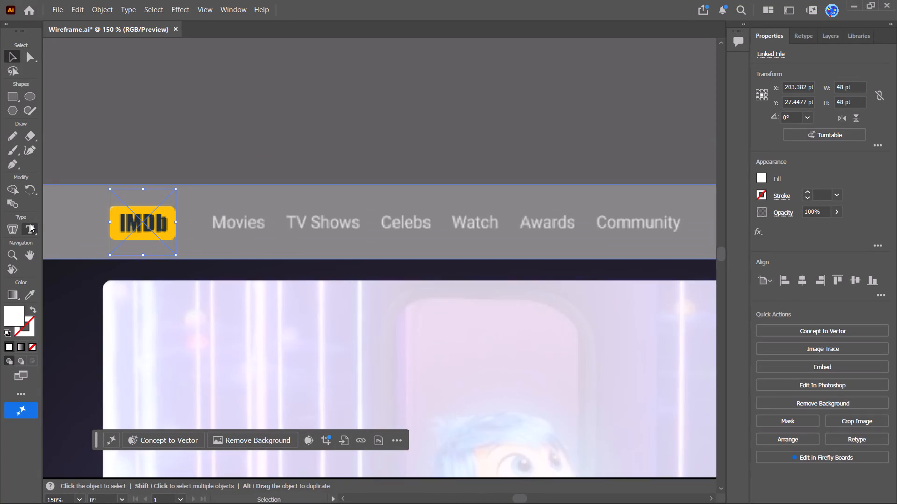
pyautogui.click(30, 224)
pyautogui.click(214, 218)
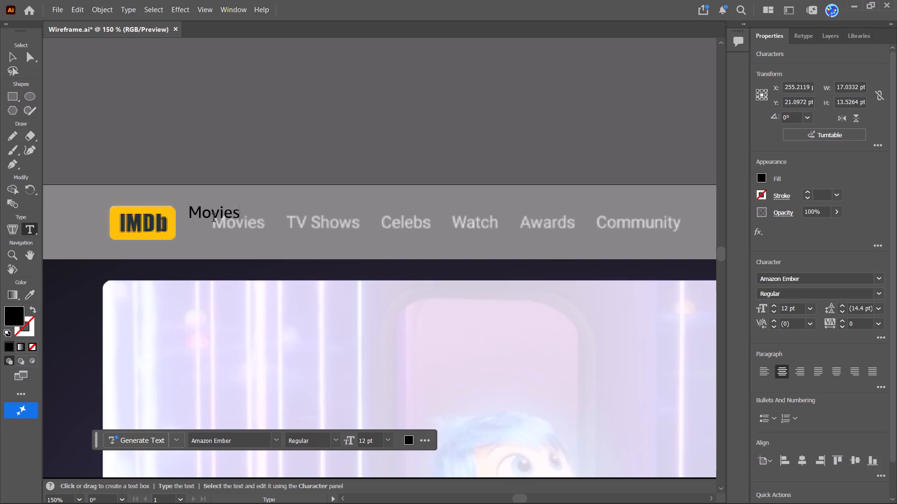
pyautogui.click(14, 57)
pyautogui.keyDown('alt'); pyautogui.scroll(3, 202, 201); pyautogui.keyUp('alt')
pyautogui.moveTo(239, 223); pyautogui.dragTo(274, 231)
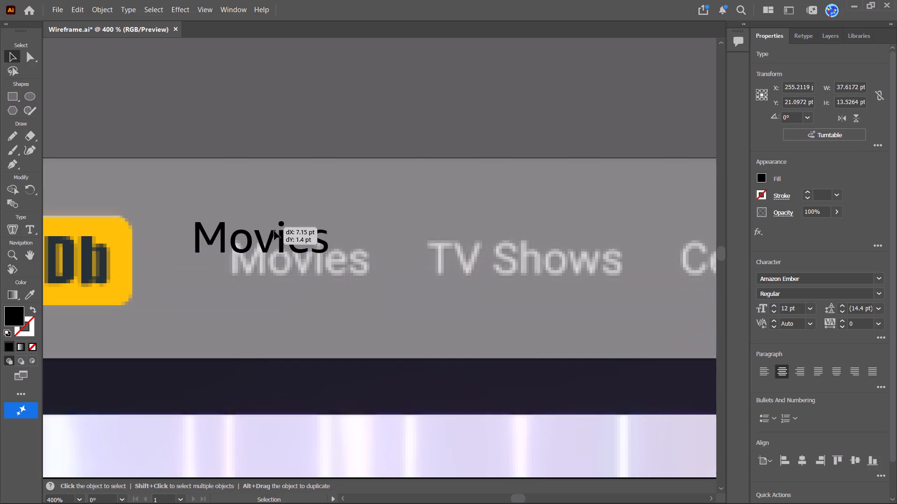
pyautogui.moveTo(274, 231); pyautogui.dragTo(302, 247)
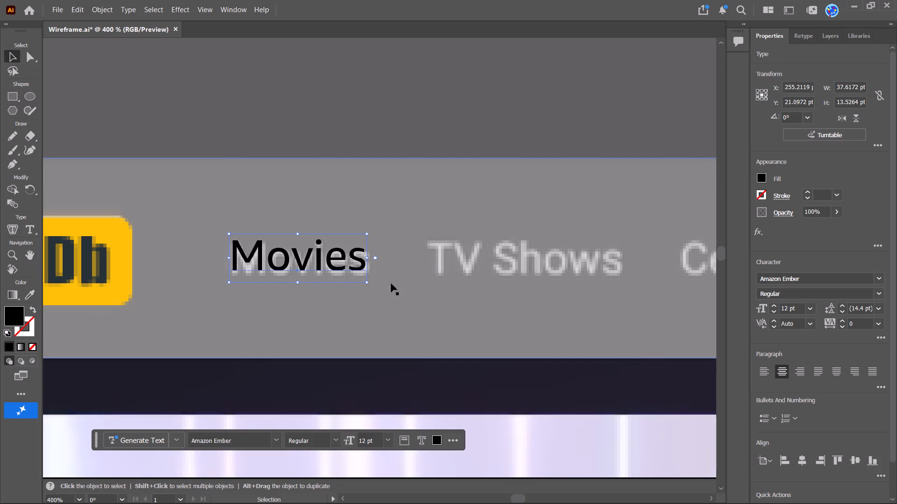
pyautogui.keyDown('shift'); pyautogui.moveTo(366, 282); pyautogui.dragTo(372, 286); pyautogui.keyUp('shift')
pyautogui.click(362, 261)
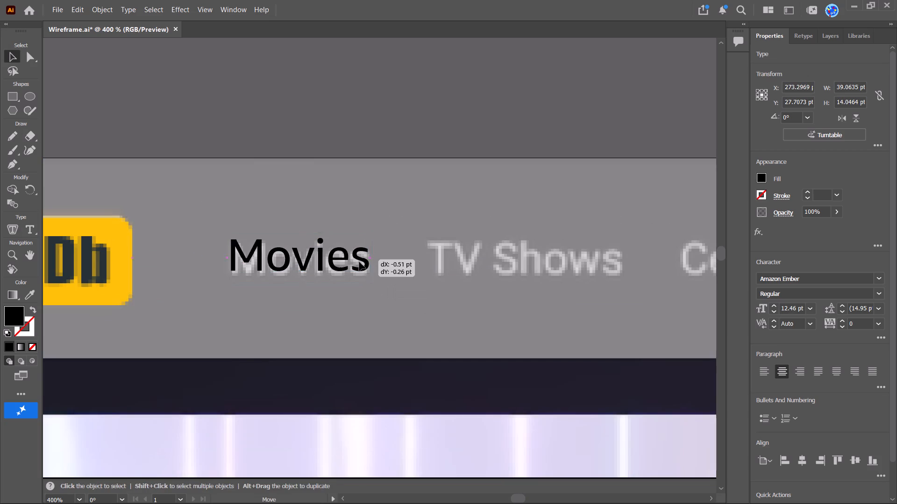
pyautogui.click(323, 266)
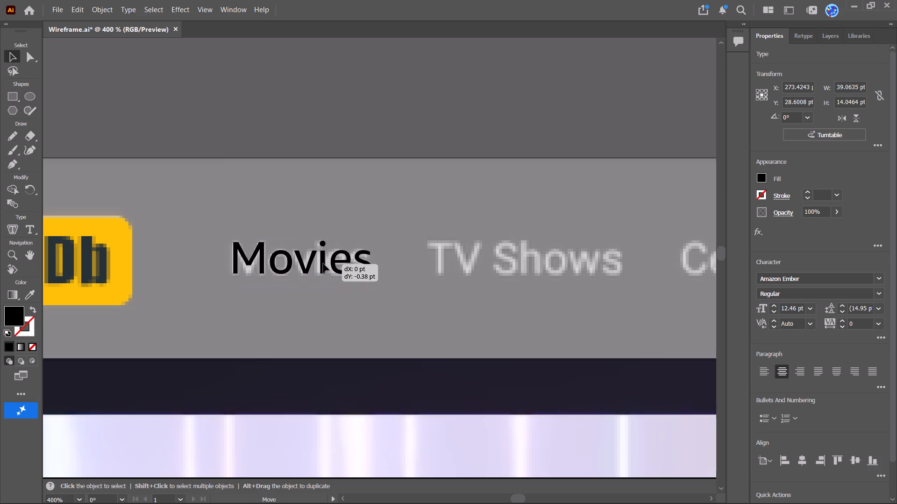
# Change the Movies label's font to Helvetica and realign it over the reference text.
pyautogui.click(819, 282)
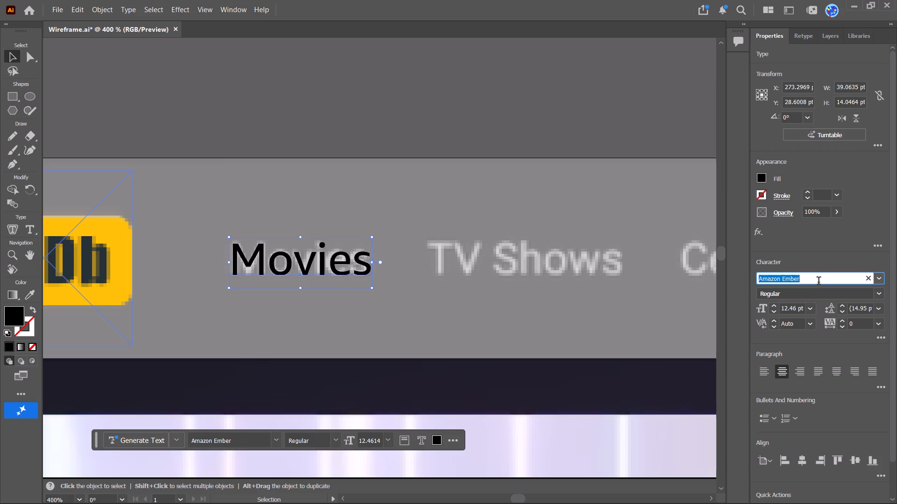
pyautogui.write('he')
pyautogui.write('lv')
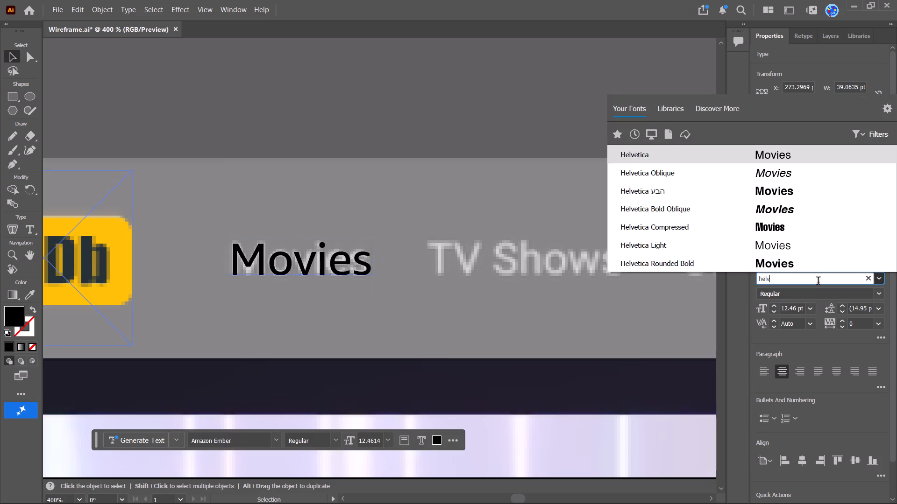
pyautogui.click(676, 161)
pyautogui.click(319, 255)
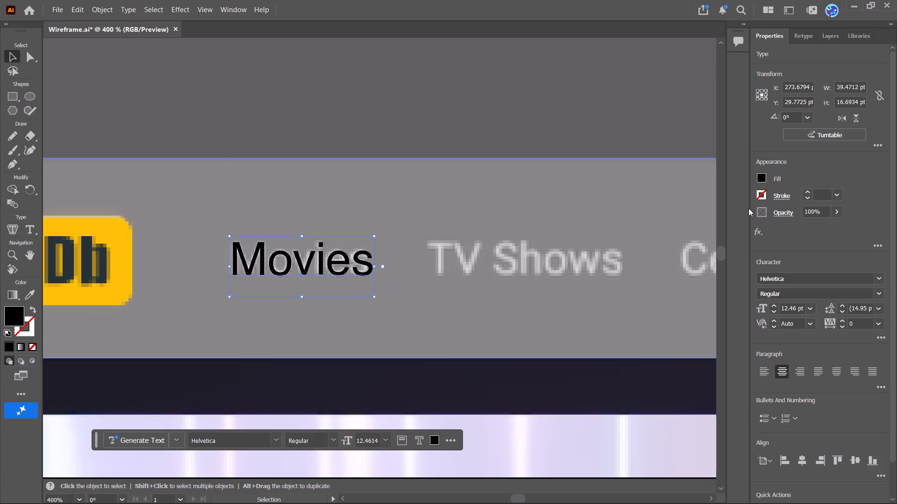
# Fill the Movies label with white, ffffff.
pyautogui.doubleClick(14, 309)
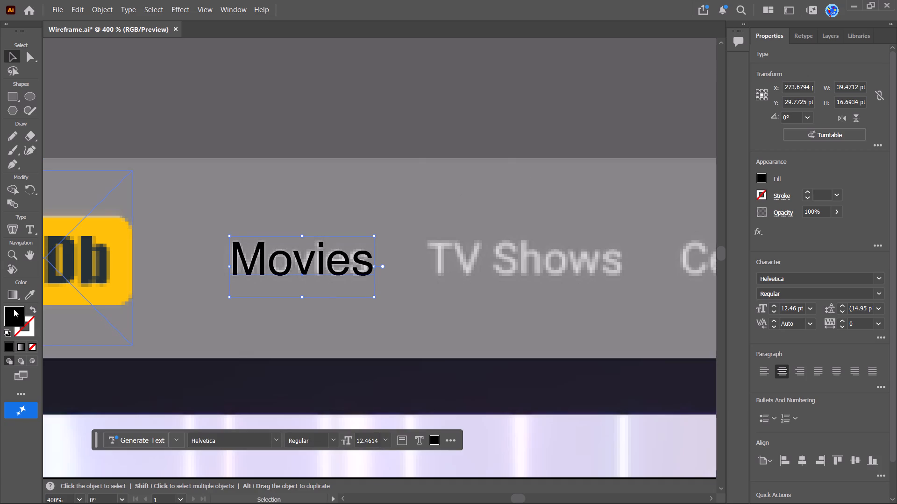
pyautogui.moveTo(92, 315); pyautogui.dragTo(29, 242)
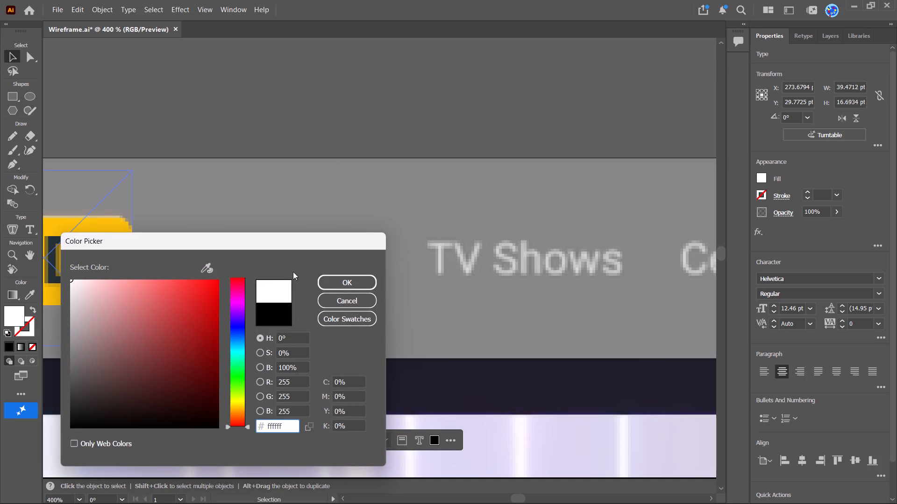
pyautogui.click(327, 281)
# Duplicate the Movies label, change the copy's text to "TV Shows" and place it over the reference TV Shows item.
pyautogui.click(331, 255)
pyautogui.hotkey('ctrl', 'c')
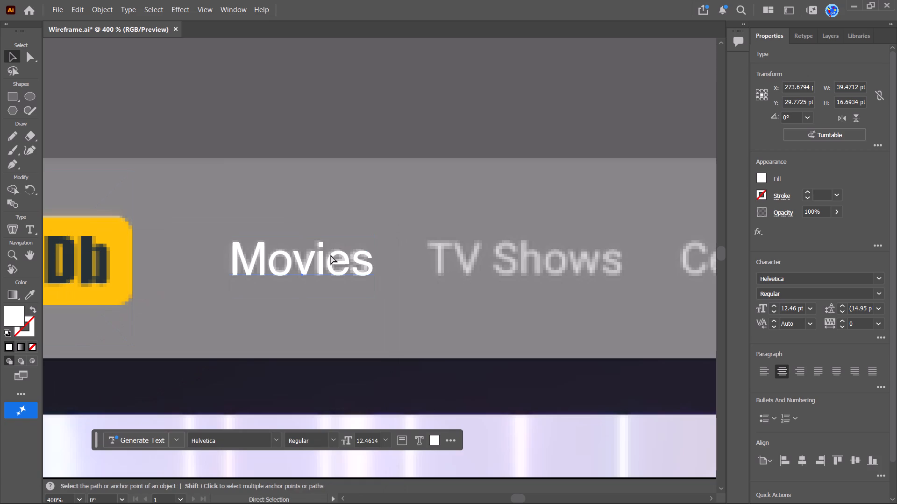
pyautogui.hotkey('ctrl', 'v')
pyautogui.moveTo(377, 247); pyautogui.dragTo(511, 252)
pyautogui.tripleClick(511, 252)
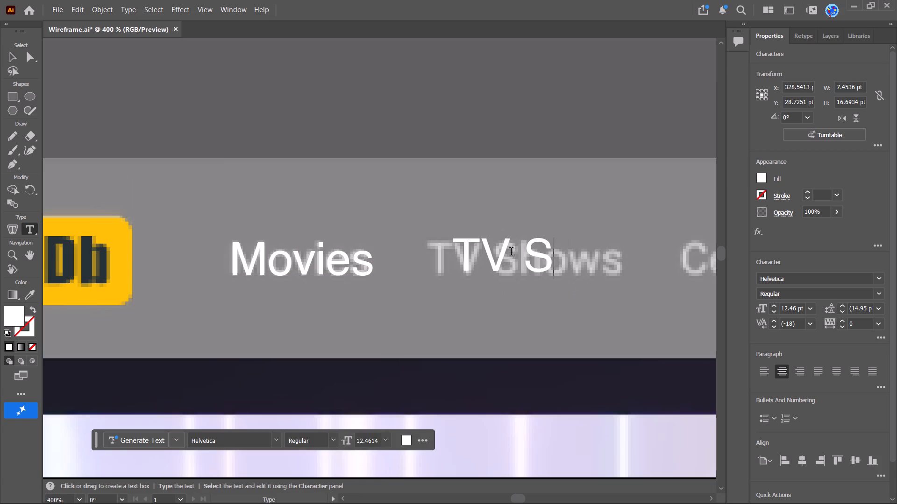
pyautogui.write('hows')
pyautogui.click(7, 50)
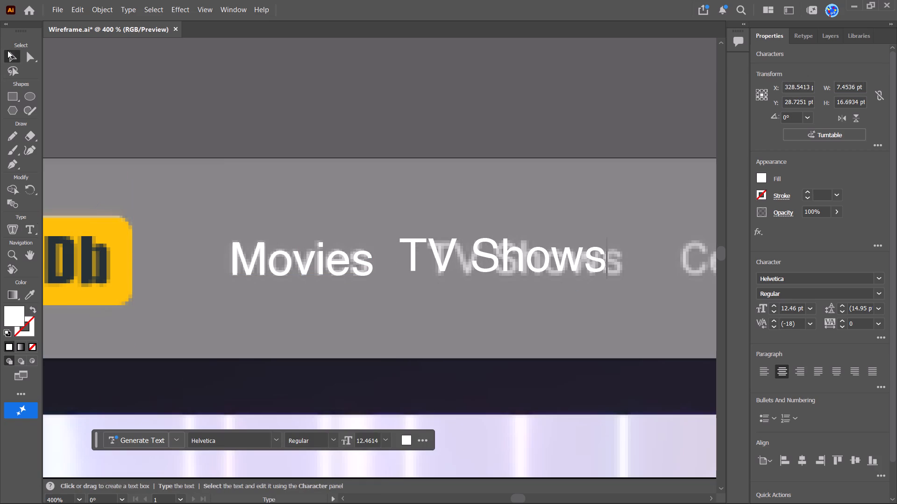
pyautogui.moveTo(432, 254); pyautogui.dragTo(460, 258)
# Scale the Movies label down to about 38 pt wide to match the reference text.
pyautogui.keyDown('ctrl'); pyautogui.scroll(-12, 222, 232); pyautogui.keyUp('ctrl')
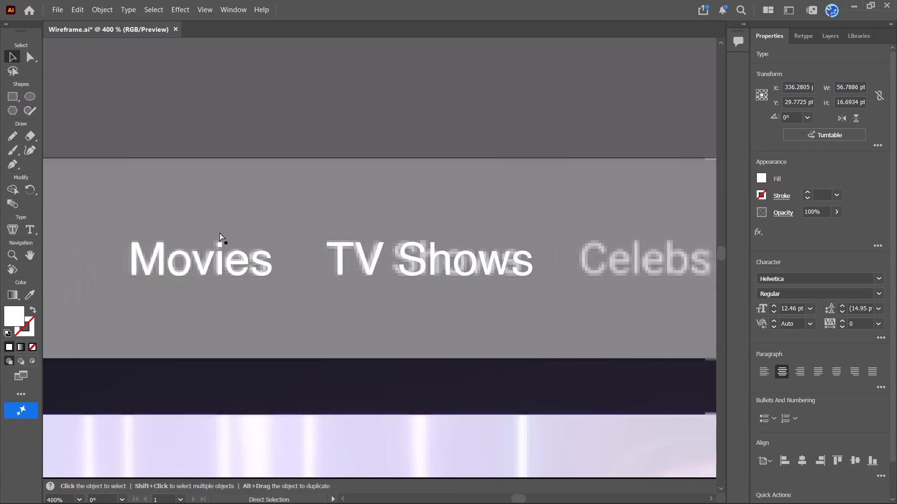
pyautogui.keyDown('ctrl'); pyautogui.scroll(-6, 220, 232); pyautogui.keyUp('ctrl')
pyautogui.keyDown('ctrl'); pyautogui.scroll(-4, 271, 234); pyautogui.keyUp('ctrl')
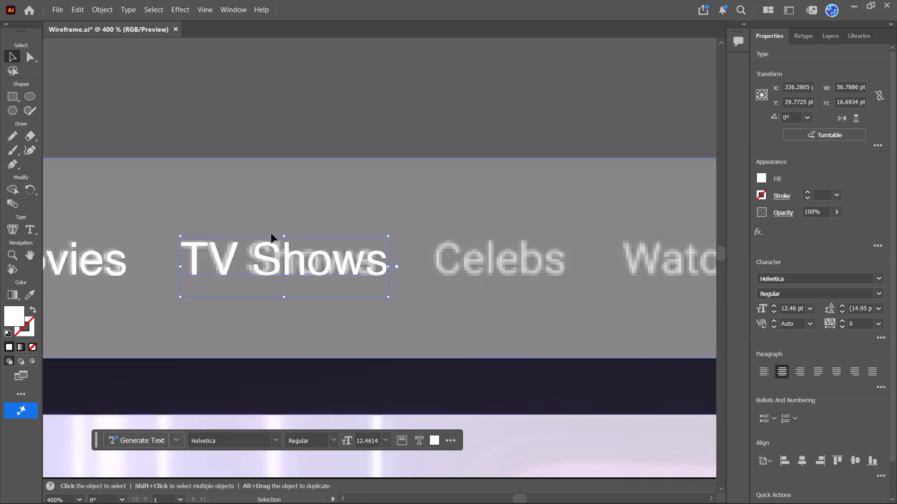
pyautogui.click(65, 267)
pyautogui.keyDown('ctrl'); pyautogui.scroll(-3, 550, 250); pyautogui.keyUp('ctrl')
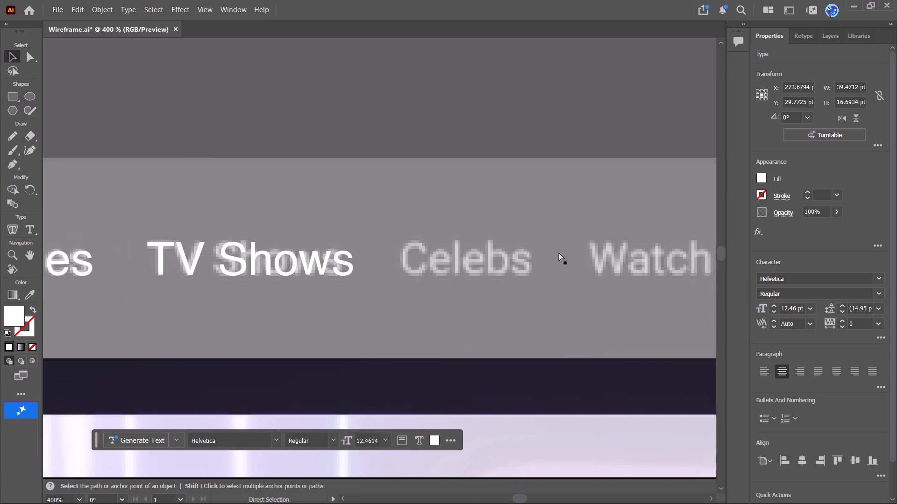
pyautogui.keyDown('ctrl'); pyautogui.scroll(-2, 559, 252); pyautogui.keyUp('ctrl')
pyautogui.keyDown('ctrl'); pyautogui.scroll(20, 559, 252); pyautogui.keyUp('ctrl')
pyautogui.keyDown('ctrl'); pyautogui.scroll(3, 559, 252); pyautogui.keyUp('ctrl')
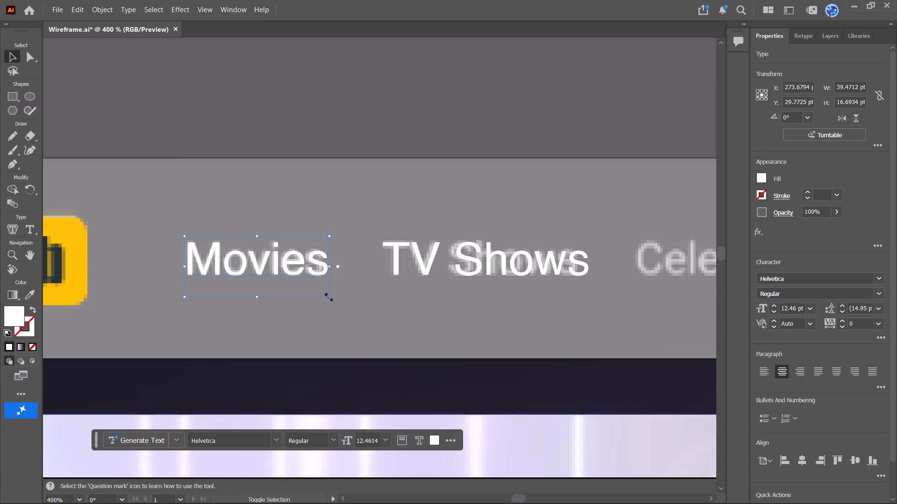
pyautogui.keyDown('shift'); pyautogui.moveTo(328, 296); pyautogui.dragTo(332, 295); pyautogui.keyUp('shift')
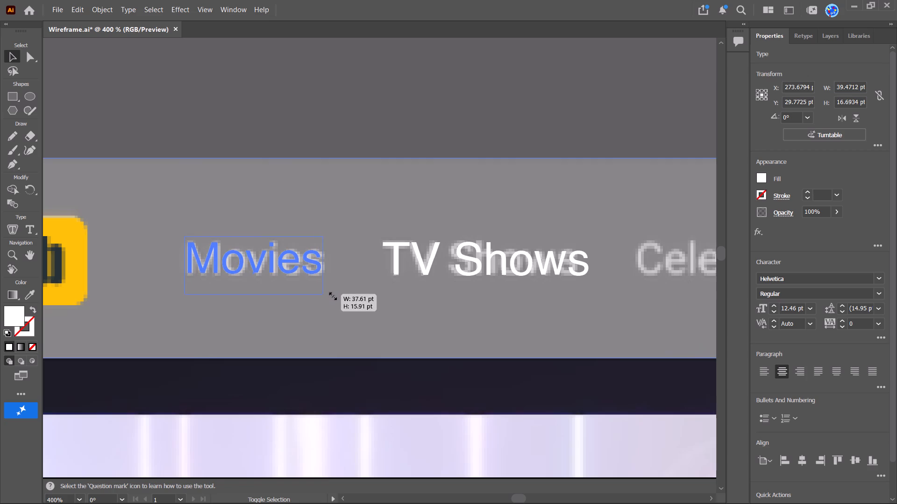
pyautogui.keyDown('shift'); pyautogui.moveTo(332, 295); pyautogui.dragTo(334, 296); pyautogui.keyUp('shift')
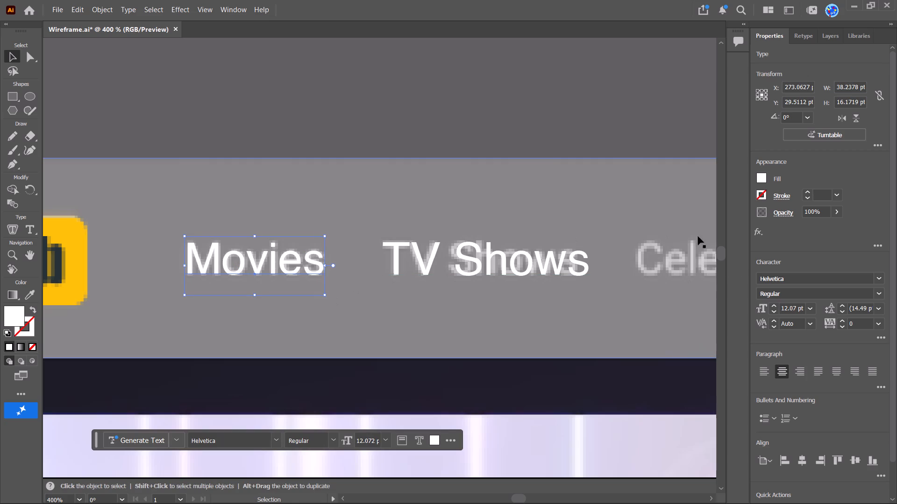
# Set the Movies label's font size to 12 pt.
pyautogui.click(794, 306)
pyautogui.write('12')
pyautogui.press('BackSpace')
pyautogui.press('BackSpace')
pyautogui.press('BackSpace')
pyautogui.press('BackSpace')
pyautogui.press('BackSpace')
pyautogui.press('BackSpace')
pyautogui.press('BackSpace')
pyautogui.press('BackSpace')
pyautogui.press('BackSpace')
pyautogui.press('BackSpace')
pyautogui.press('BackSpace')
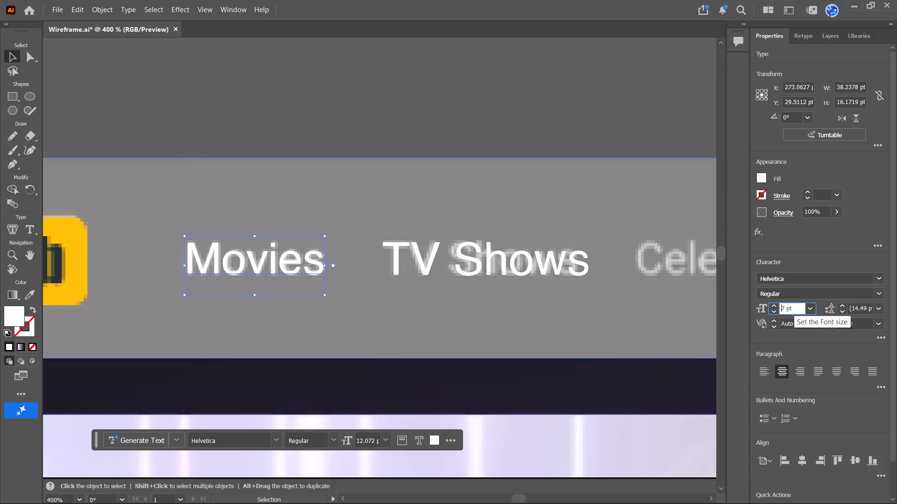
pyautogui.press('Right')
pyautogui.press('Right')
pyautogui.press('Right')
pyautogui.press('Right')
pyautogui.press('Right')
pyautogui.press('Right')
pyautogui.press('Right')
pyautogui.press('Right')
pyautogui.press('Right')
pyautogui.press('Right')
pyautogui.press('Right')
pyautogui.press('BackSpace')
pyautogui.press('BackSpace')
pyautogui.press('BackSpace')
pyautogui.press('BackSpace')
pyautogui.press('BackSpace')
pyautogui.press('BackSpace')
pyautogui.press('BackSpace')
pyautogui.press('BackSpace')
pyautogui.write('12')
pyautogui.press('Return')
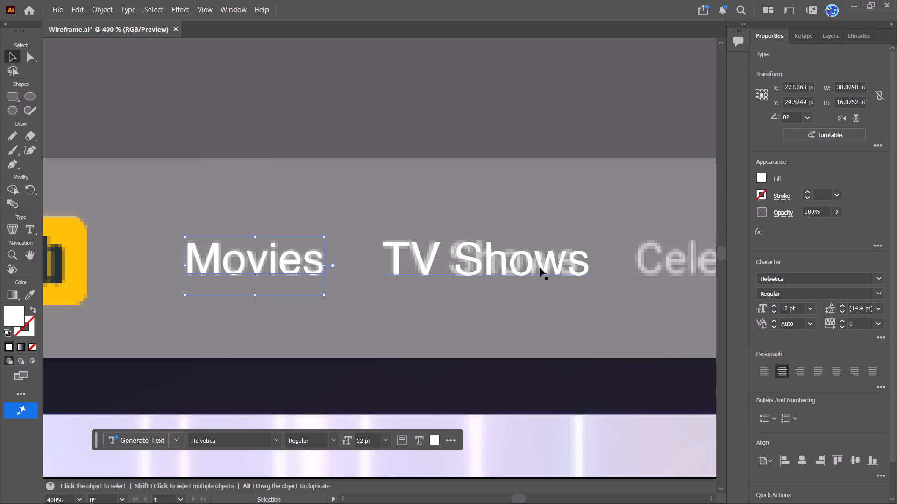
# Set the TV Shows label's font size to 12 pt and nudge it into line with the reference text.
pyautogui.click(540, 268)
pyautogui.click(782, 313)
pyautogui.doubleClick(790, 311)
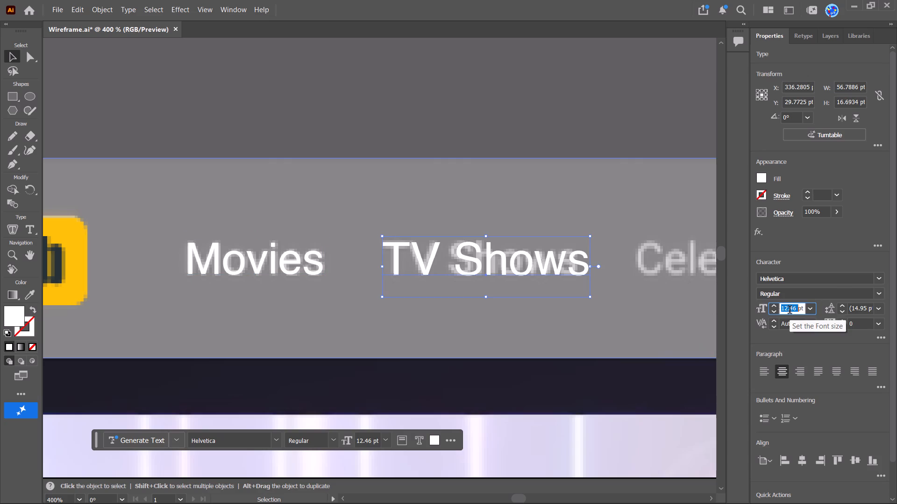
pyautogui.write('12')
pyautogui.press('Return')
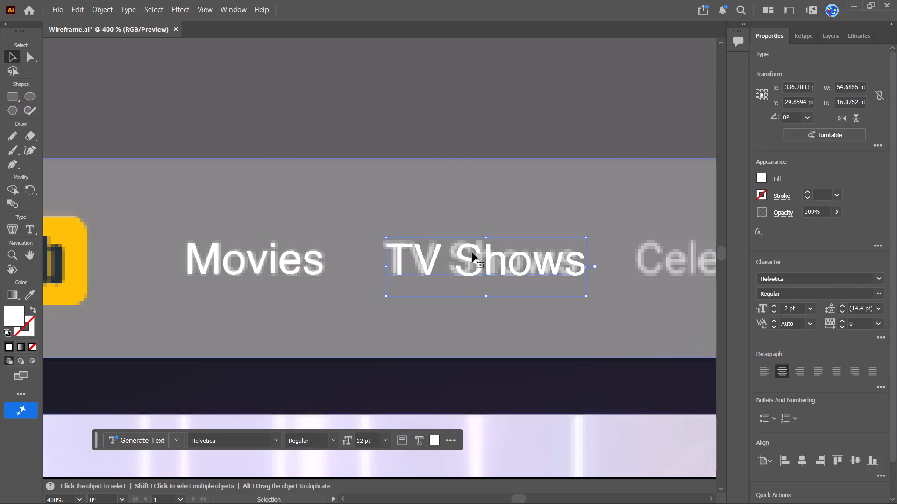
pyautogui.click(463, 260)
# Duplicate the TV Shows label, change the copy's text to "Celebs" and place it over the reference Celebs item.
pyautogui.keyDown('alt'); pyautogui.scroll(-3, 252, 256); pyautogui.keyUp('alt')
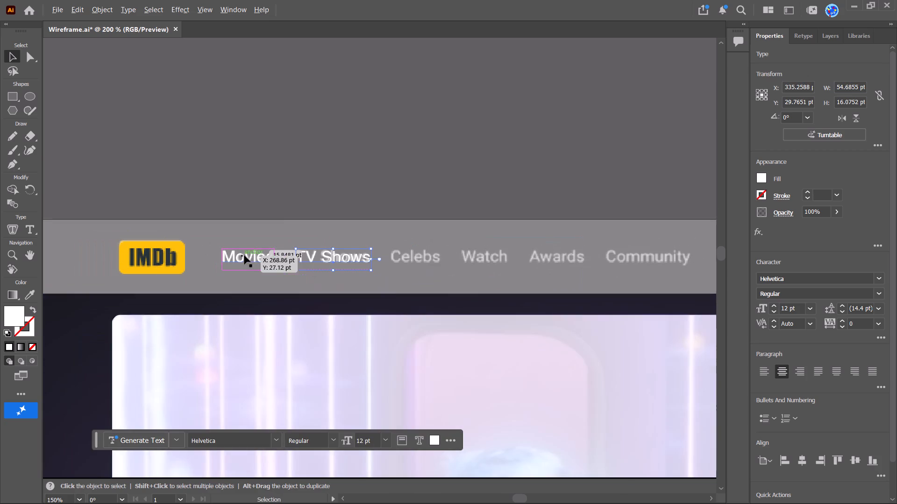
pyautogui.keyDown('alt'); pyautogui.scroll(3, 430, 249); pyautogui.keyUp('alt')
pyautogui.hotkey('ctrl', 'c')
pyautogui.hotkey('ctrl', 'v')
pyautogui.moveTo(355, 259); pyautogui.dragTo(392, 282)
pyautogui.tripleClick(392, 282)
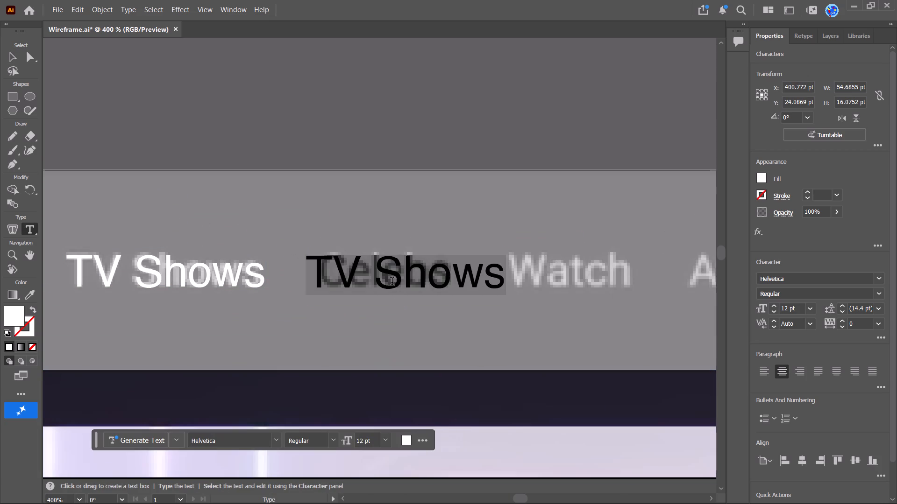
pyautogui.click(457, 89)
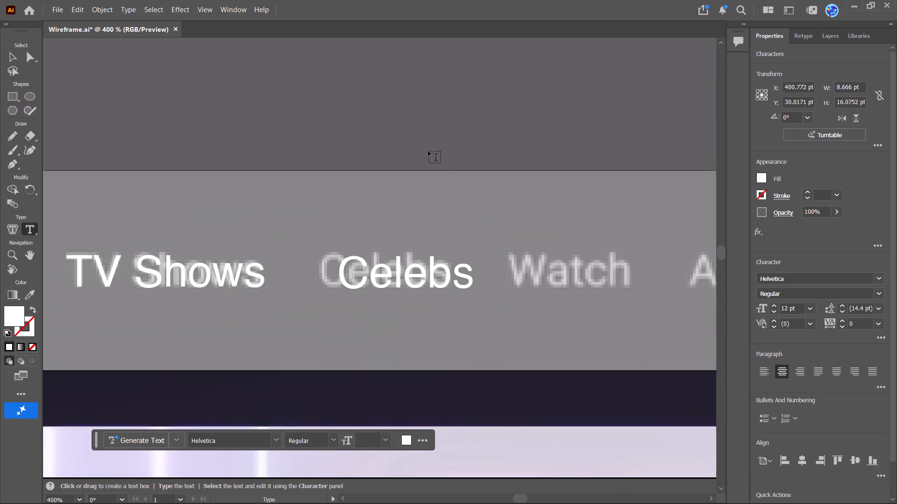
pyautogui.click(11, 56)
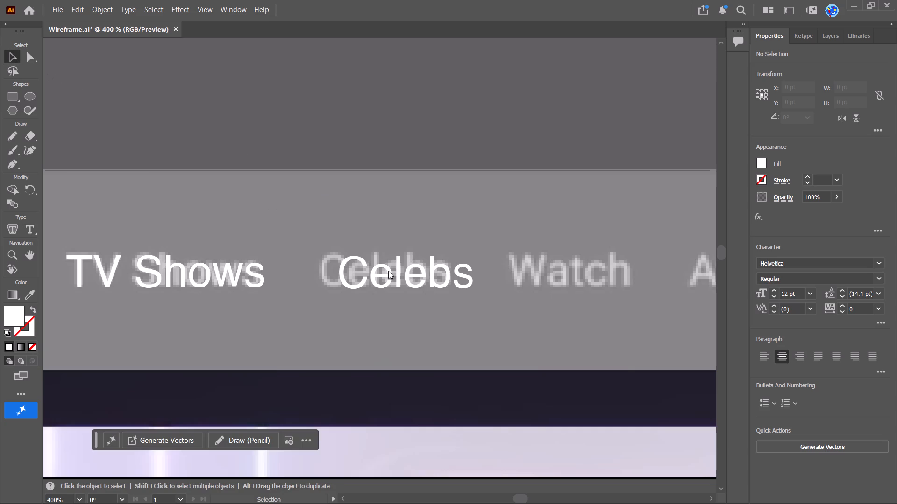
pyautogui.moveTo(388, 271); pyautogui.dragTo(369, 270)
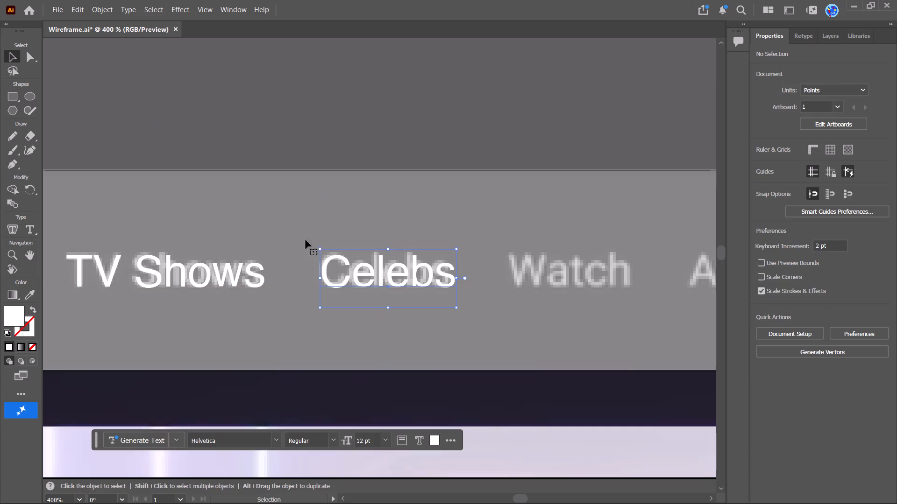
# Duplicate the Celebs label, change the copy's text to "Watch" and place it over the reference Watch item.
pyautogui.keyDown('alt'); pyautogui.scroll(-2, 244, 236); pyautogui.keyUp('alt')
pyautogui.keyDown('alt'); pyautogui.scroll(1, 344, 259); pyautogui.keyUp('alt')
pyautogui.keyDown('alt'); pyautogui.scroll(1, 456, 246); pyautogui.keyUp('alt')
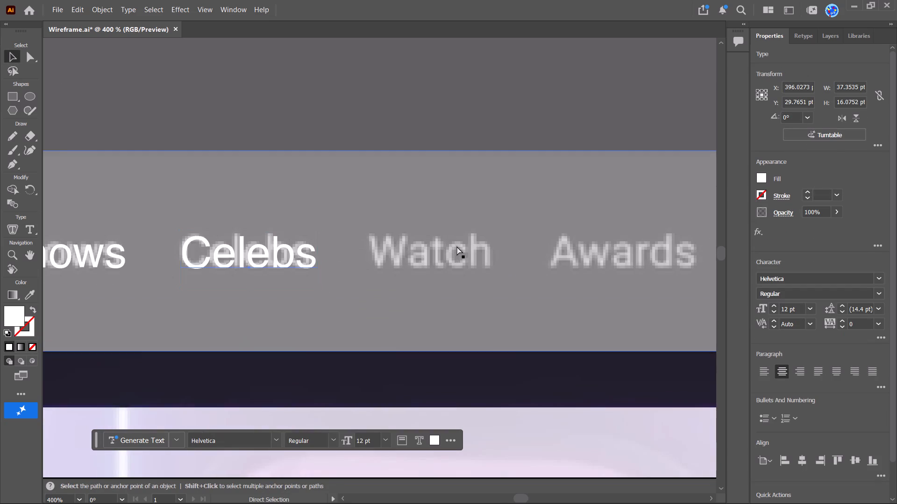
pyautogui.hotkey('ctrl', 'c')
pyautogui.hotkey('ctrl', 'v')
pyautogui.moveTo(388, 257); pyautogui.dragTo(442, 252)
pyautogui.tripleClick(442, 252)
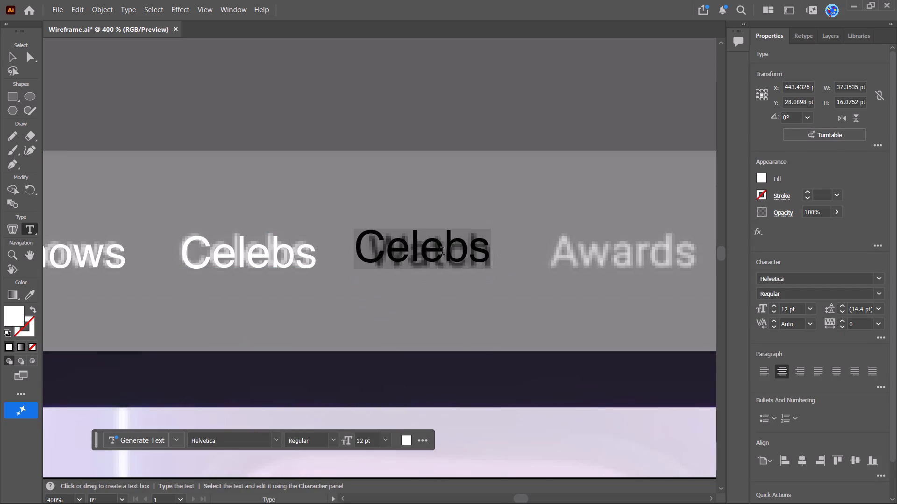
pyautogui.write('wa')
pyautogui.press('BackSpace')
pyautogui.press('BackSpace')
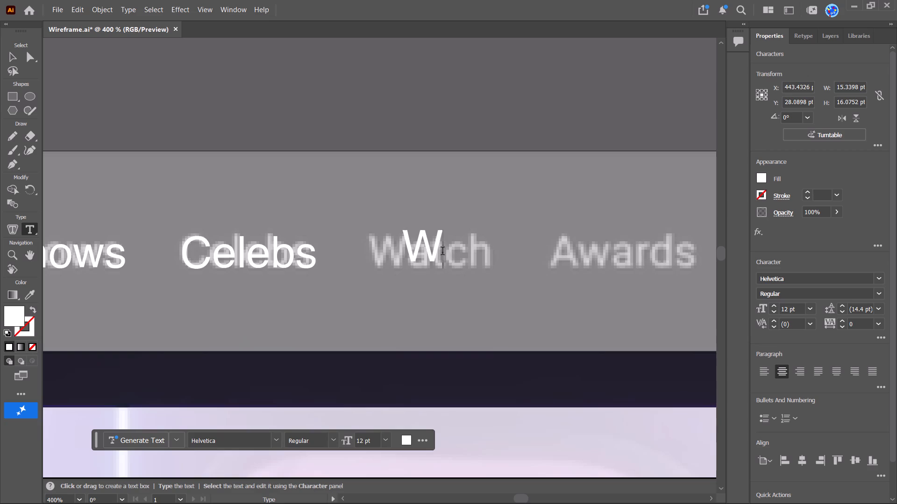
pyautogui.write('atch')
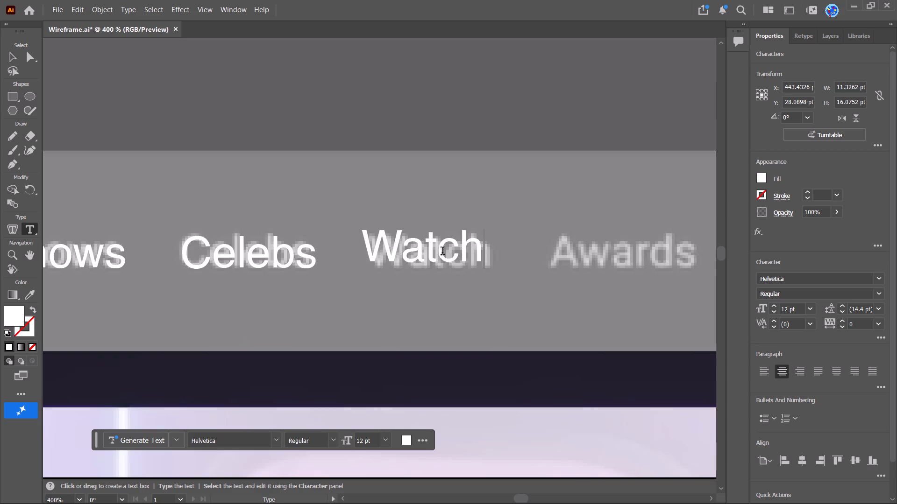
pyautogui.click(10, 56)
pyautogui.moveTo(401, 246); pyautogui.dragTo(407, 251)
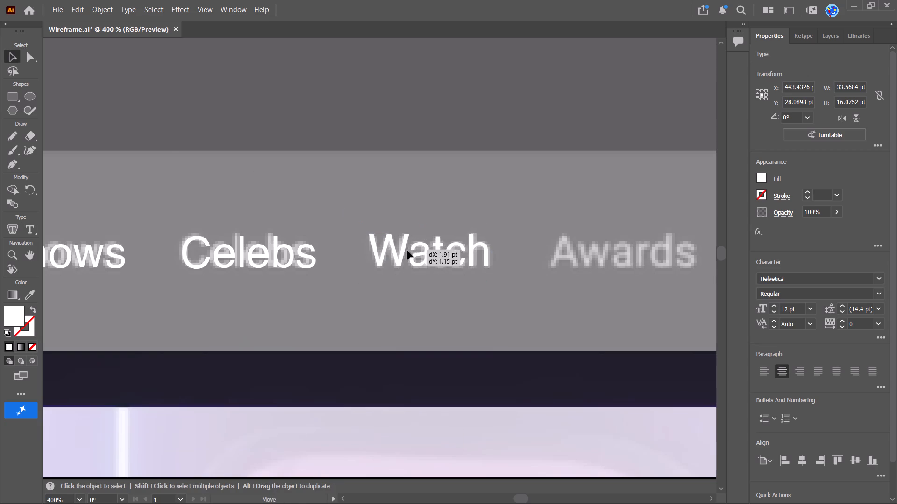
pyautogui.moveTo(407, 251); pyautogui.dragTo(407, 251)
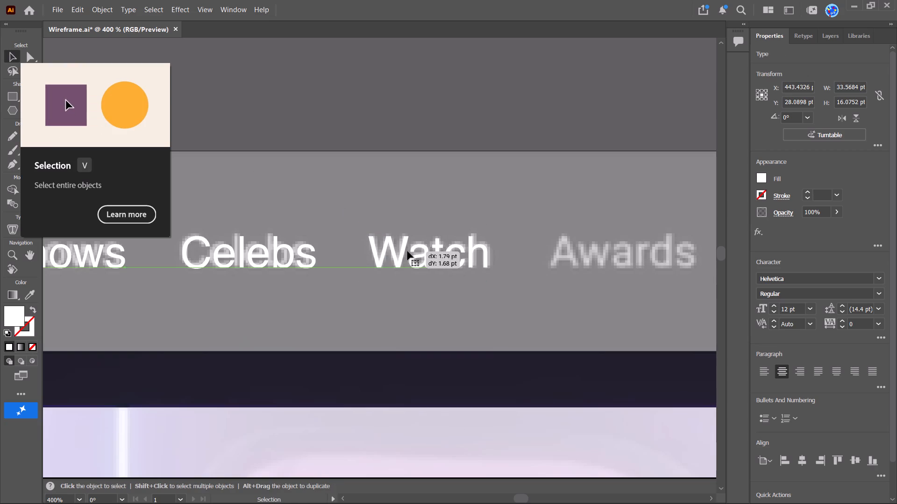
# Duplicate the Watch label, change the copy's text to "Awards" and place it over the reference Awards item.
pyautogui.keyDown('alt'); pyautogui.scroll(-3, 289, 236); pyautogui.keyUp('alt')
pyautogui.keyDown('alt'); pyautogui.scroll(2, 411, 249); pyautogui.keyUp('alt')
pyautogui.hotkey('ctrl', 'c')
pyautogui.hotkey('ctrl', 'v')
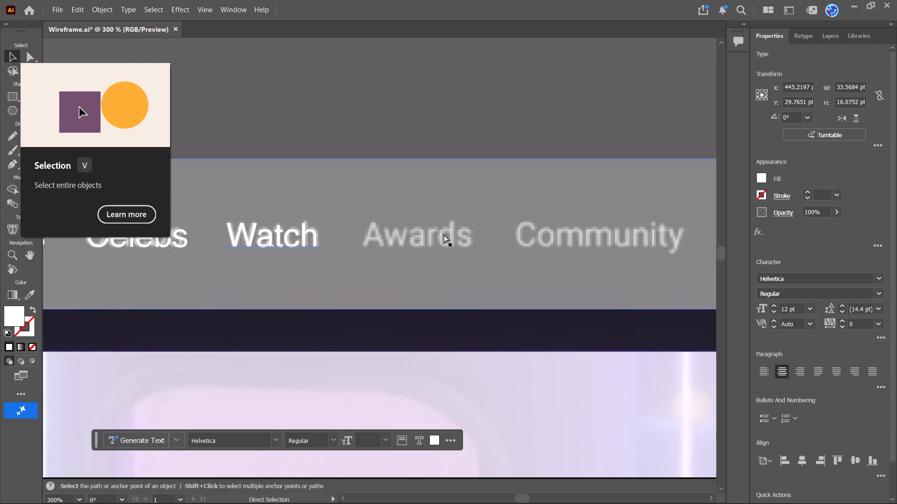
pyautogui.moveTo(390, 247); pyautogui.dragTo(427, 237)
pyautogui.tripleClick(427, 237)
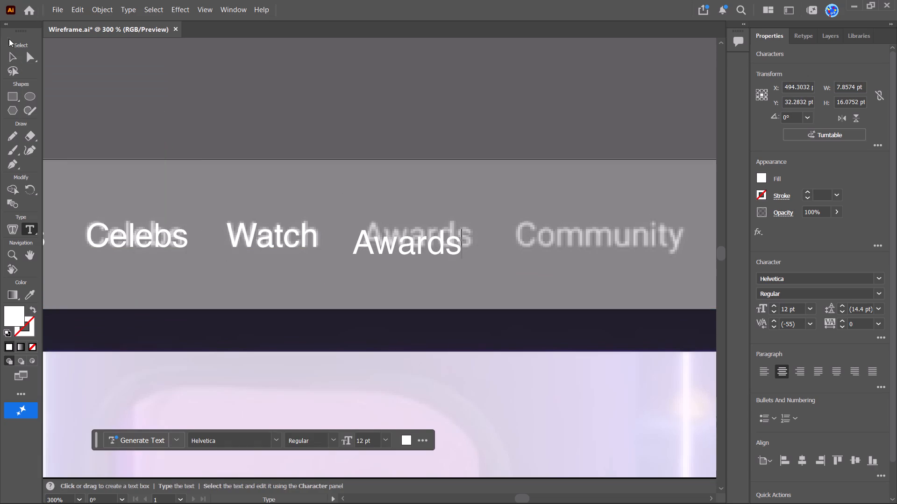
pyautogui.click(10, 53)
pyautogui.moveTo(395, 243); pyautogui.dragTo(405, 234)
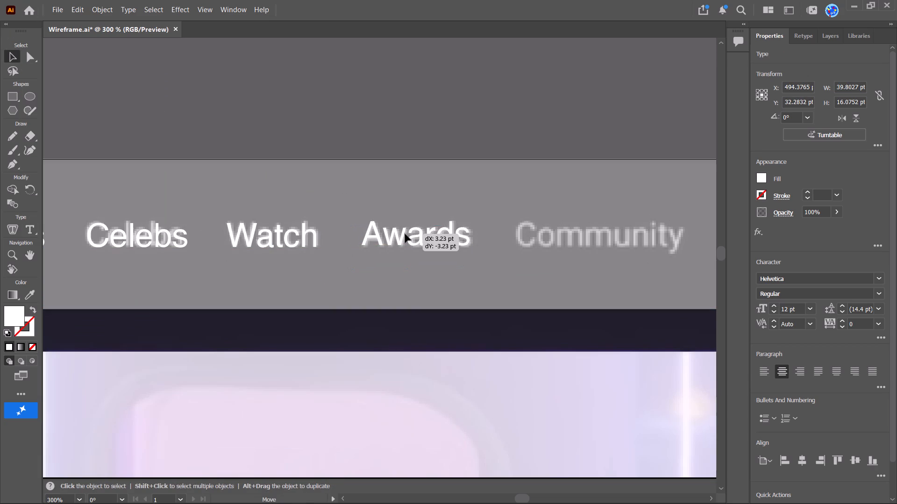
pyautogui.moveTo(405, 234); pyautogui.dragTo(406, 236)
# Duplicate the Awards label, change the copy's text to "Community" and place it over the reference Community item.
pyautogui.keyDown('alt'); pyautogui.scroll(-4, 211, 185); pyautogui.keyUp('alt')
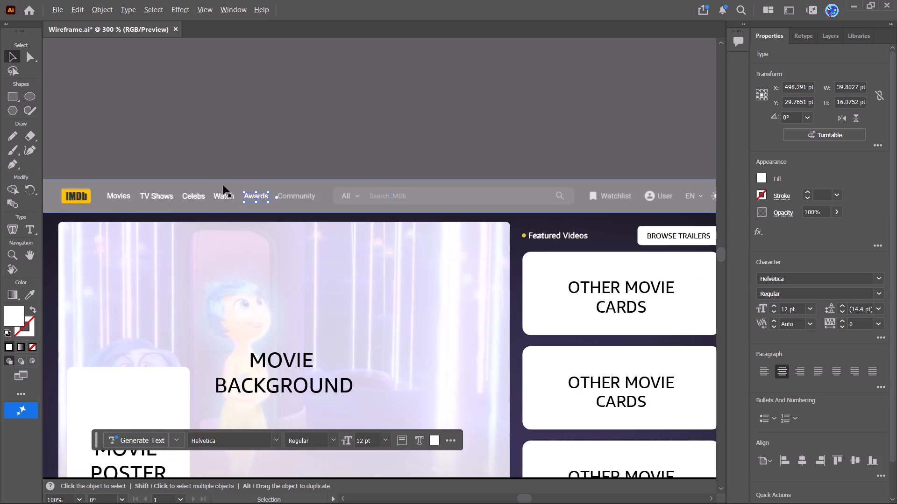
pyautogui.keyDown('alt'); pyautogui.scroll(2, 335, 193); pyautogui.keyUp('alt')
pyautogui.keyDown('alt'); pyautogui.scroll(3, 220, 187); pyautogui.keyUp('alt')
pyautogui.hotkey('ctrl', 'c')
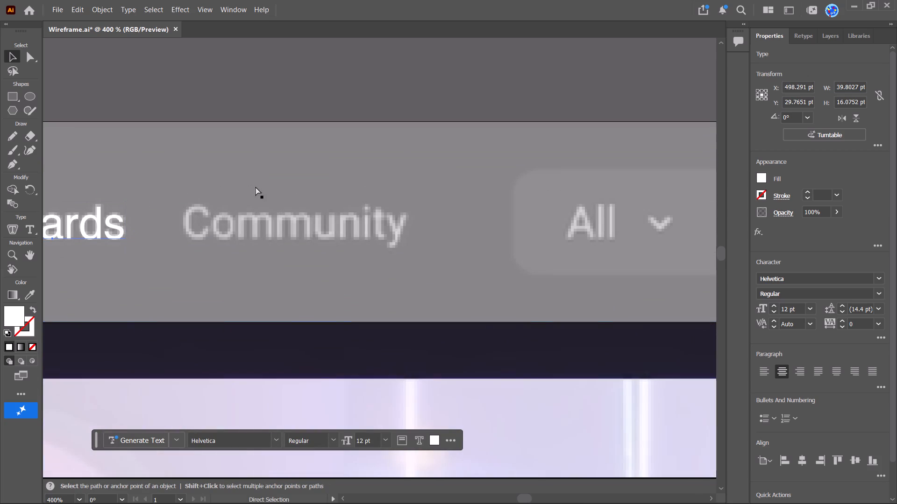
pyautogui.hotkey('ctrl', 'v')
pyautogui.moveTo(343, 256); pyautogui.dragTo(335, 243)
pyautogui.doubleClick(335, 243)
pyautogui.click(335, 243)
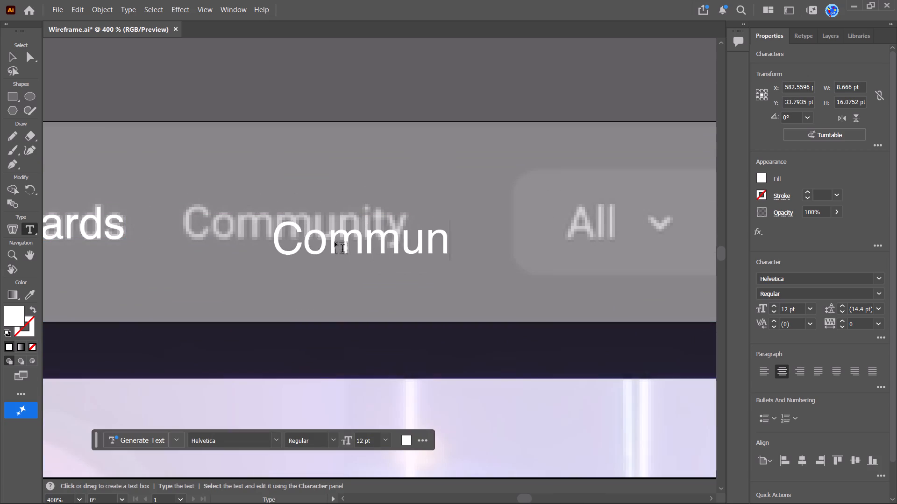
pyautogui.click(2, 57)
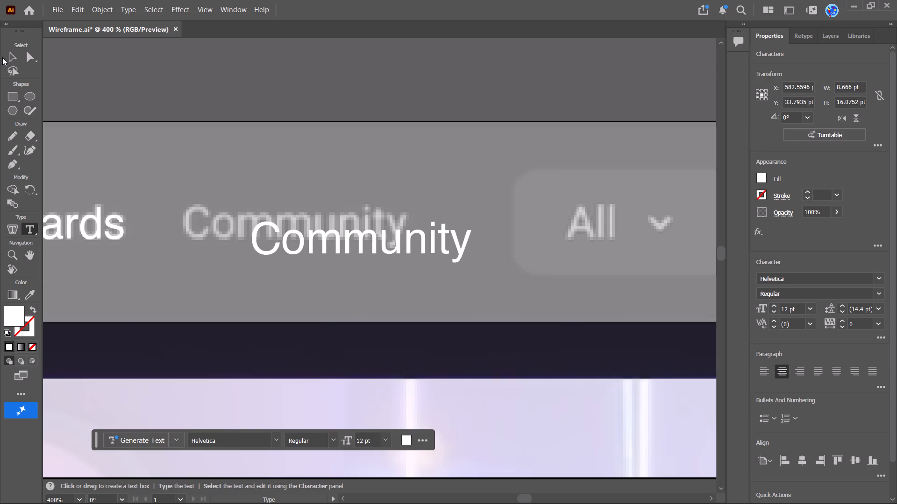
pyautogui.click(8, 56)
pyautogui.moveTo(289, 237); pyautogui.dragTo(221, 221)
# Draw a white rectangle about 393 by 25 pt over the reference search bar in the header.
pyautogui.keyDown('alt'); pyautogui.scroll(-6, 364, 196); pyautogui.keyUp('alt')
pyautogui.keyDown('alt'); pyautogui.scroll(2, 372, 158); pyautogui.keyUp('alt')
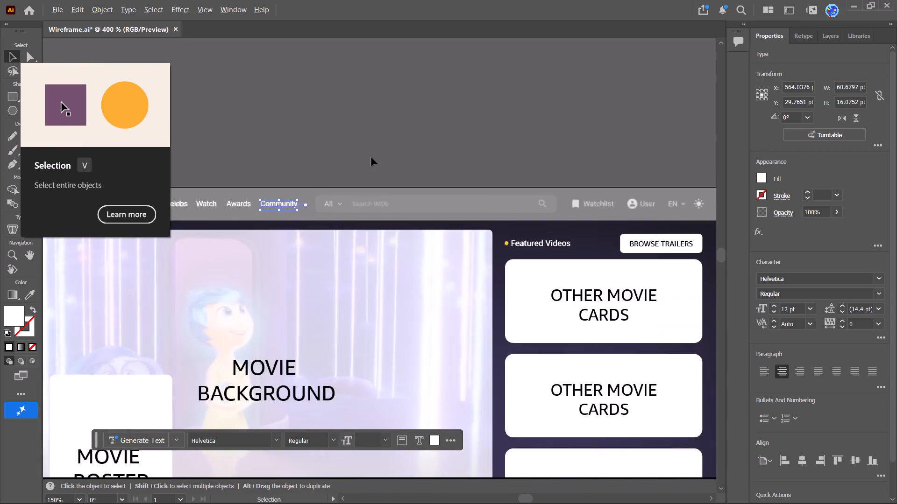
pyautogui.click(339, 131)
pyautogui.click(464, 189)
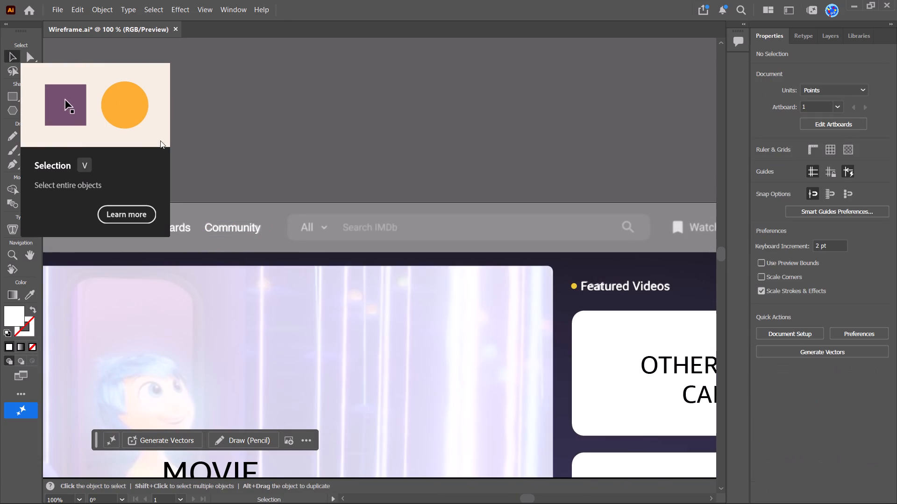
pyautogui.click(308, 106)
pyautogui.click(6, 96)
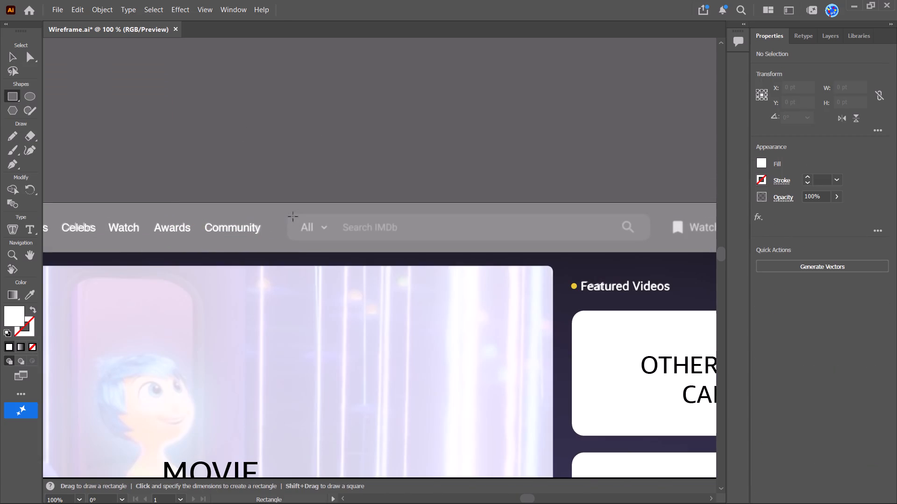
pyautogui.moveTo(290, 215); pyautogui.dragTo(642, 235)
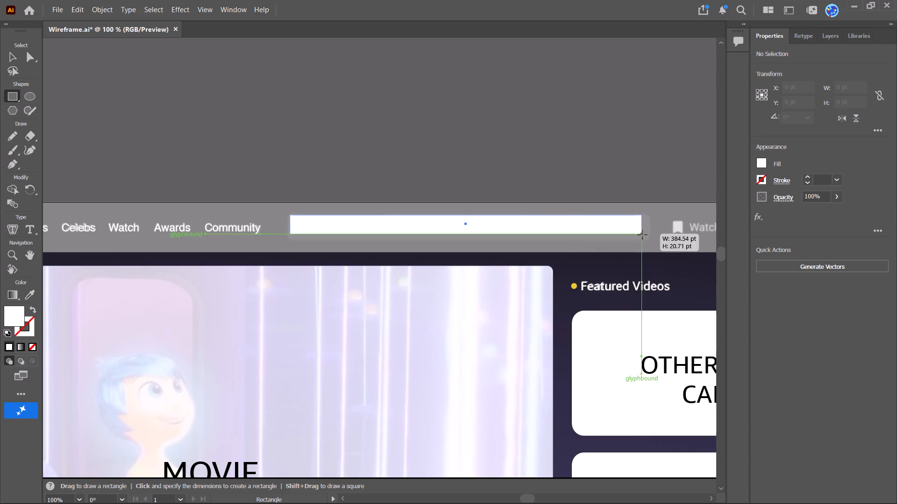
pyautogui.moveTo(642, 235); pyautogui.dragTo(649, 238)
pyautogui.click(12, 52)
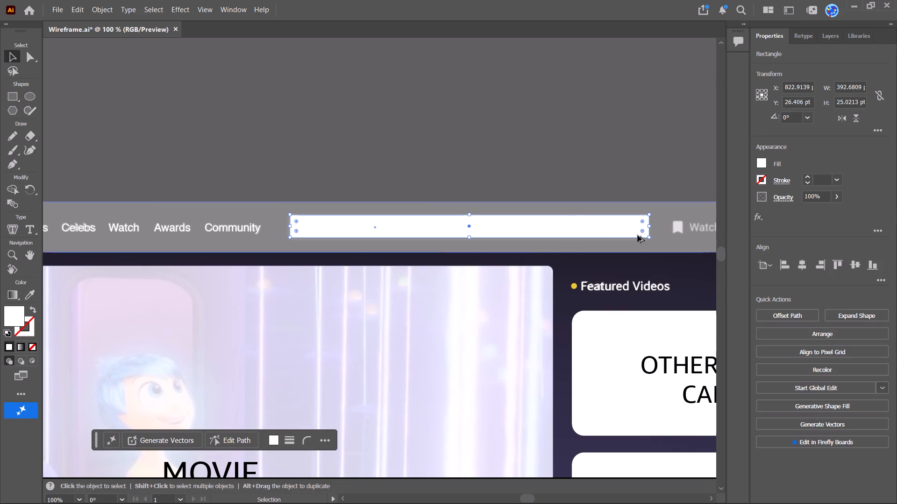
# Stretch the search bar rectangle's edges to about 397 by 28.7 pt so it covers the reference search bar.
pyautogui.keyDown('alt'); pyautogui.scroll(6, 720, 246); pyautogui.keyUp('alt')
pyautogui.moveTo(452, 180); pyautogui.dragTo(457, 180)
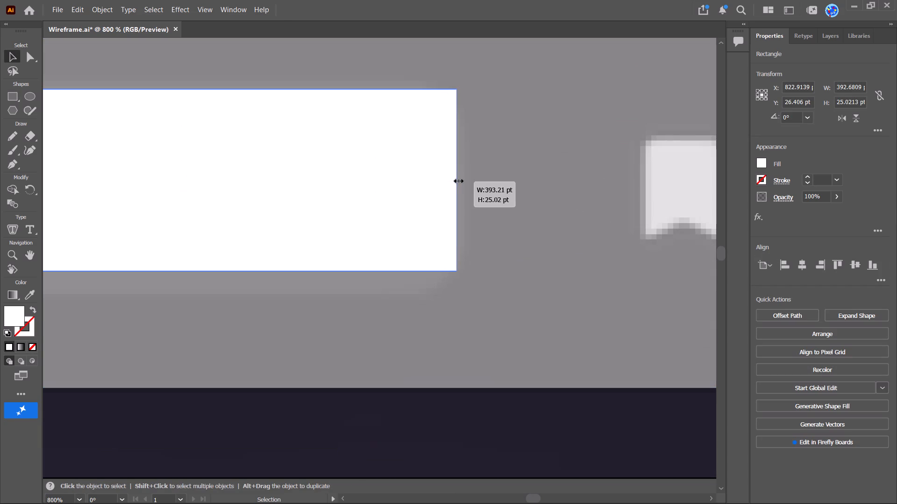
pyautogui.moveTo(457, 180); pyautogui.dragTo(465, 180)
pyautogui.keyDown('alt'); pyautogui.scroll(-3, 658, 208); pyautogui.keyUp('alt')
pyautogui.keyDown('alt'); pyautogui.scroll(1, 316, 148); pyautogui.keyUp('alt')
pyautogui.keyDown('alt'); pyautogui.scroll(-2, 465, 206); pyautogui.keyUp('alt')
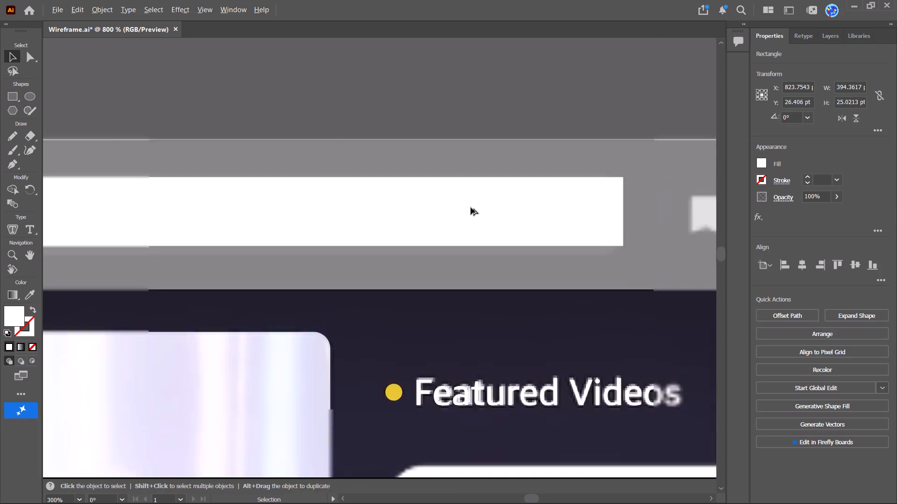
pyautogui.keyDown('alt'); pyautogui.scroll(4, 184, 194); pyautogui.keyUp('alt')
pyautogui.moveTo(292, 177); pyautogui.dragTo(295, 171)
pyautogui.keyDown('alt'); pyautogui.scroll(-3, 417, 146); pyautogui.keyUp('alt')
pyautogui.keyDown('alt'); pyautogui.scroll(2, 317, 265); pyautogui.keyUp('alt')
pyautogui.moveTo(421, 188); pyautogui.dragTo(424, 203)
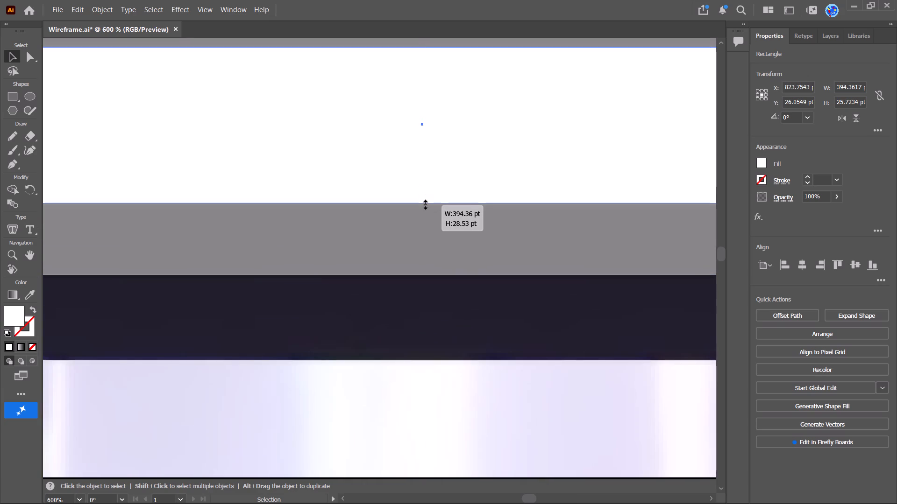
pyautogui.moveTo(424, 203); pyautogui.dragTo(423, 204)
pyautogui.keyDown('alt'); pyautogui.scroll(-3, 516, 203); pyautogui.keyUp('alt')
pyautogui.keyDown('alt'); pyautogui.scroll(5, 97, 173); pyautogui.keyUp('alt')
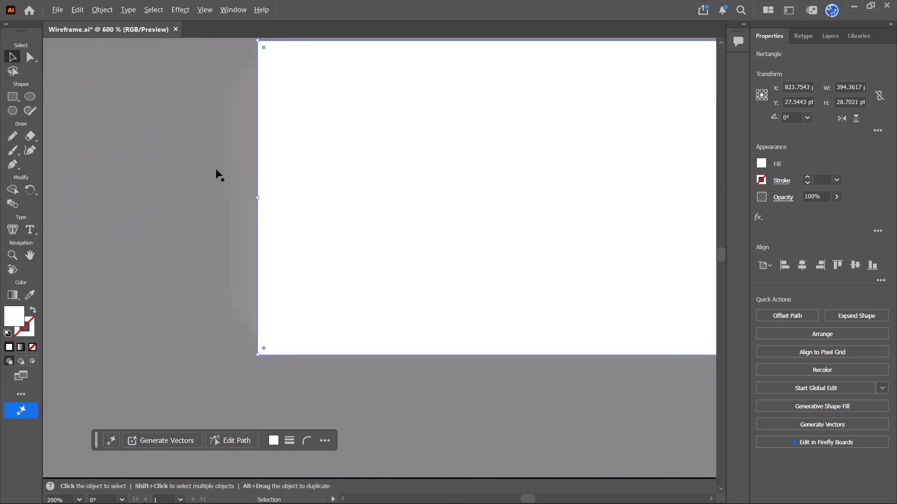
pyautogui.moveTo(256, 198); pyautogui.dragTo(228, 194)
# Round the search bar rectangle's corners to match the reference bar's curvature.
pyautogui.keyDown('alt'); pyautogui.scroll(-2, 249, 221); pyautogui.keyUp('alt')
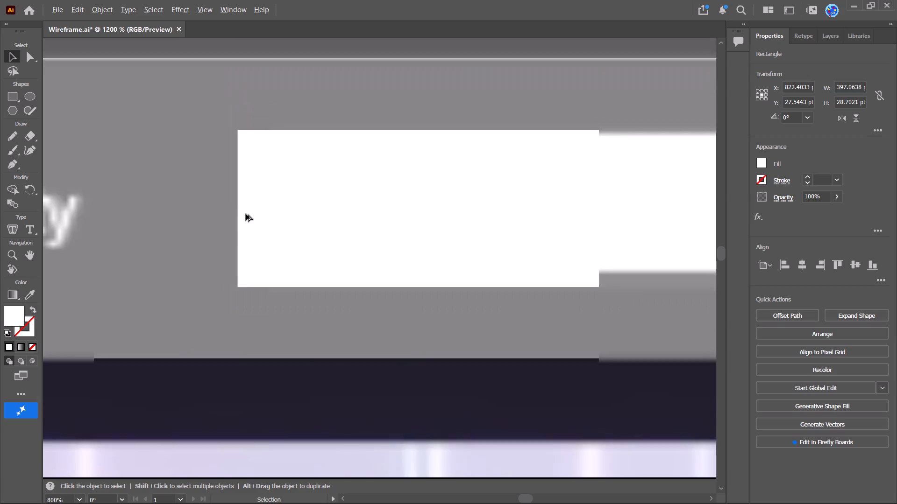
pyautogui.keyDown('alt'); pyautogui.scroll(3, 246, 156); pyautogui.keyUp('alt')
pyautogui.moveTo(230, 98); pyautogui.dragTo(374, 231)
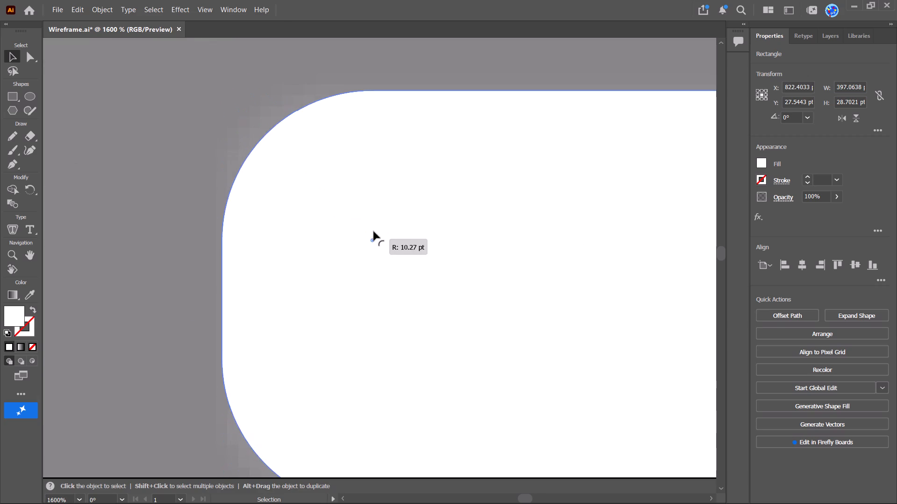
pyautogui.moveTo(374, 231); pyautogui.dragTo(313, 191)
# Lower the search bar rectangle's opacity to 22% and deselect it.
pyautogui.keyDown('alt'); pyautogui.scroll(-8, 161, 139); pyautogui.keyUp('alt')
pyautogui.doubleClick(833, 184)
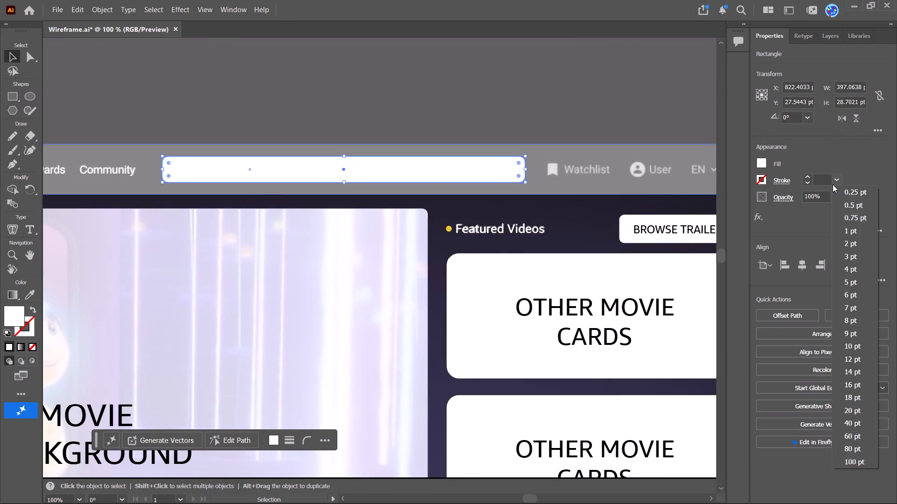
pyautogui.click(834, 199)
pyautogui.moveTo(827, 210); pyautogui.dragTo(801, 213)
pyautogui.click(463, 38)
# Draw a white circle about 10.4 pt in diameter over the lens of the reference search icon.
pyautogui.keyDown('alt'); pyautogui.scroll(2, 595, 112); pyautogui.keyUp('alt')
pyautogui.keyDown('alt'); pyautogui.scroll(3, 433, 181); pyautogui.keyUp('alt')
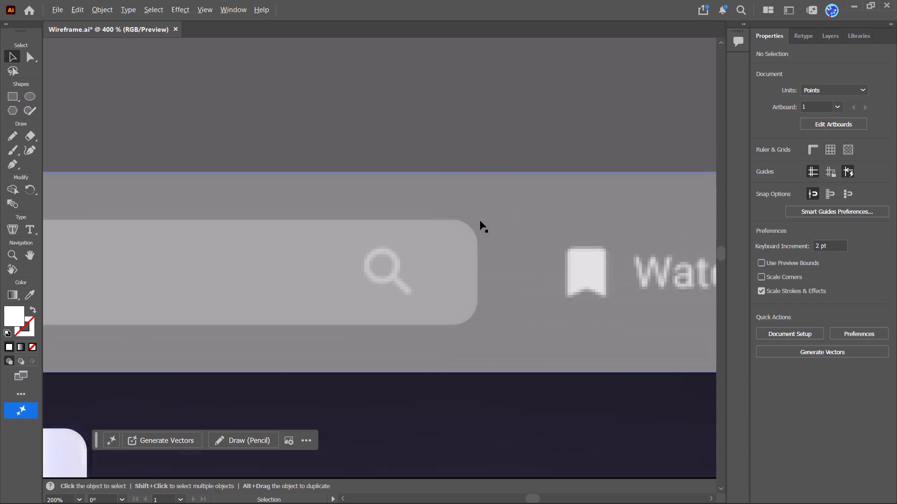
pyautogui.click(26, 98)
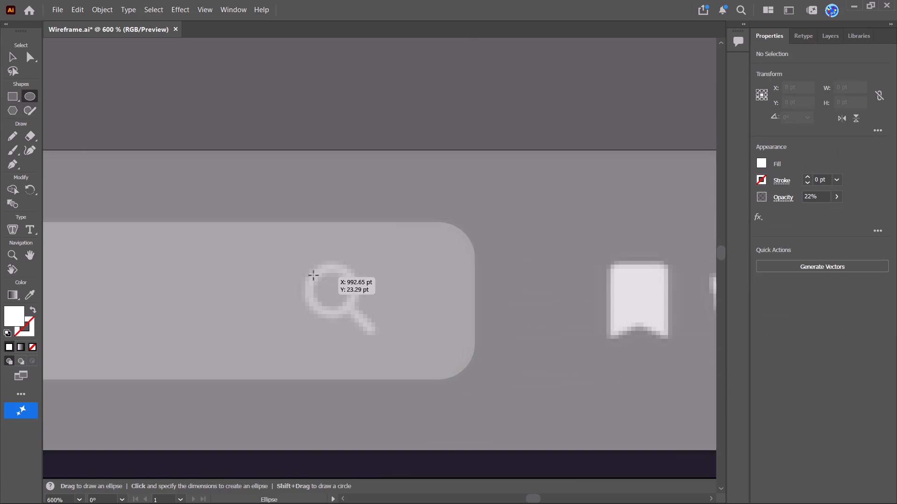
pyautogui.keyDown('shift'); pyautogui.moveTo(312, 275); pyautogui.dragTo(380, 312); pyautogui.keyUp('shift')
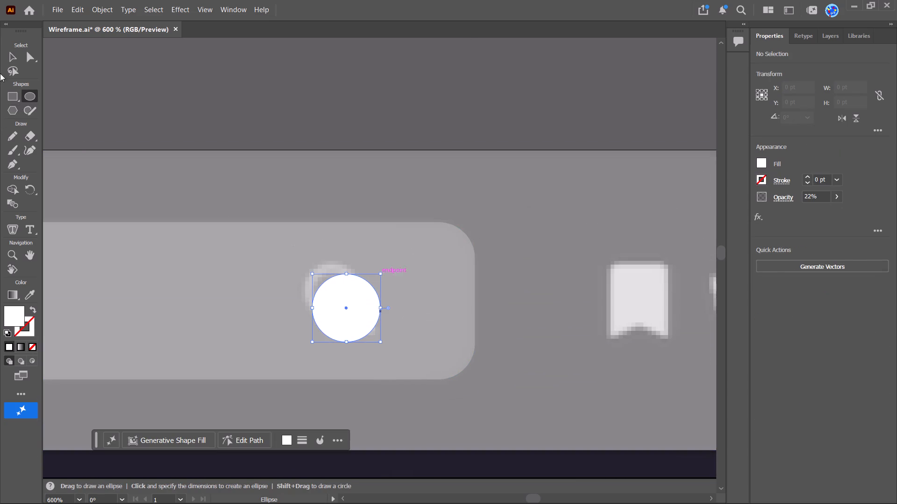
pyautogui.click(12, 50)
pyautogui.keyDown('shift'); pyautogui.moveTo(380, 341); pyautogui.dragTo(371, 332); pyautogui.keyUp('shift')
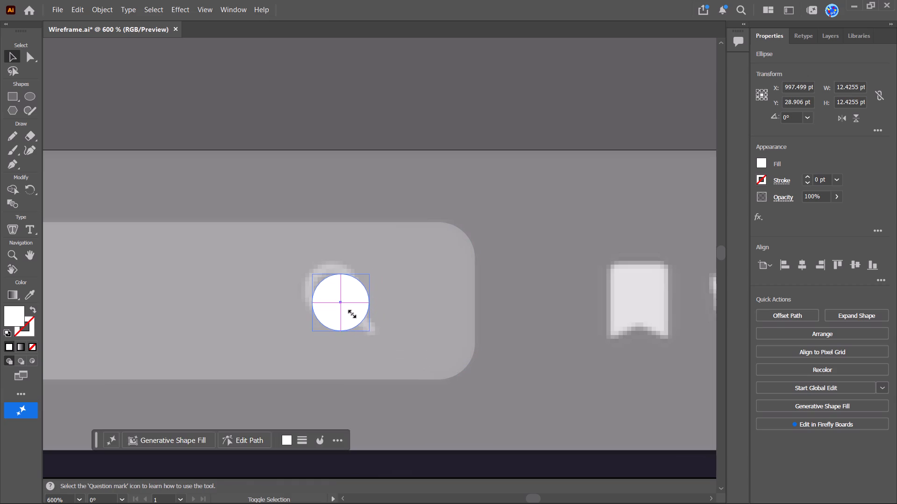
pyautogui.moveTo(349, 312); pyautogui.dragTo(340, 298)
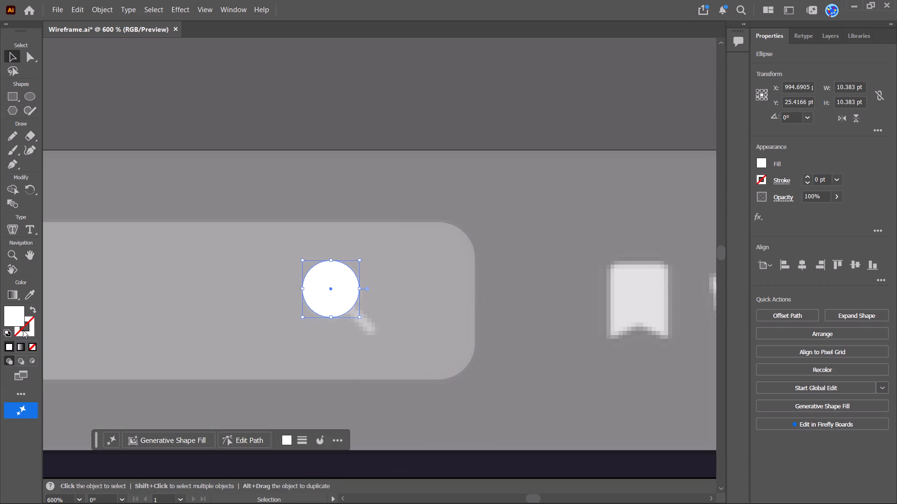
# Remove the lens circle's fill and give it a white 2 pt stroke.
pyautogui.click(32, 343)
pyautogui.click(30, 331)
pyautogui.click(11, 340)
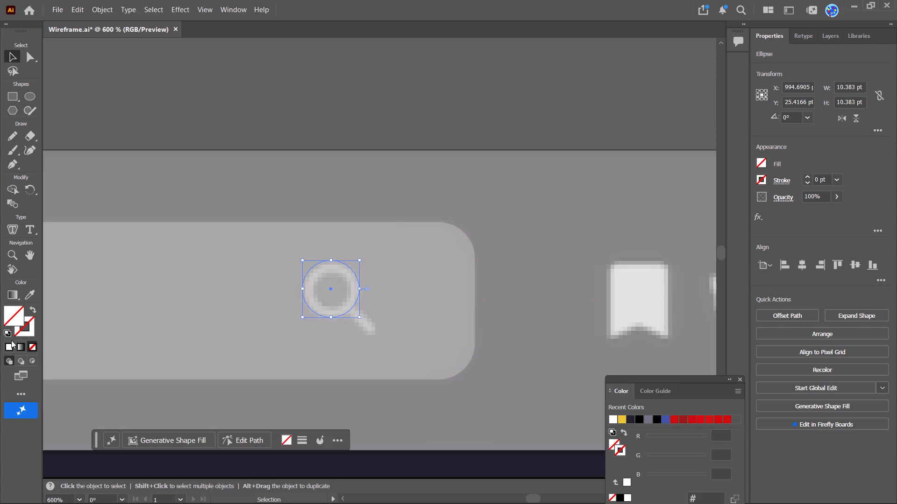
pyautogui.click(10, 342)
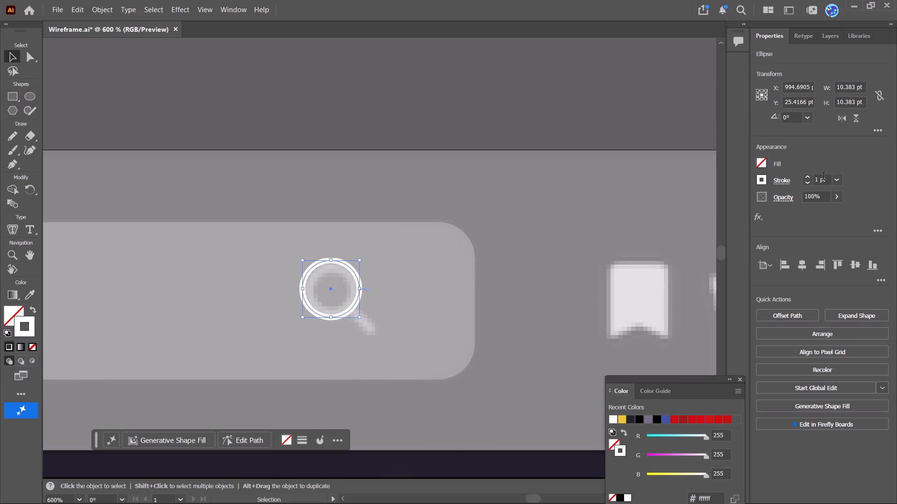
pyautogui.click(810, 176)
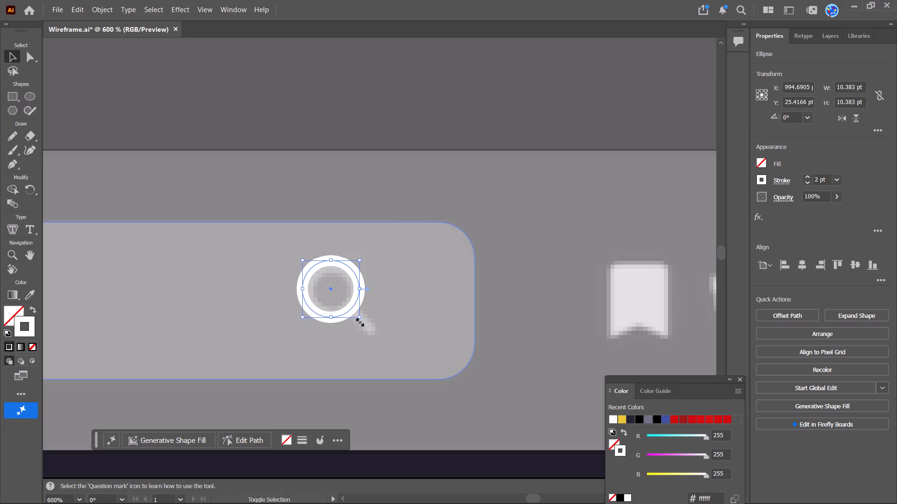
# Scale the lens ring down to about 8.7 pt and align it with the reference magnifier's lens.
pyautogui.keyDown('shift'); pyautogui.moveTo(362, 319); pyautogui.dragTo(354, 309); pyautogui.keyUp('shift')
pyautogui.moveTo(347, 295); pyautogui.dragTo(355, 302)
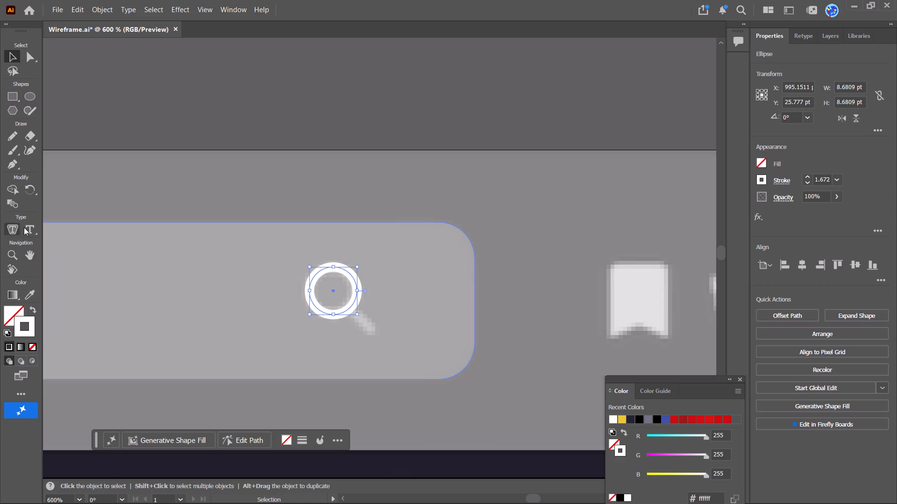
# Draw the search icon's handle with the Pen tool as a white line about 5.9 pt long running diagonally from the lens ring, and deselect it.
pyautogui.click(8, 162)
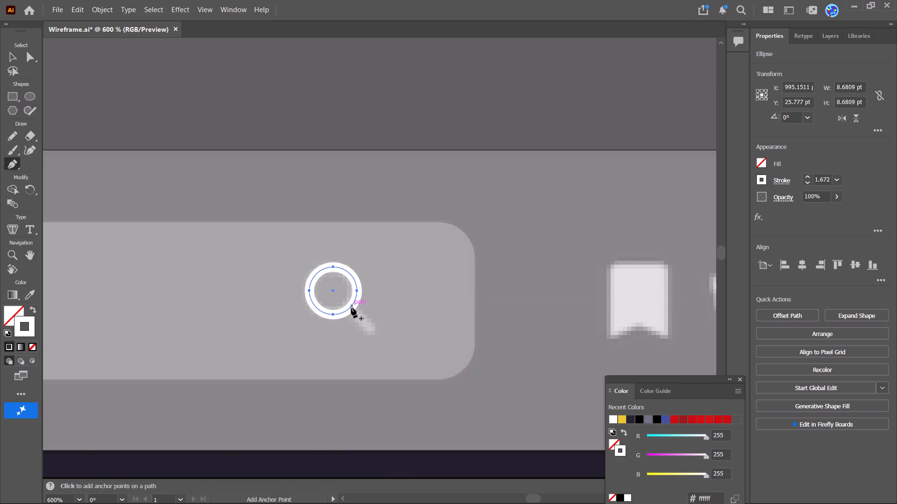
pyautogui.click(351, 308)
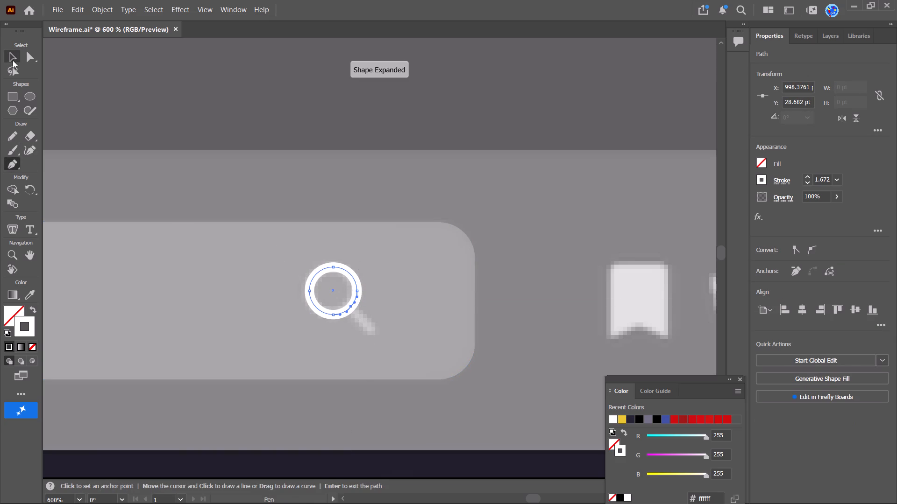
pyautogui.click(13, 60)
pyautogui.click(199, 103)
pyautogui.click(9, 164)
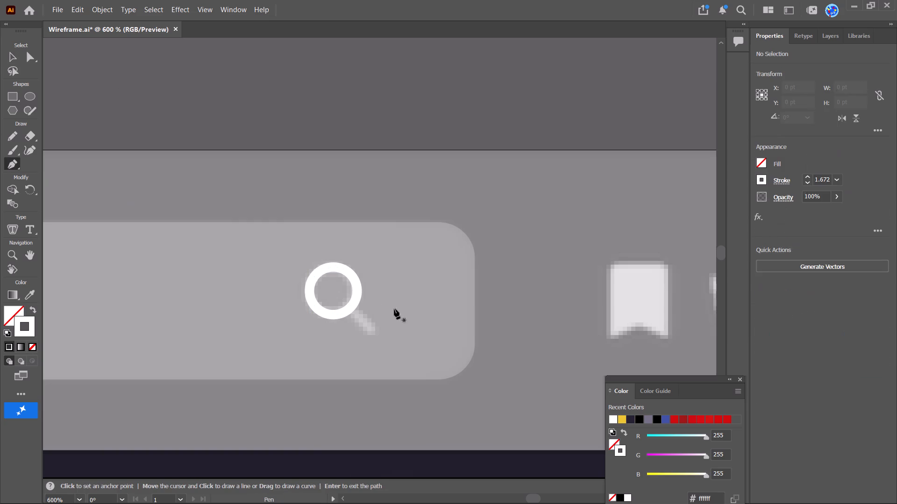
pyautogui.click(351, 308)
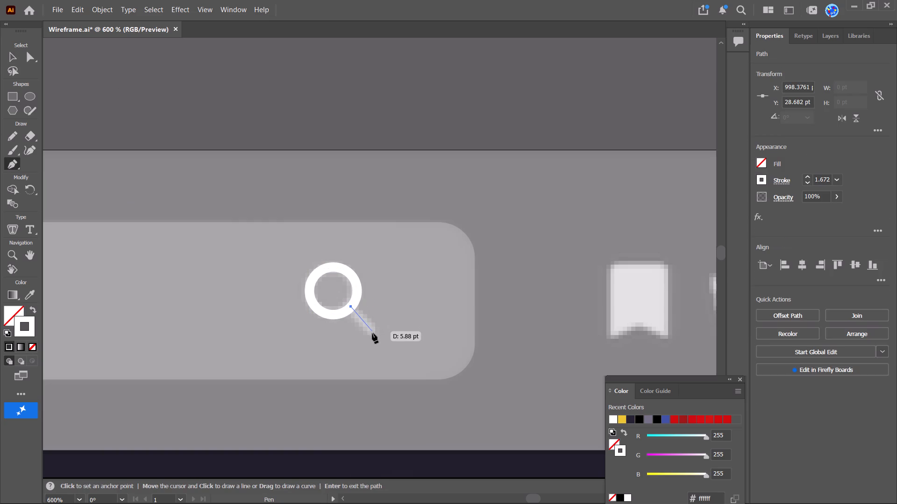
pyautogui.click(373, 333)
pyautogui.click(15, 56)
pyautogui.click(329, 72)
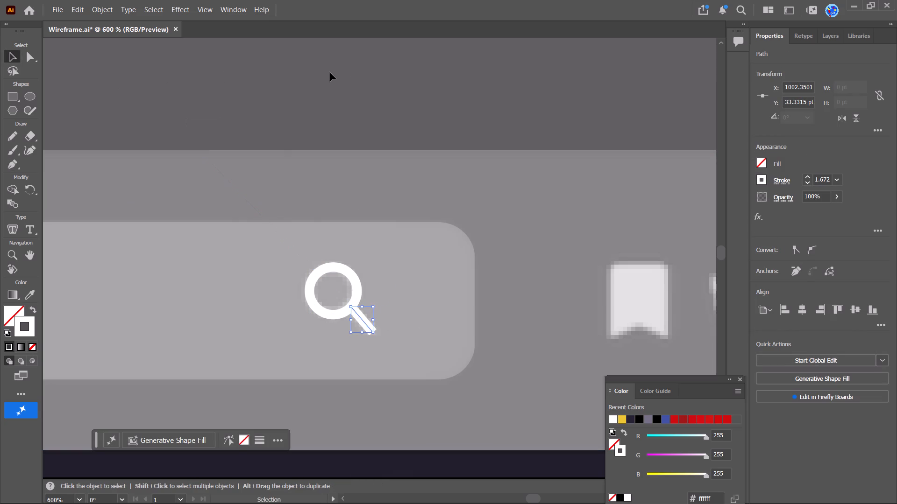
# Add the text "All" in 12 pt Helvetica Regular over the reference "All" label in the search bar.
pyautogui.keyDown('alt'); pyautogui.scroll(-8, 513, 186); pyautogui.keyUp('alt')
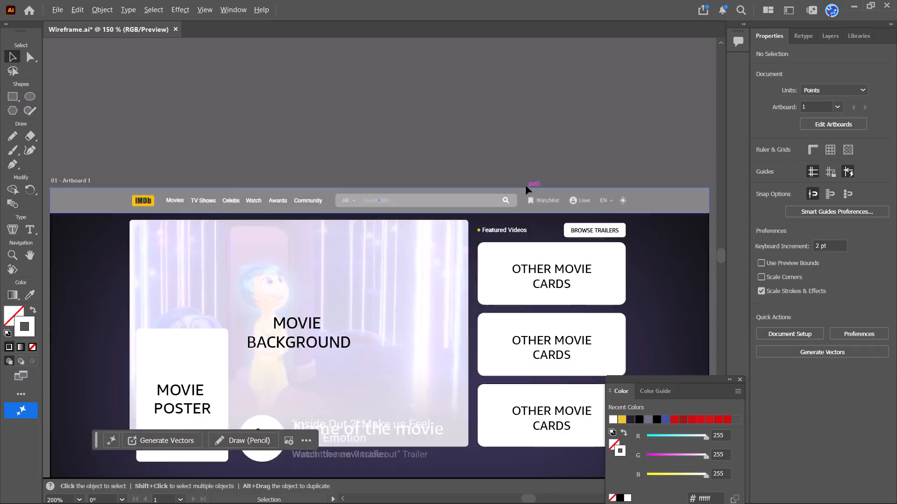
pyautogui.keyDown('alt'); pyautogui.scroll(2, 509, 173); pyautogui.keyUp('alt')
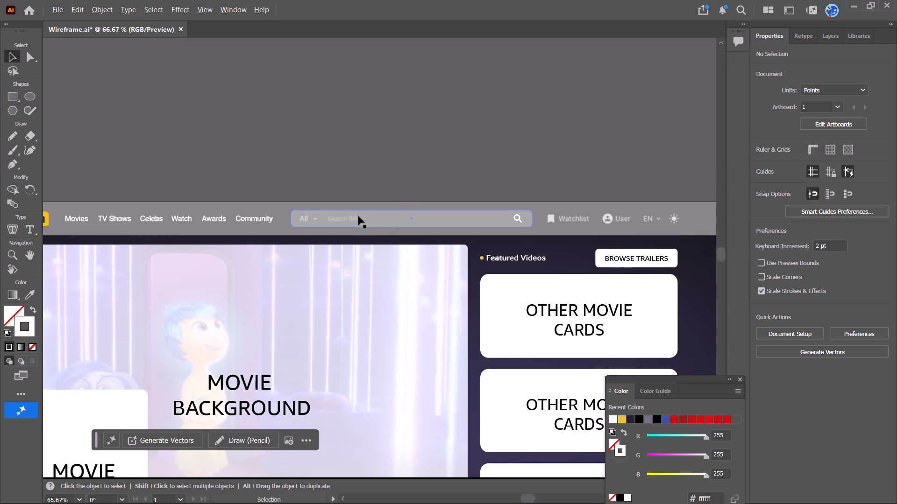
pyautogui.keyDown('alt'); pyautogui.scroll(1, 378, 214); pyautogui.keyUp('alt')
pyautogui.keyDown('alt'); pyautogui.scroll(2, 290, 232); pyautogui.keyUp('alt')
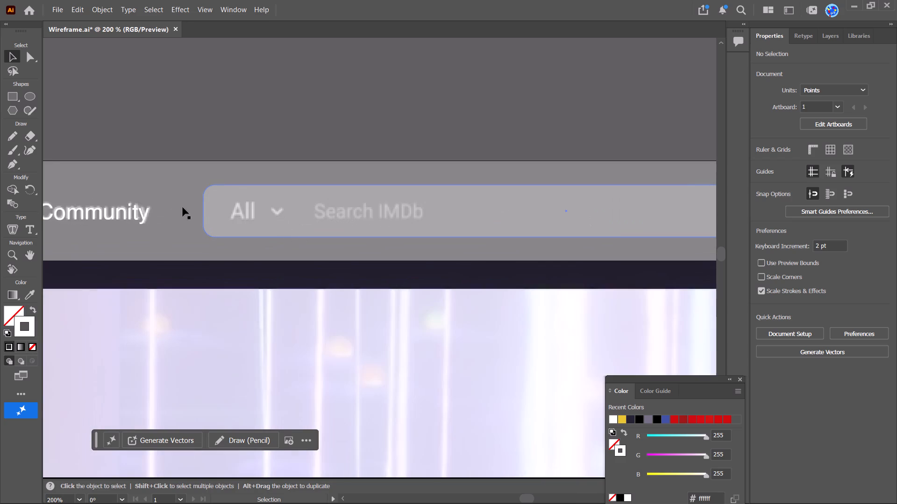
pyautogui.click(27, 230)
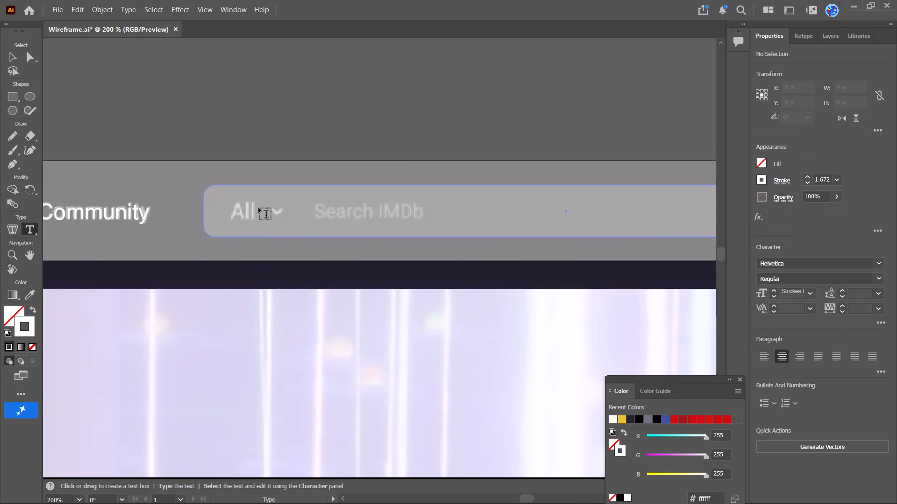
pyautogui.keyDown('alt'); pyautogui.scroll(3, 221, 212); pyautogui.keyUp('alt')
pyautogui.click(273, 218)
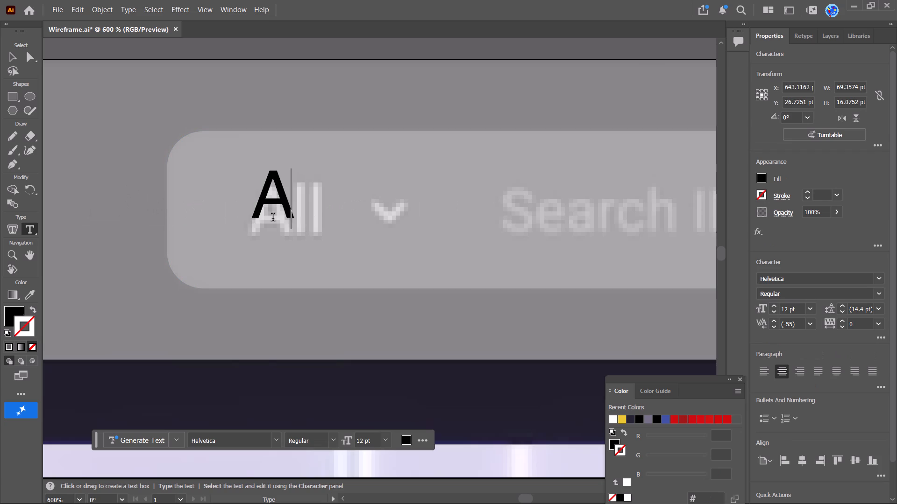
pyautogui.click(10, 49)
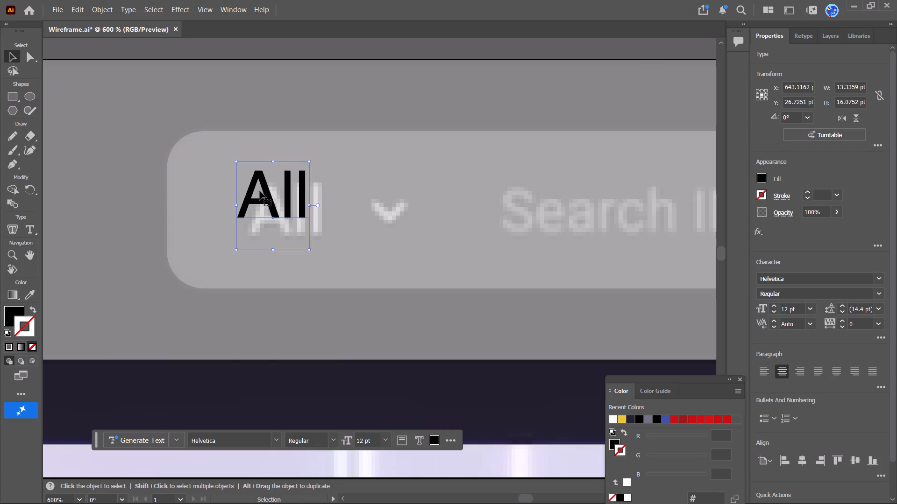
pyautogui.moveTo(260, 190); pyautogui.dragTo(273, 203)
# Fill the "All" label with white (#ffffff) and deselect it.
pyautogui.doubleClick(12, 307)
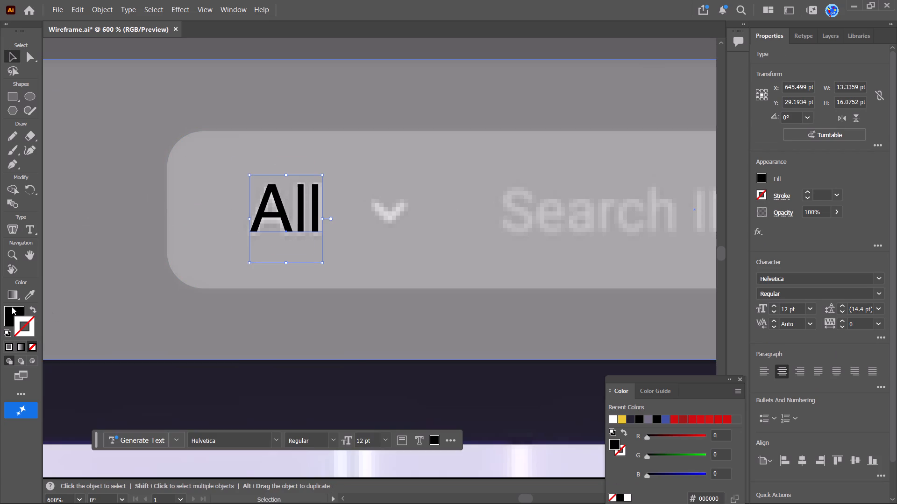
pyautogui.moveTo(95, 297); pyautogui.dragTo(49, 237)
pyautogui.click(368, 286)
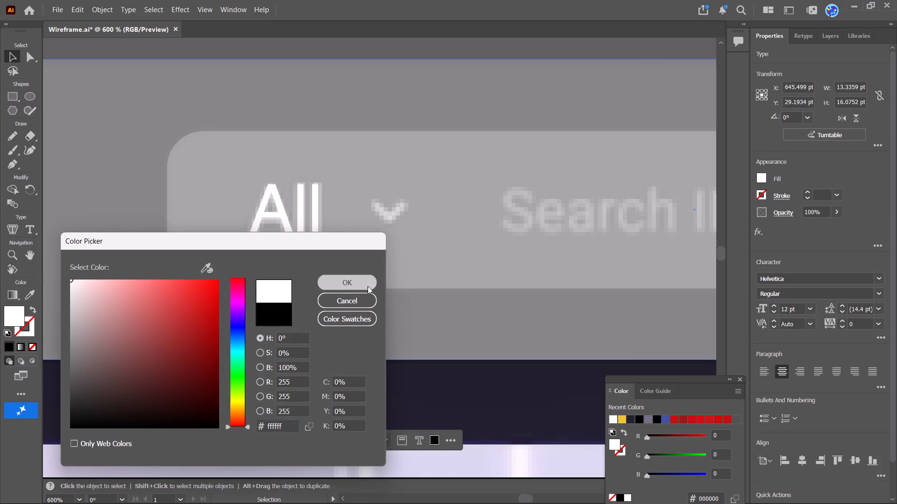
pyautogui.keyDown('alt'); pyautogui.scroll(-4, 226, 239); pyautogui.keyUp('alt')
pyautogui.click(354, 156)
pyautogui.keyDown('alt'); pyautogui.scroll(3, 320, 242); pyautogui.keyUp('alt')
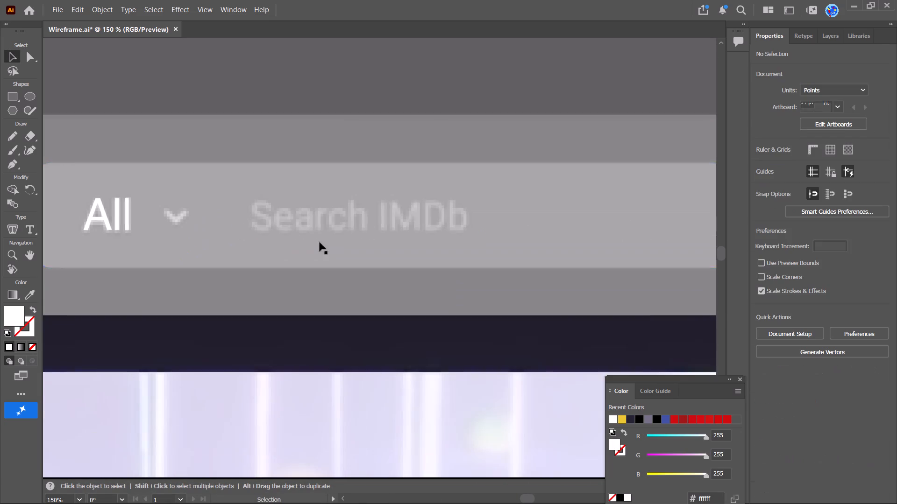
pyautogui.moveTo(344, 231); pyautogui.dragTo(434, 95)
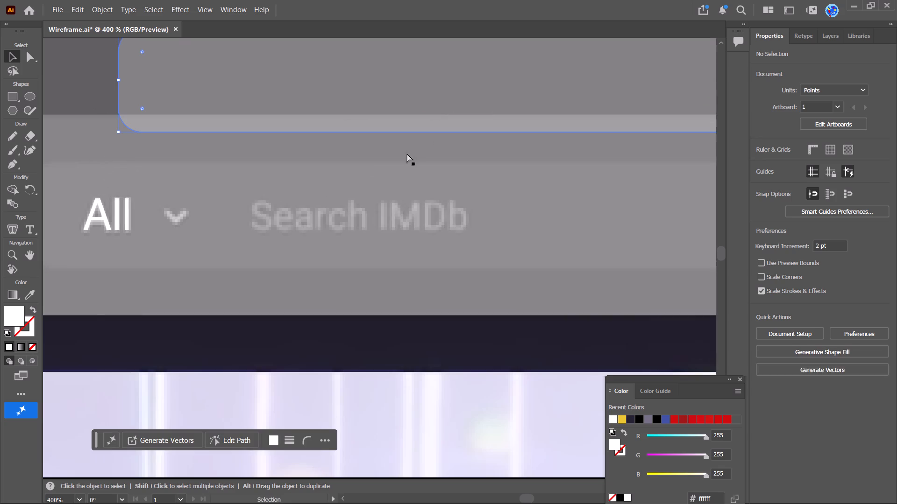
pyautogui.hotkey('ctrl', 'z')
# Hide the search bar rectangle and the header background rectangle to expose the dark reference header, leaving nothing selected.
pyautogui.keyDown('shift'); pyautogui.click(384, 285); pyautogui.keyUp('shift')
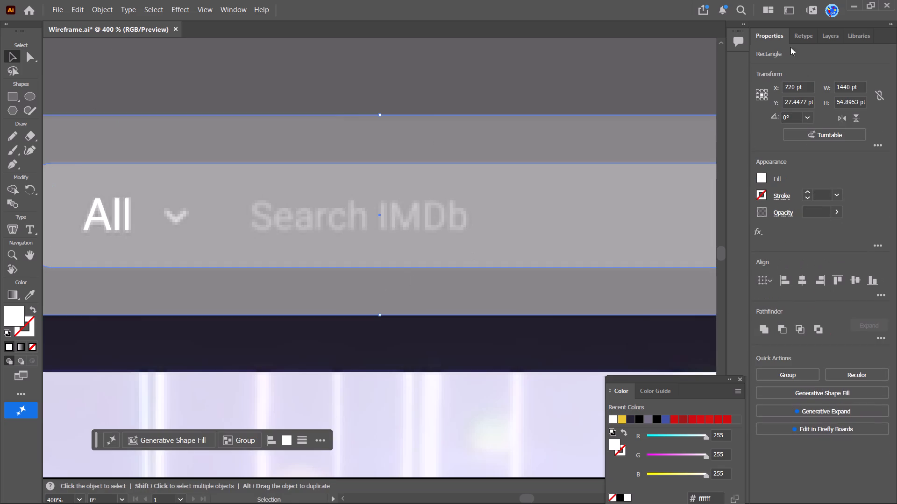
pyautogui.click(828, 36)
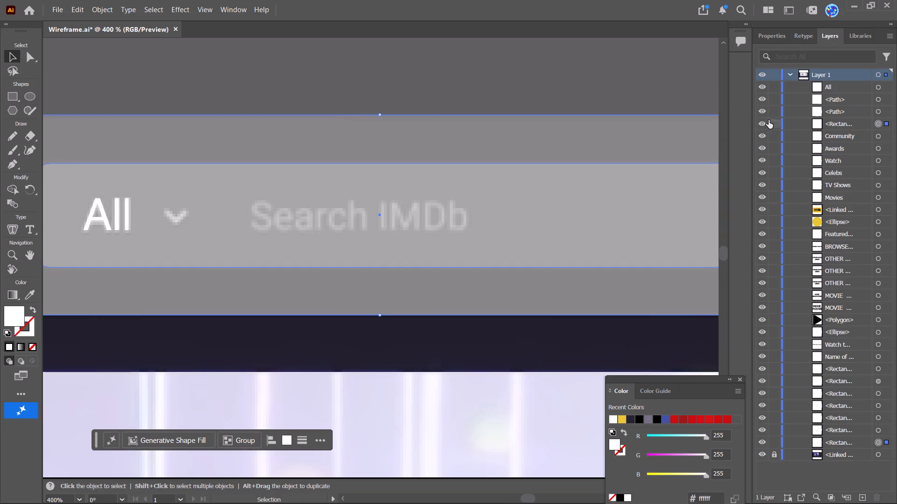
pyautogui.click(764, 122)
pyautogui.click(759, 443)
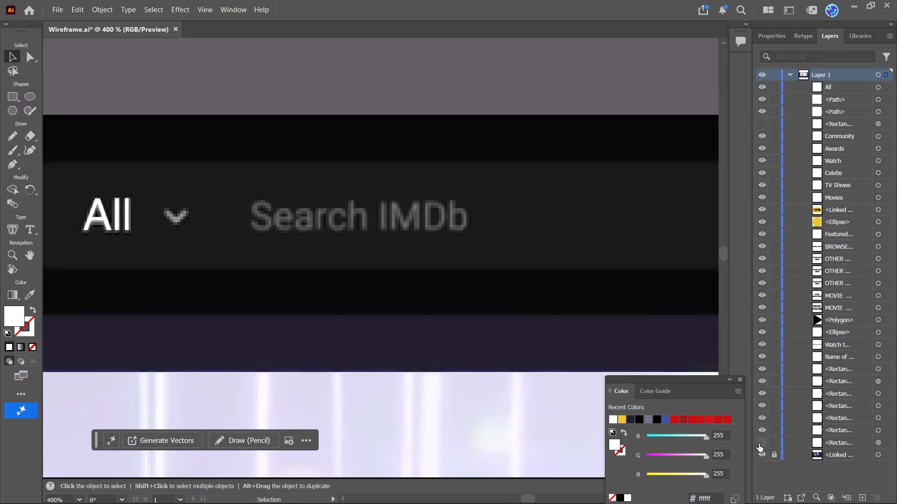
pyautogui.click(446, 109)
# Add the text "Search IMDb" in 12 pt Helvetica and move it just above the reference placeholder text.
pyautogui.click(29, 225)
pyautogui.click(254, 217)
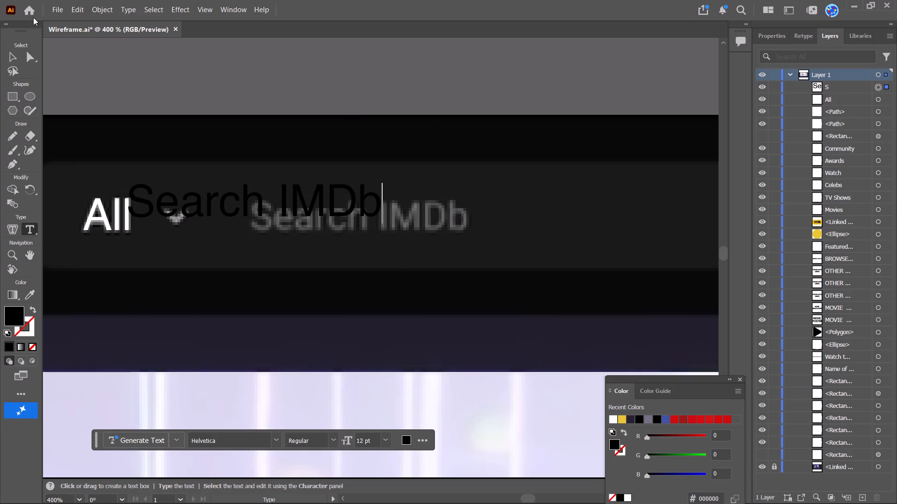
pyautogui.click(10, 56)
pyautogui.moveTo(292, 203); pyautogui.dragTo(396, 143)
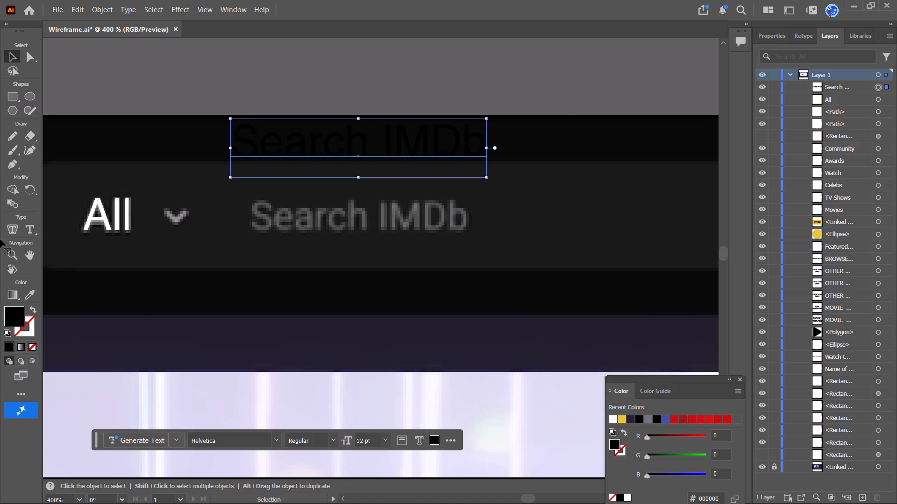
# Recolor the "Search IMDb" text by sampling grey #5f5f5f from the reference placeholder with the Eyedropper.
pyautogui.click(31, 287)
pyautogui.click(30, 294)
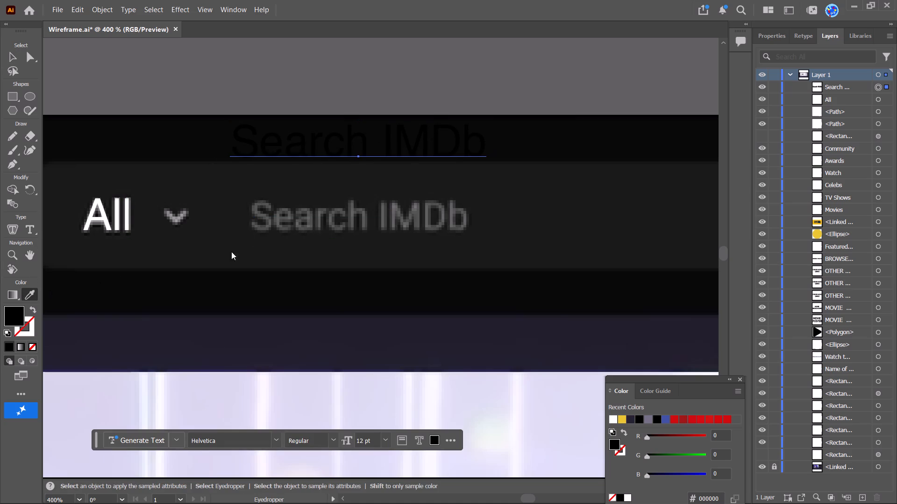
pyautogui.click(270, 223)
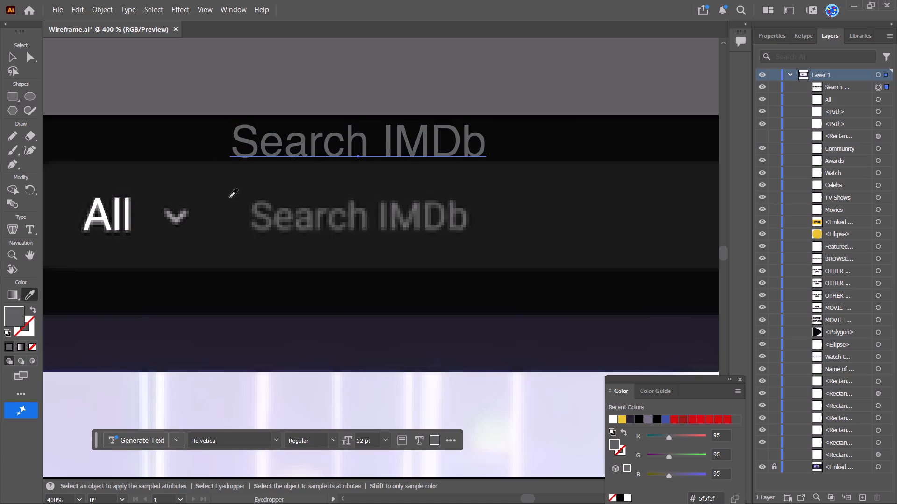
# Move the "Search IMDb" text onto the reference placeholder and scale it down to about 10.2 pt so the two line up.
pyautogui.click(7, 53)
pyautogui.moveTo(282, 137); pyautogui.dragTo(303, 209)
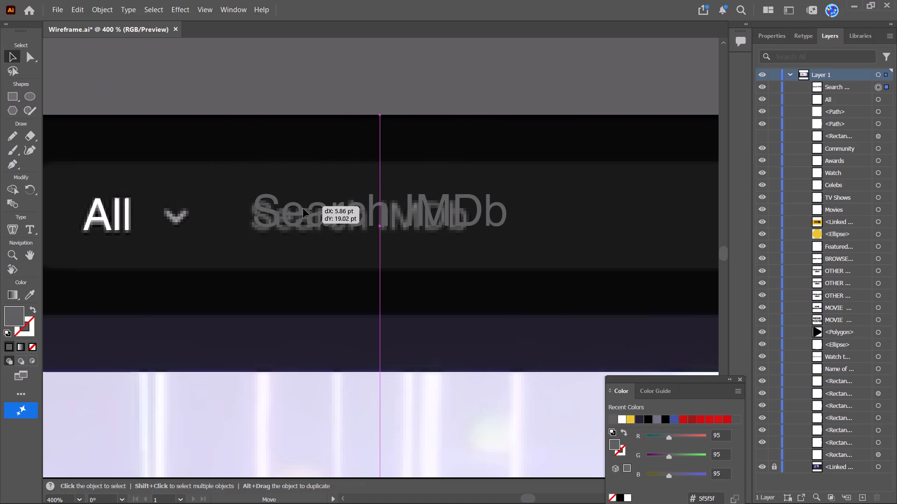
pyautogui.moveTo(303, 209); pyautogui.dragTo(300, 211)
pyautogui.keyDown('shift'); pyautogui.moveTo(505, 252); pyautogui.dragTo(489, 240); pyautogui.keyUp('shift')
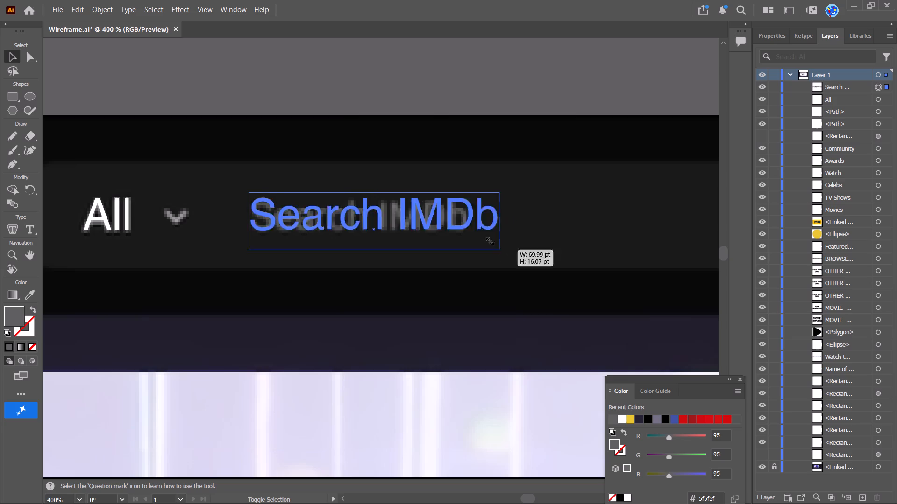
pyautogui.keyDown('shift'); pyautogui.moveTo(489, 240); pyautogui.dragTo(495, 243); pyautogui.keyUp('shift')
pyautogui.moveTo(432, 214); pyautogui.dragTo(436, 220)
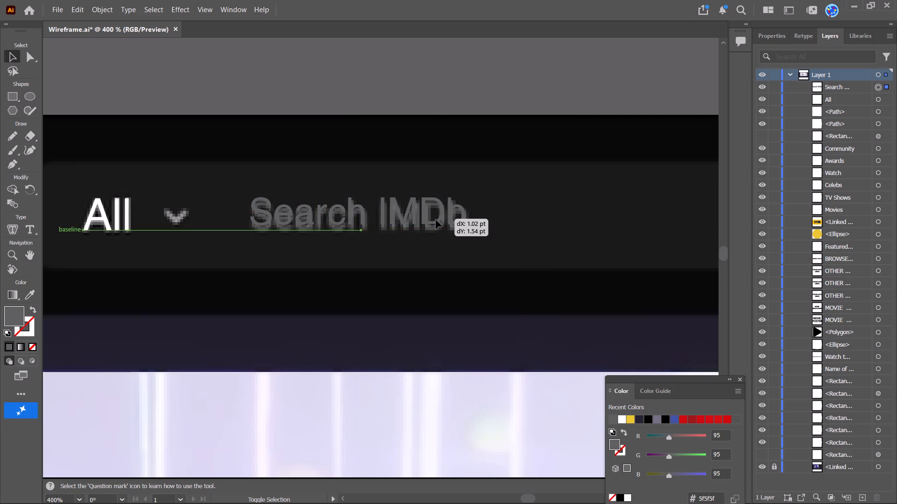
pyautogui.moveTo(436, 220); pyautogui.dragTo(434, 218)
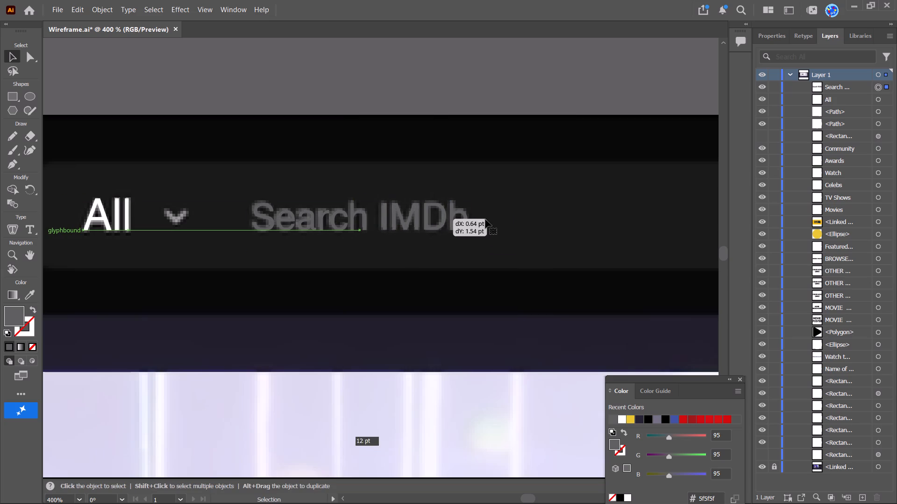
# Show the header background and search bar rectangles again and deselect everything.
pyautogui.click(764, 453)
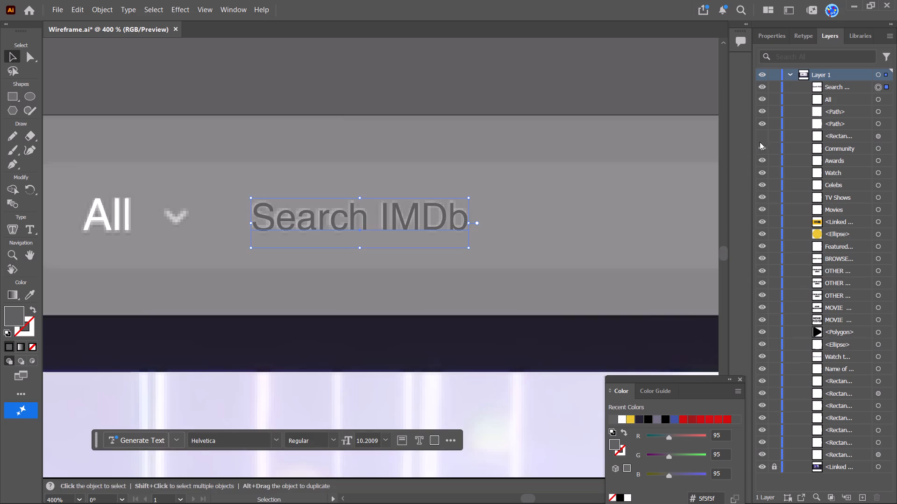
pyautogui.click(761, 136)
pyautogui.click(405, 73)
# Draw an open V-shaped path with the Pen tool over the reference chevron beside "All", with arms about 4 pt long.
pyautogui.keyDown('alt'); pyautogui.scroll(-2, 343, 154); pyautogui.keyUp('alt')
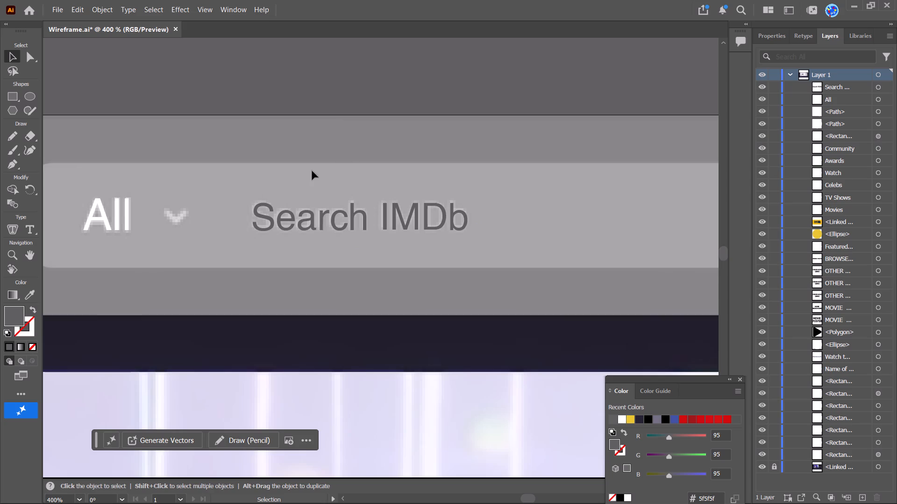
pyautogui.keyDown('alt'); pyautogui.scroll(-1, 312, 171); pyautogui.keyUp('alt')
pyautogui.keyDown('alt'); pyautogui.scroll(-1, 282, 254); pyautogui.keyUp('alt')
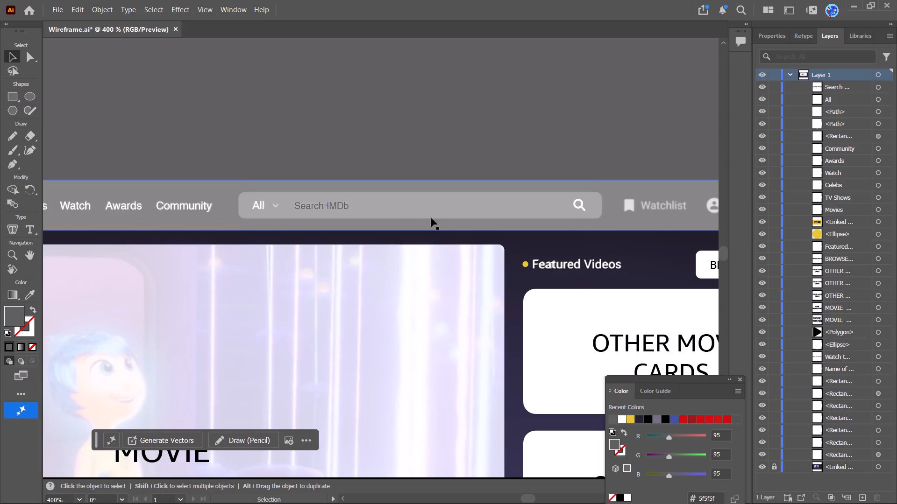
pyautogui.keyDown('alt'); pyautogui.scroll(2, 365, 211); pyautogui.keyUp('alt')
pyautogui.keyDown('alt'); pyautogui.scroll(4, 114, 205); pyautogui.keyUp('alt')
pyautogui.keyDown('alt'); pyautogui.scroll(1, 379, 186); pyautogui.keyUp('alt')
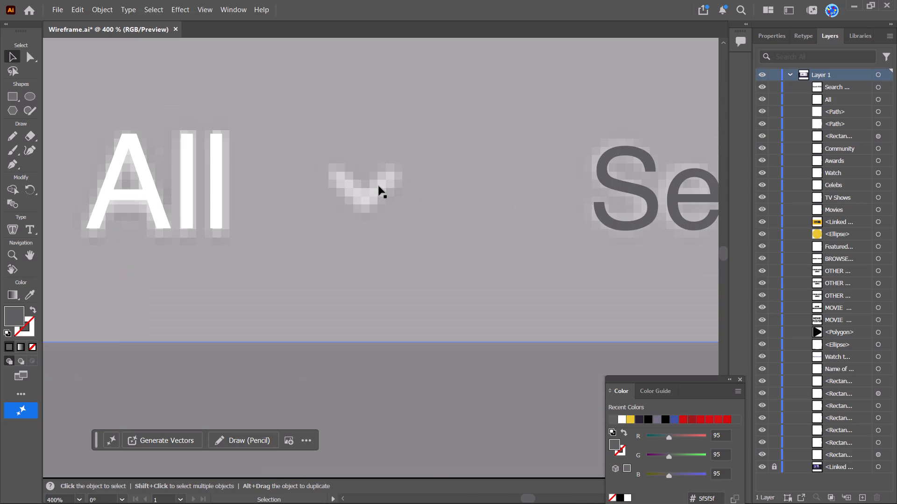
pyautogui.click(13, 166)
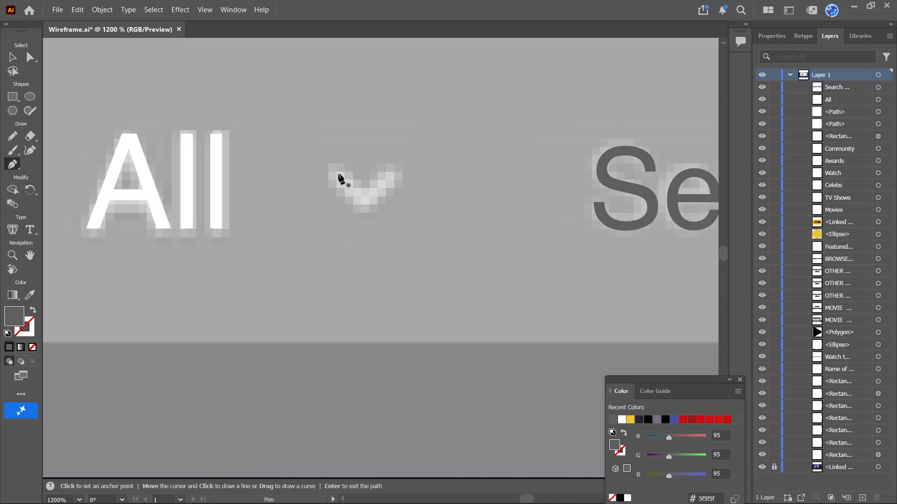
pyautogui.click(339, 174)
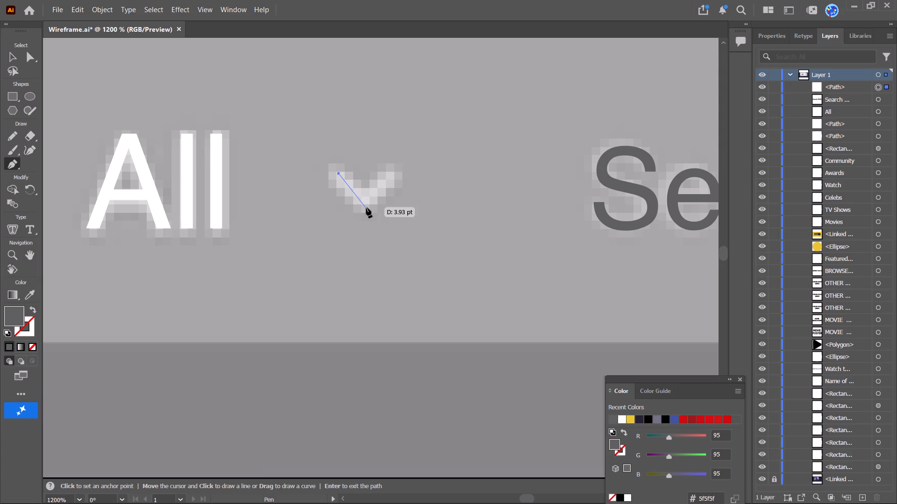
pyautogui.click(366, 208)
pyautogui.click(395, 173)
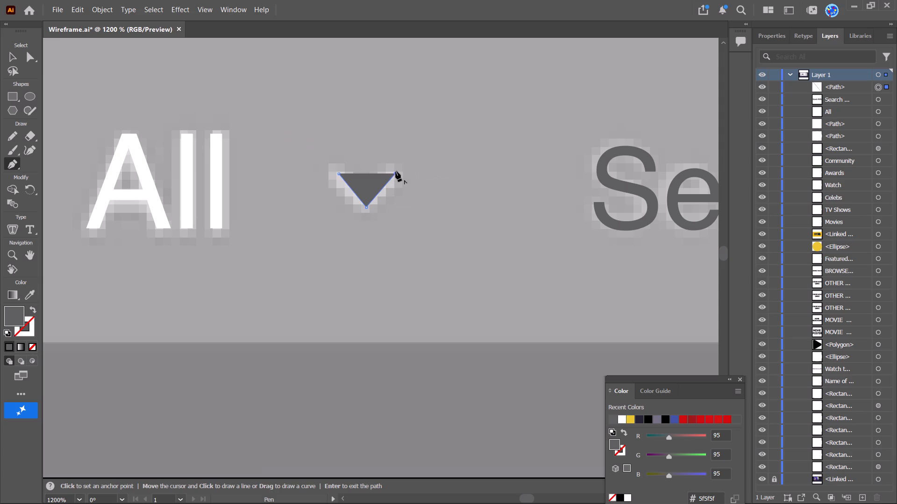
pyautogui.click(7, 54)
# Remove the fill from the chevron beside "All" and give it a solid grey stroke.
pyautogui.click(29, 340)
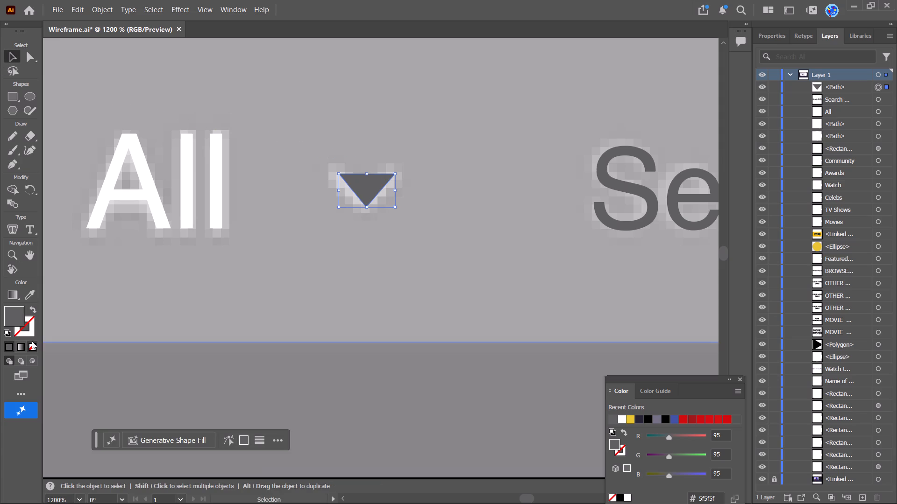
pyautogui.click(33, 343)
pyautogui.click(32, 333)
pyautogui.click(9, 344)
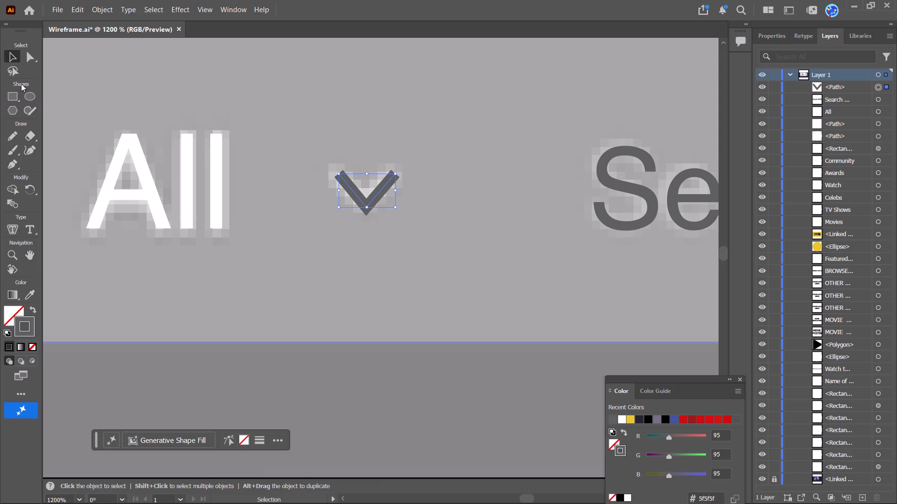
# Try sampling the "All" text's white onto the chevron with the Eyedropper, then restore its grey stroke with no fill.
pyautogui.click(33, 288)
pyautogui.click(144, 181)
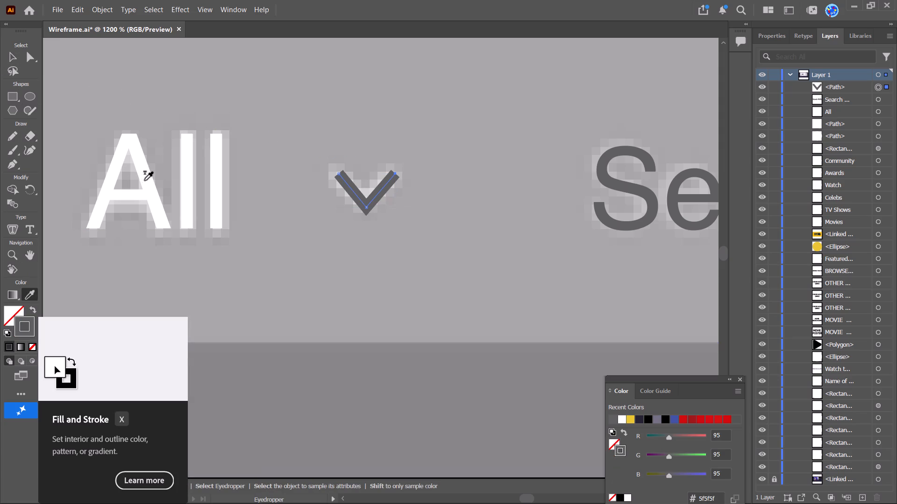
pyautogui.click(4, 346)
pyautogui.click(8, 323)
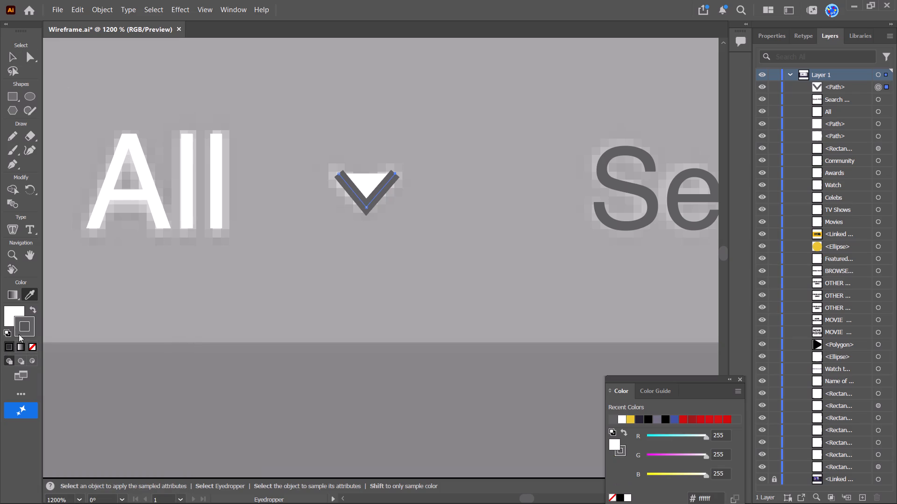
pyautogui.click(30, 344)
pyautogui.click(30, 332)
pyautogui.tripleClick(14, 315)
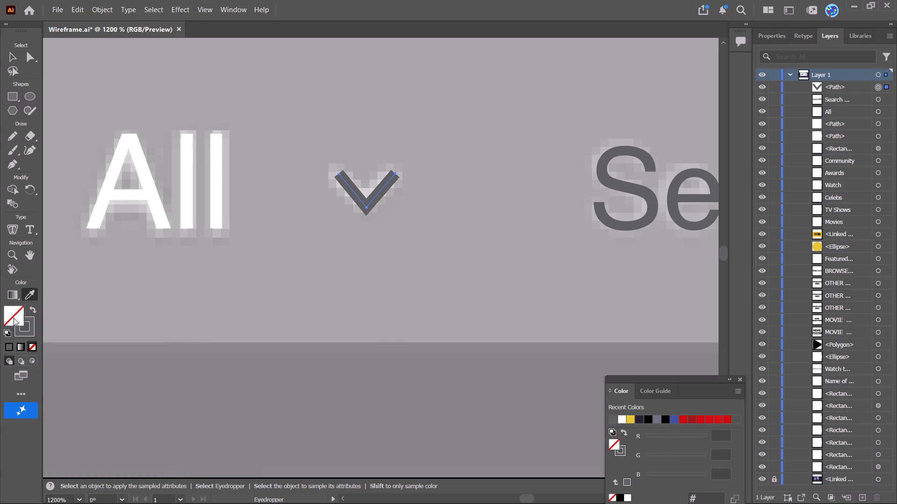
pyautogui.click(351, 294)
# Set the stroke of the chevron beside "All" to white #ffffff and deselect it.
pyautogui.doubleClick(33, 325)
pyautogui.moveTo(158, 314); pyautogui.dragTo(37, 253)
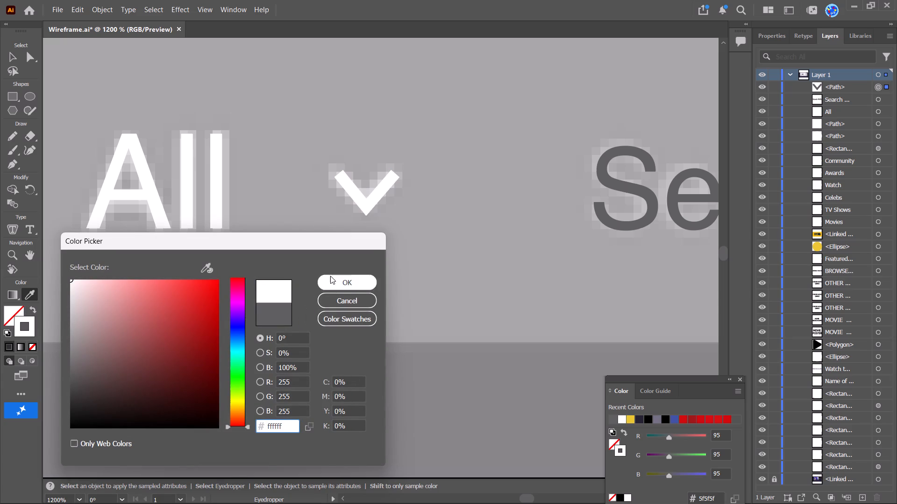
pyautogui.click(333, 276)
pyautogui.click(7, 60)
pyautogui.keyDown('alt'); pyautogui.scroll(-4, 290, 257); pyautogui.keyUp('alt')
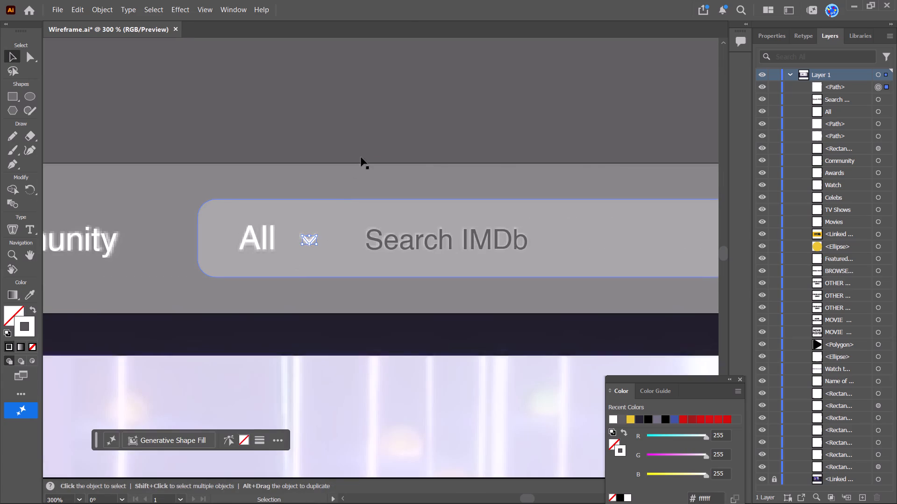
pyautogui.click(365, 129)
# Add the text "Watchlist" in 12 pt Helvetica and align it over the reference Watchlist label in the header.
pyautogui.keyDown('alt'); pyautogui.scroll(-4, 280, 176); pyautogui.keyUp('alt')
pyautogui.keyDown('alt'); pyautogui.scroll(-3, 263, 215); pyautogui.keyUp('alt')
pyautogui.keyDown('alt'); pyautogui.scroll(3, 438, 210); pyautogui.keyUp('alt')
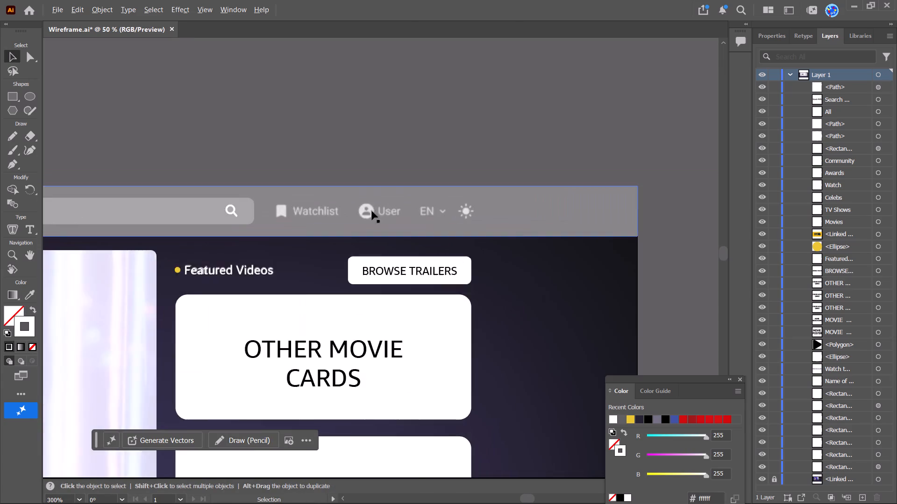
pyautogui.keyDown('alt'); pyautogui.scroll(2, 363, 211); pyautogui.keyUp('alt')
pyautogui.keyDown('alt'); pyautogui.scroll(1, 244, 211); pyautogui.keyUp('alt')
pyautogui.click(35, 222)
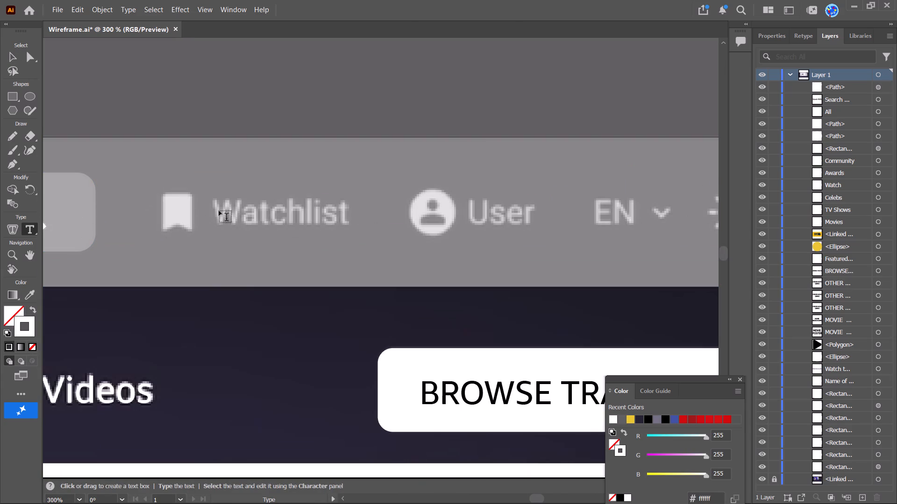
pyautogui.click(227, 210)
pyautogui.write('atchlist')
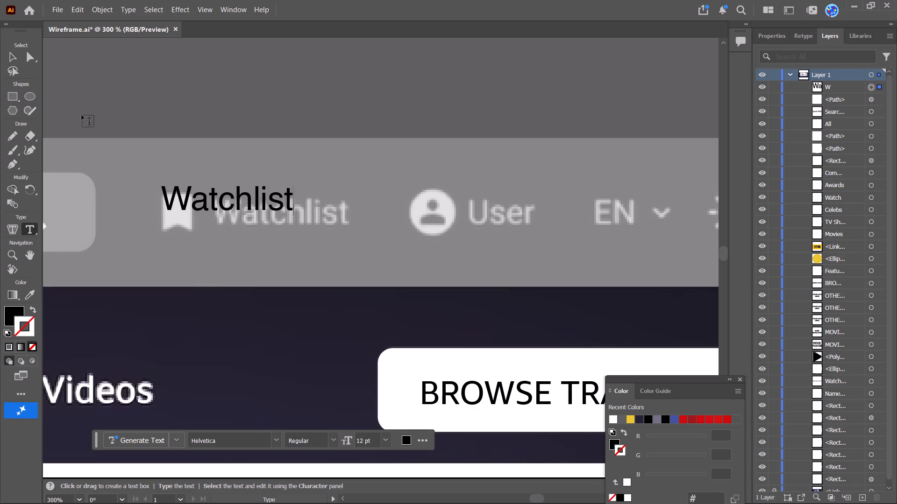
pyautogui.click(3, 56)
pyautogui.click(7, 54)
pyautogui.moveTo(214, 197); pyautogui.dragTo(273, 212)
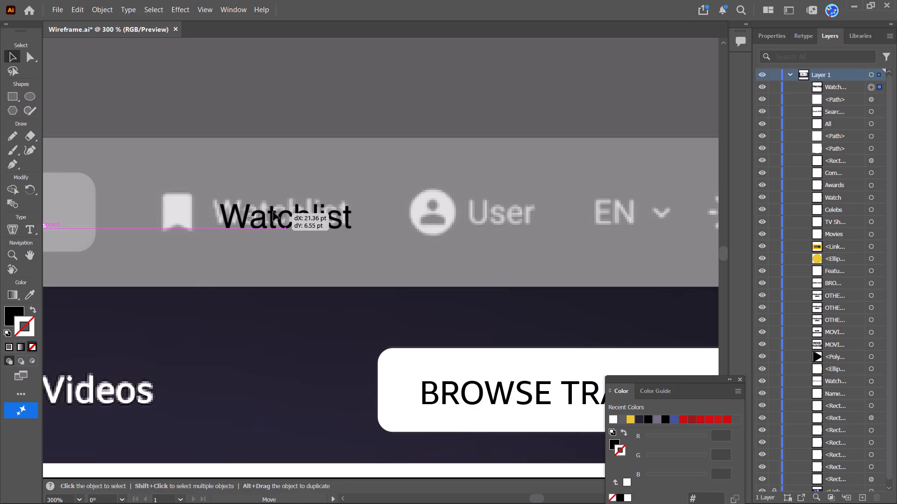
pyautogui.moveTo(273, 212); pyautogui.dragTo(267, 210)
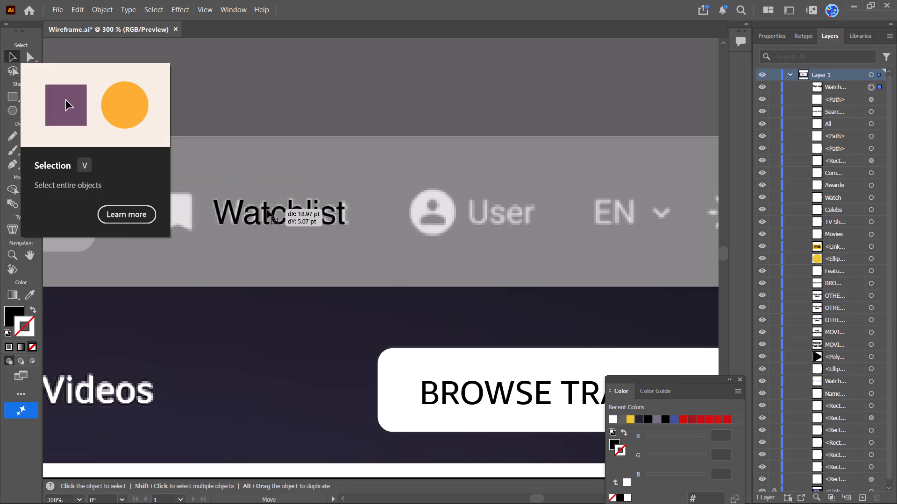
# Set the "Watchlist" text's fill to white #ffffff.
pyautogui.doubleClick(12, 312)
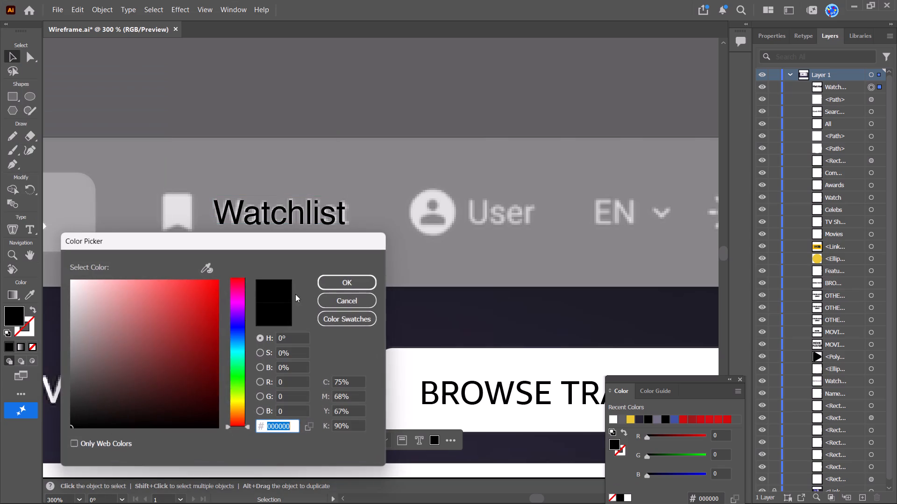
pyautogui.moveTo(165, 328); pyautogui.dragTo(46, 257)
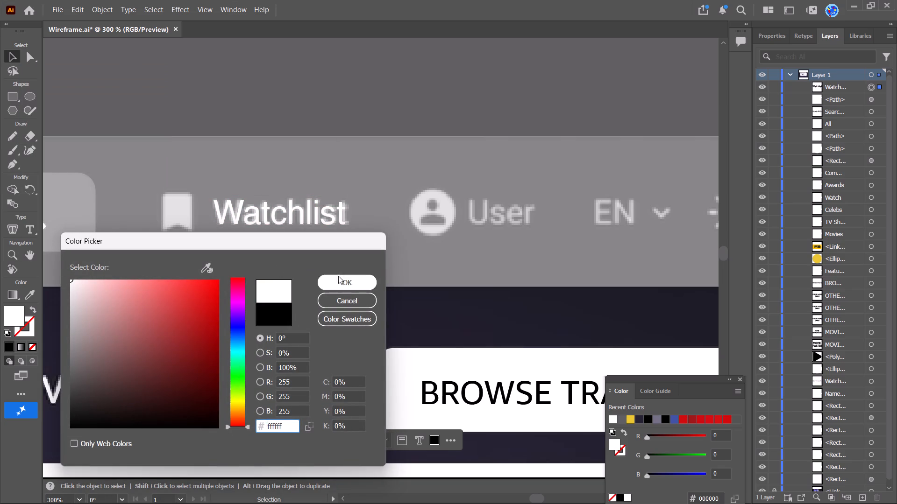
pyautogui.click(338, 276)
# Duplicate the "Watchlist" text, change the copy to "User", and place it over the reference User label.
pyautogui.hotkey('ctrl', 'c')
pyautogui.hotkey('ctrl', 'v')
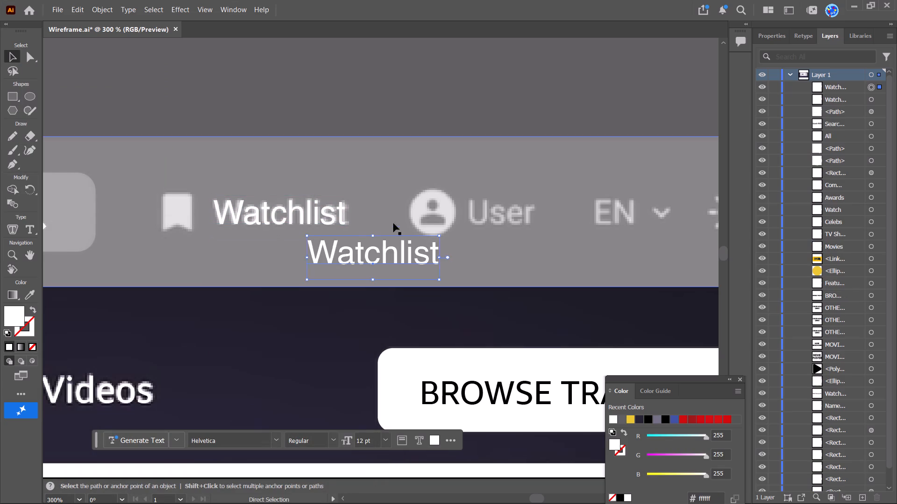
pyautogui.tripleClick(398, 245)
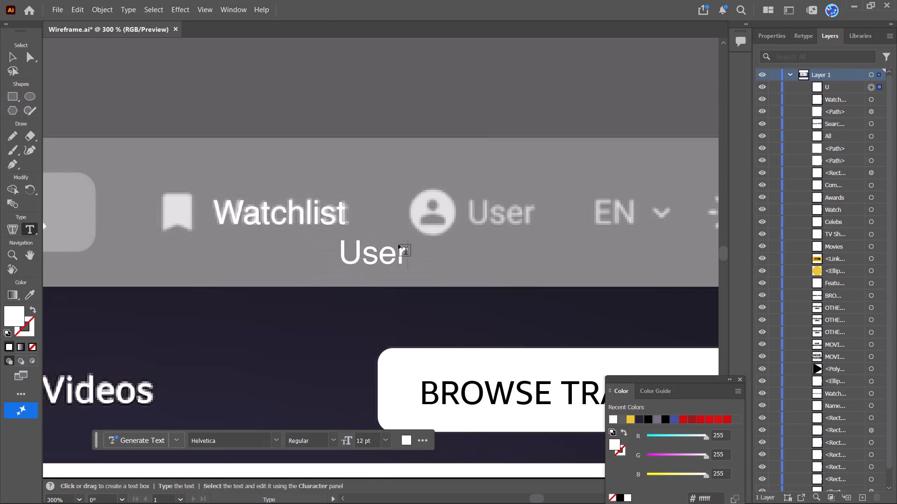
pyautogui.click(15, 61)
pyautogui.moveTo(378, 255); pyautogui.dragTo(484, 223)
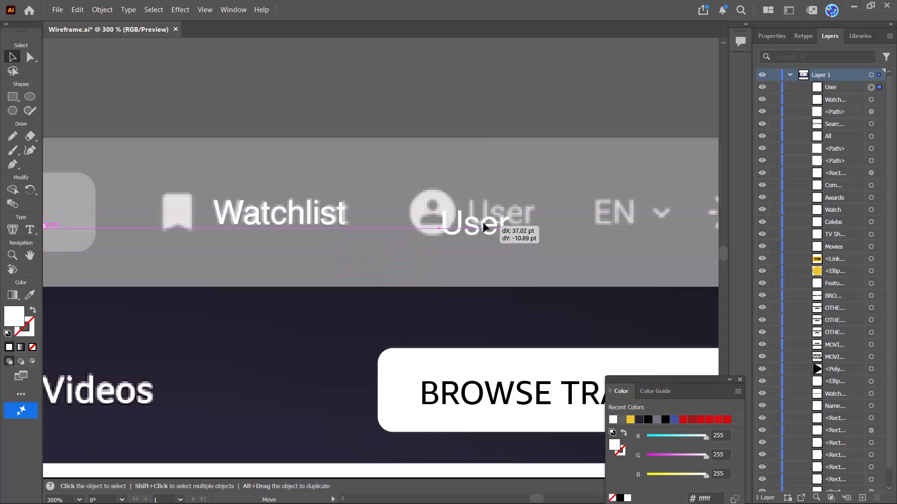
pyautogui.moveTo(484, 223); pyautogui.dragTo(507, 217)
# Duplicate the "User" text, change the copy to "EN", align it over the reference language label, and deselect it.
pyautogui.keyDown('alt'); pyautogui.scroll(-3, 412, 251); pyautogui.keyUp('alt')
pyautogui.keyDown('alt'); pyautogui.scroll(7, 474, 238); pyautogui.keyUp('alt')
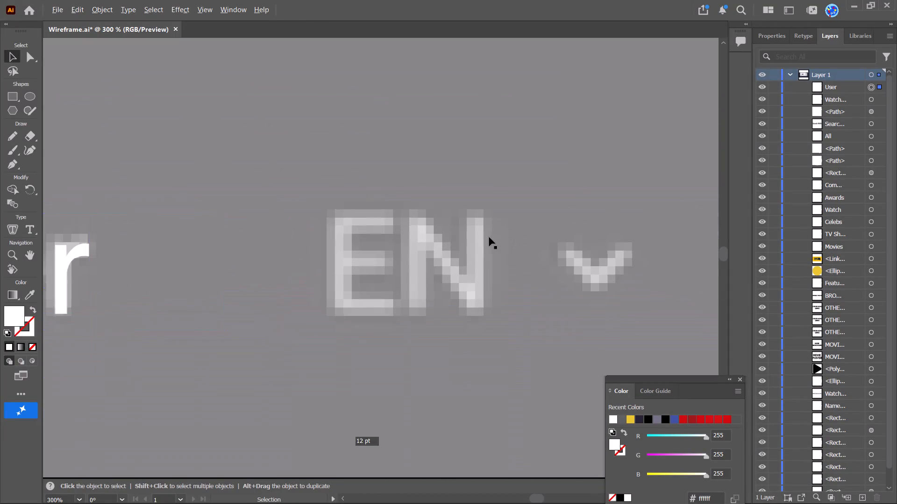
pyautogui.hotkey('ctrl', 'c')
pyautogui.hotkey('ctrl', 'v')
pyautogui.doubleClick(405, 260)
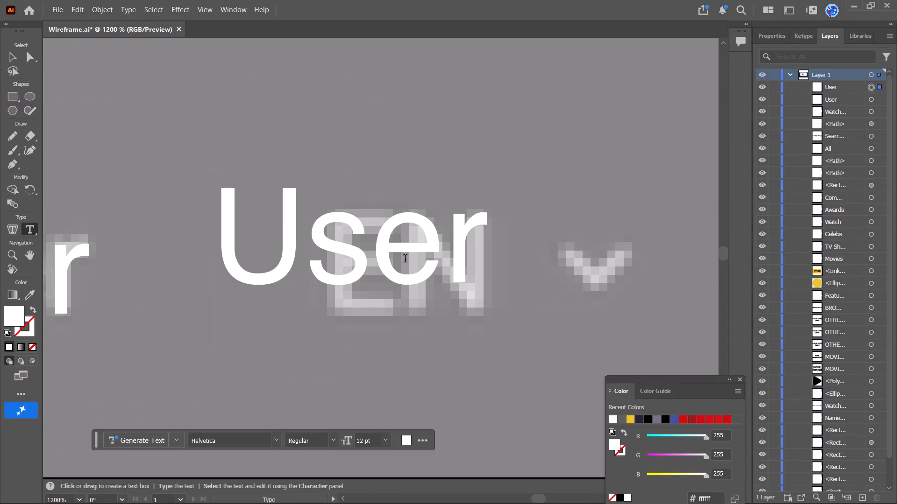
pyautogui.tripleClick(396, 248)
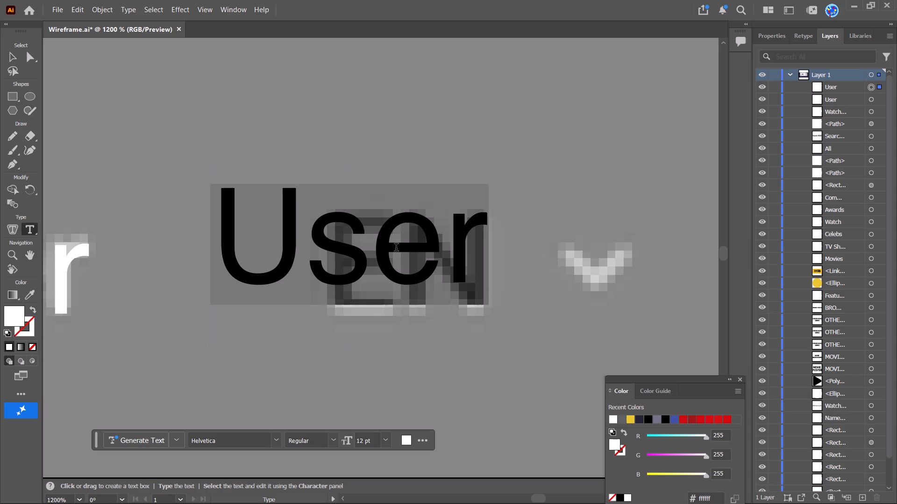
pyautogui.click(396, 248)
pyautogui.write('EN')
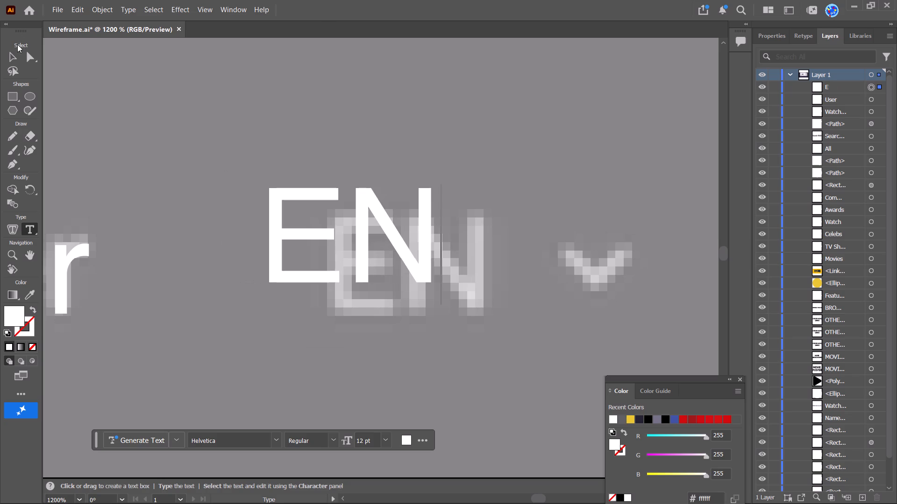
pyautogui.click(14, 48)
pyautogui.click(13, 54)
pyautogui.moveTo(315, 218); pyautogui.dragTo(376, 245)
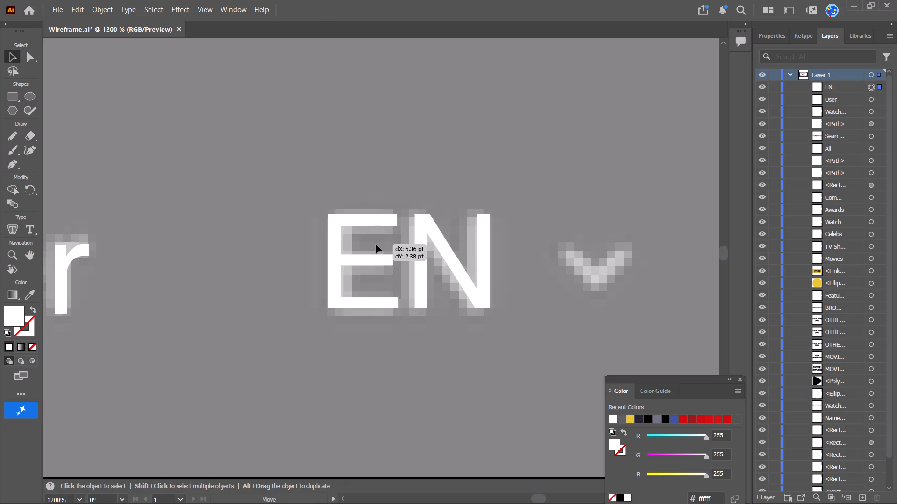
pyautogui.moveTo(376, 245); pyautogui.dragTo(373, 246)
pyautogui.keyDown('alt'); pyautogui.scroll(-4, 259, 242); pyautogui.keyUp('alt')
pyautogui.click(420, 92)
# Draw an open V-shaped path with the Pen tool over the reference chevron beside "EN", with arms about 4 pt long.
pyautogui.keyDown('alt'); pyautogui.scroll(2, 361, 252); pyautogui.keyUp('alt')
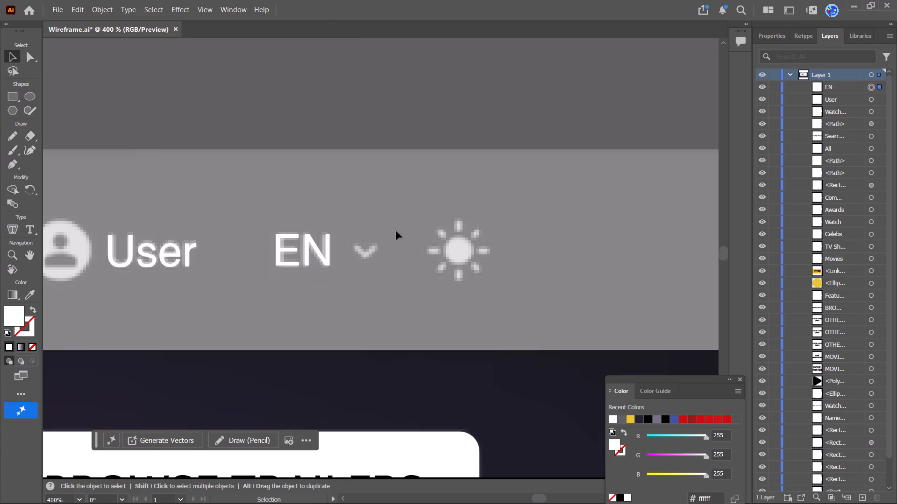
pyautogui.keyDown('alt'); pyautogui.scroll(2, 364, 197); pyautogui.keyUp('alt')
pyautogui.click(8, 167)
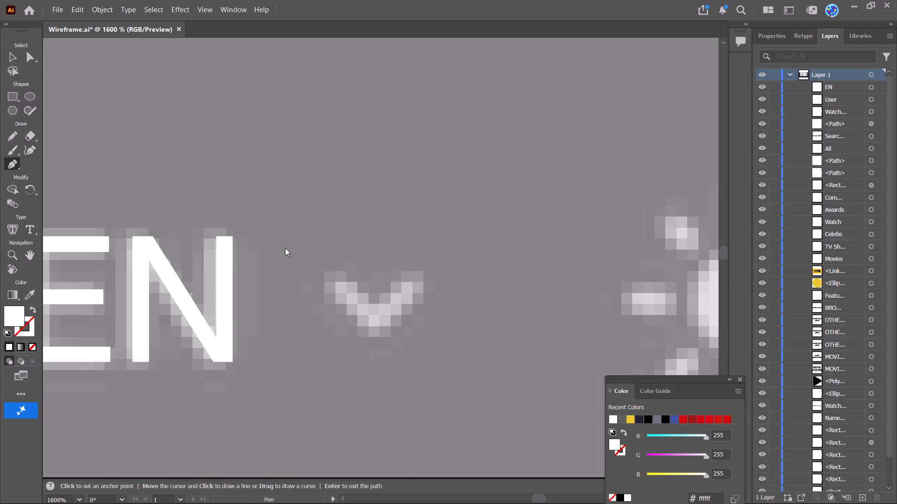
pyautogui.click(339, 281)
pyautogui.click(376, 328)
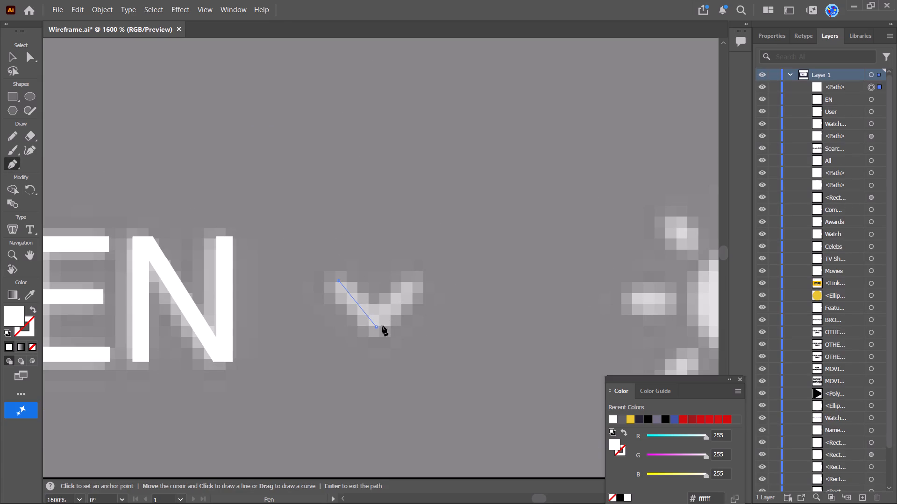
pyautogui.click(414, 283)
pyautogui.click(13, 55)
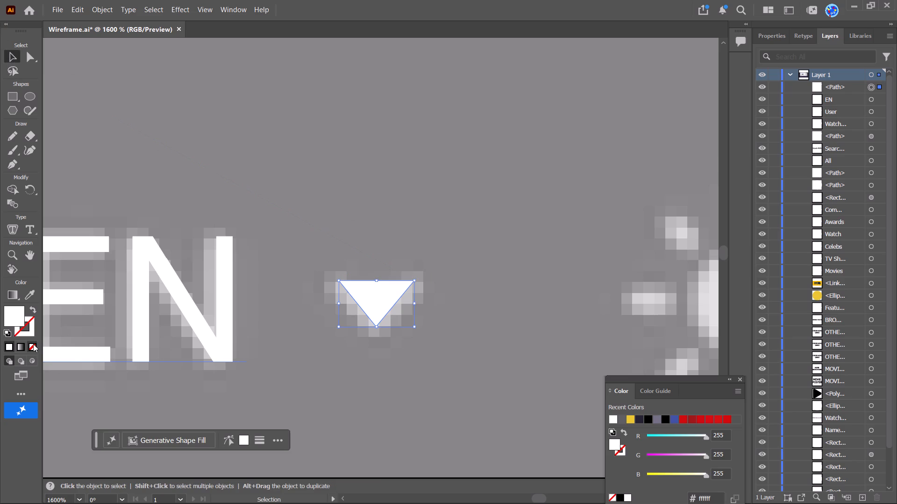
# Remove the fill from the chevron beside "EN", give it a solid white stroke, and deselect it.
pyautogui.click(33, 344)
pyautogui.click(28, 333)
pyautogui.click(9, 345)
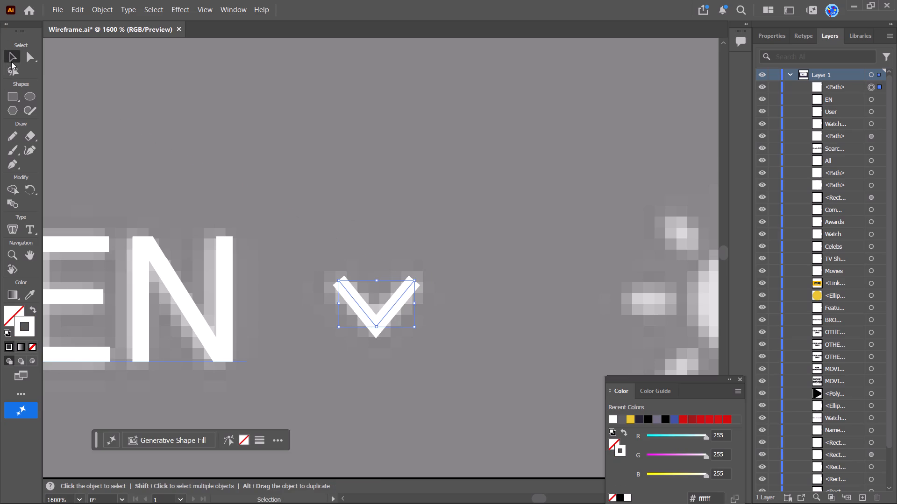
pyautogui.click(11, 62)
pyautogui.keyDown('alt'); pyautogui.scroll(-5, 235, 181); pyautogui.keyUp('alt')
pyautogui.click(388, 95)
pyautogui.keyDown('alt'); pyautogui.scroll(2, 370, 203); pyautogui.keyUp('alt')
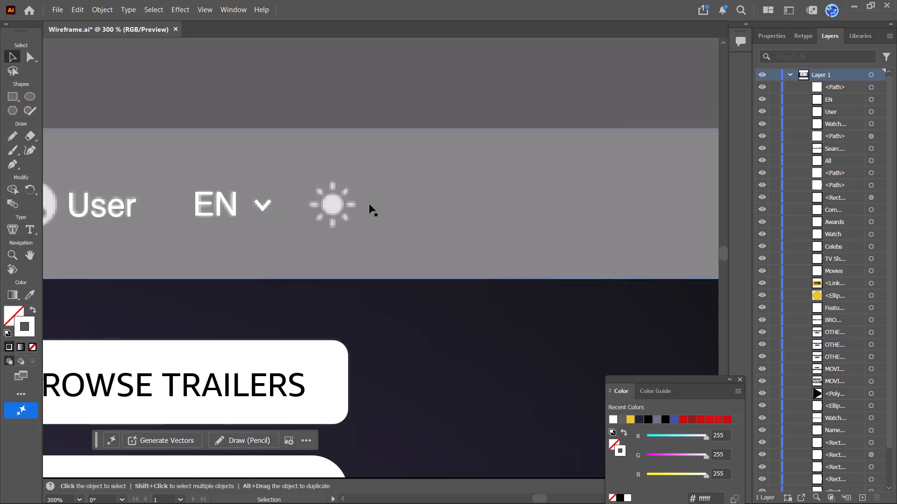
# Draw a circle about 6 pt wide over the centre of the reference sun icon, with white fill and no stroke.
pyautogui.keyDown('alt'); pyautogui.scroll(2, 370, 204); pyautogui.keyUp('alt')
pyautogui.keyDown('alt'); pyautogui.scroll(1, 185, 182); pyautogui.keyUp('alt')
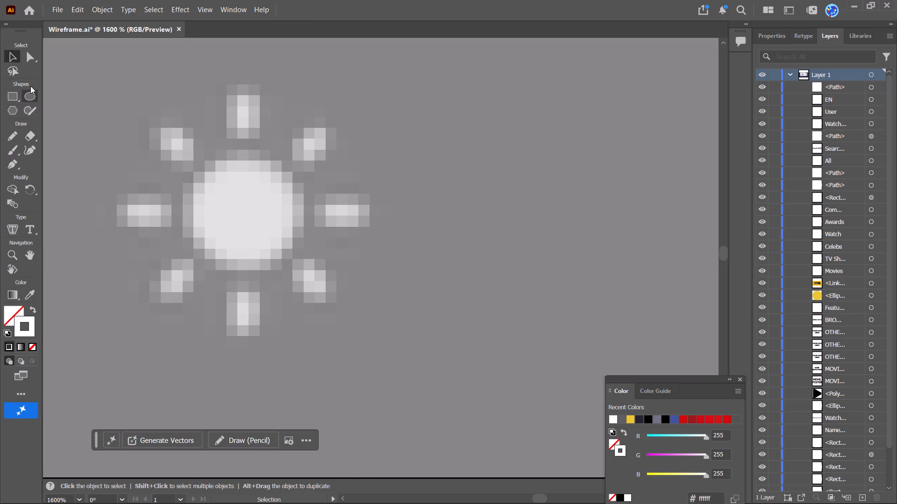
pyautogui.click(30, 92)
pyautogui.keyDown('shift'); pyautogui.moveTo(197, 172); pyautogui.dragTo(287, 230); pyautogui.keyUp('shift')
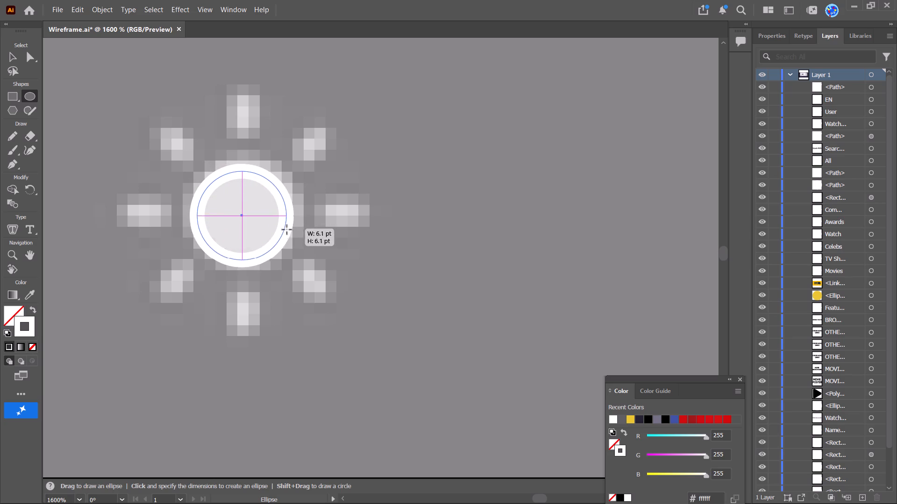
pyautogui.keyDown('shift'); pyautogui.moveTo(287, 230); pyautogui.dragTo(292, 231); pyautogui.keyUp('shift')
pyautogui.click(6, 323)
pyautogui.click(7, 349)
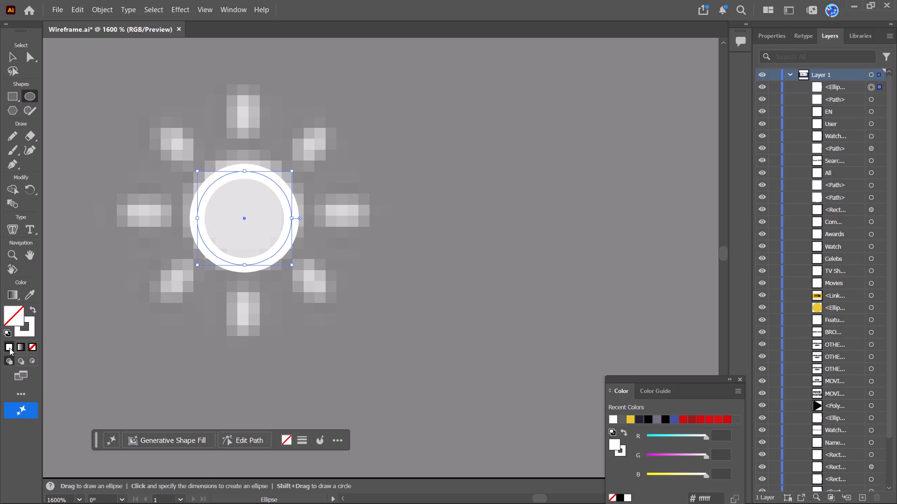
pyautogui.click(34, 331)
pyautogui.click(35, 340)
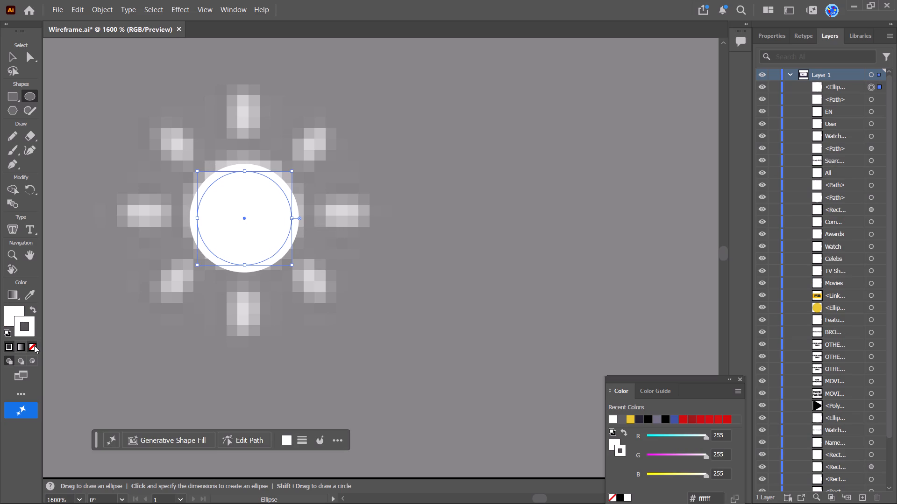
pyautogui.click(34, 345)
# Reposition the white sun circle over the reference and scale it proportionally to about 7.4 pt wide.
pyautogui.click(11, 51)
pyautogui.moveTo(228, 210); pyautogui.dragTo(225, 201)
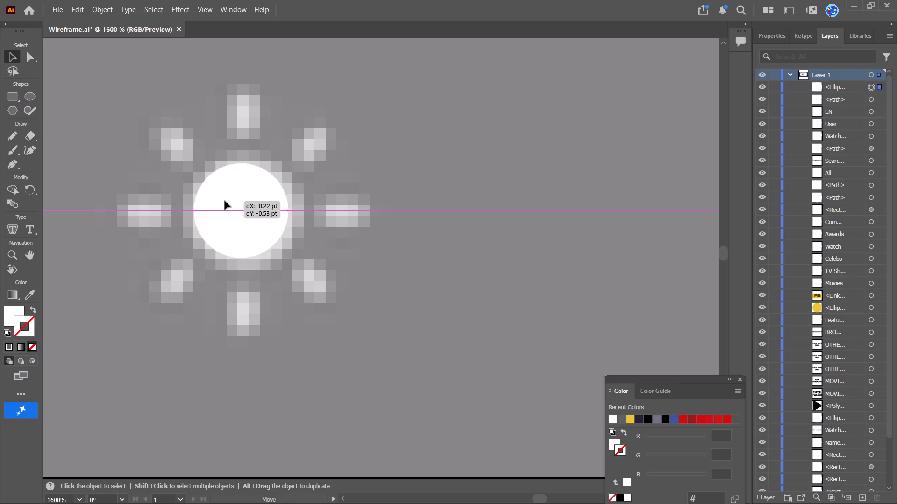
pyautogui.moveTo(225, 201); pyautogui.dragTo(219, 200)
pyautogui.keyDown('shift'); pyautogui.moveTo(282, 254); pyautogui.dragTo(318, 271); pyautogui.keyUp('shift')
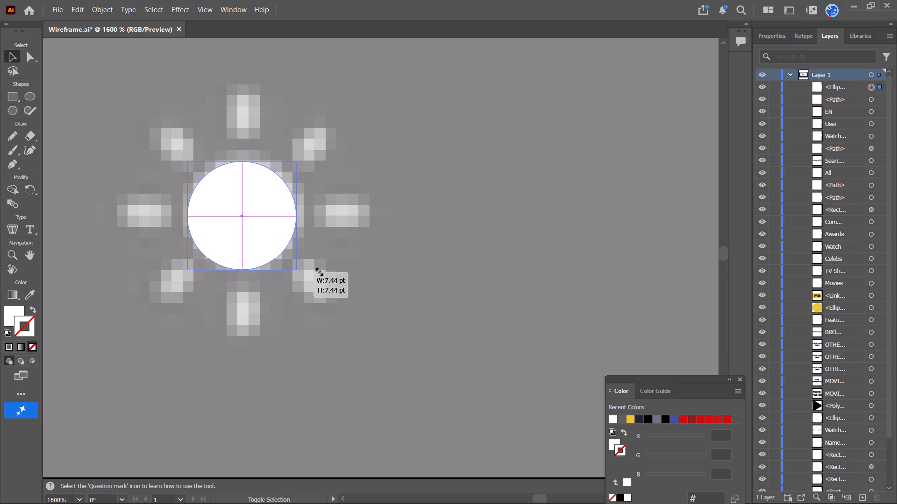
pyautogui.keyDown('shift'); pyautogui.moveTo(318, 271); pyautogui.dragTo(319, 271); pyautogui.keyUp('shift')
pyautogui.click(264, 221)
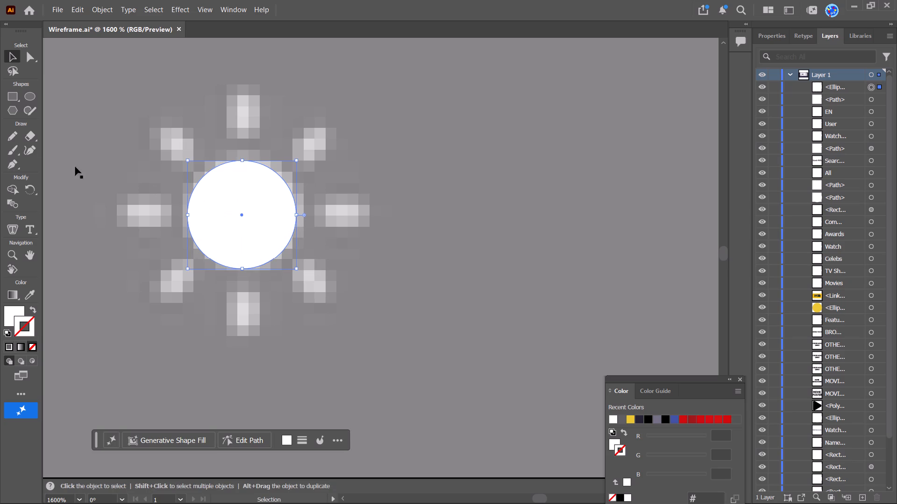
# Draw a vertical line about 3.7 pt long over the sun's top ray with the Pen tool, white stroke and no fill, and deselect it.
pyautogui.click(14, 166)
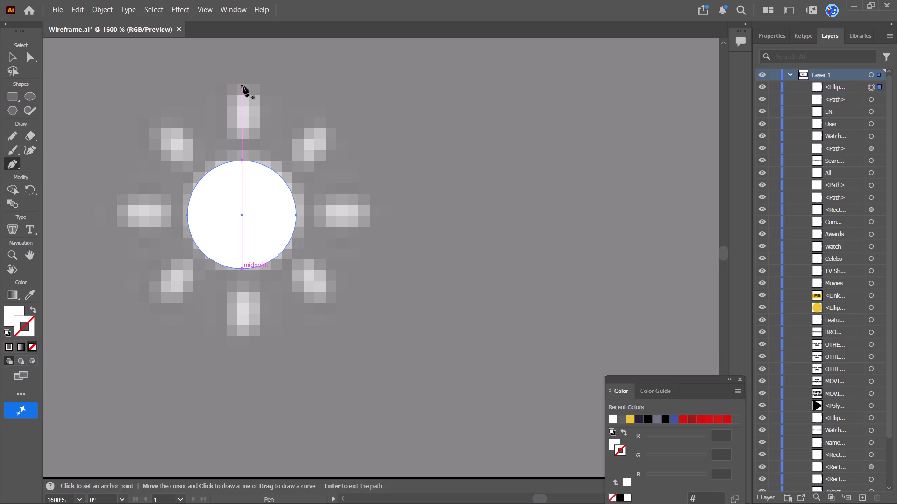
pyautogui.click(243, 86)
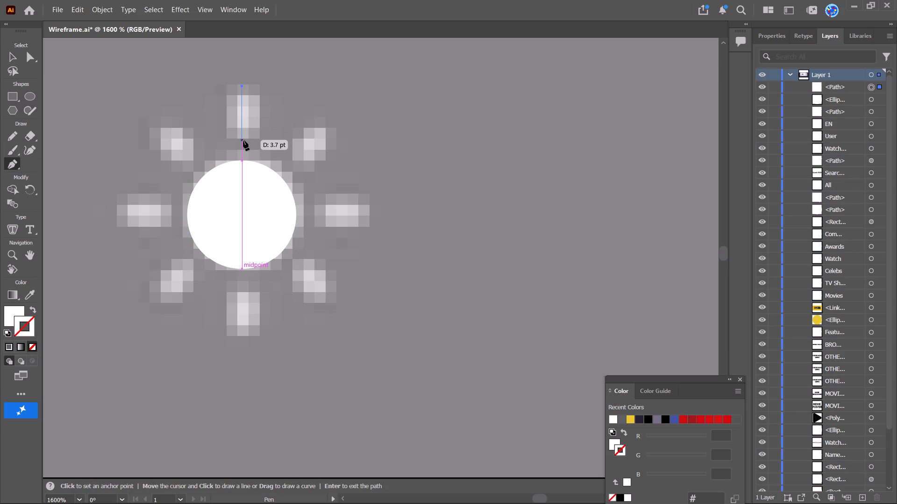
pyautogui.keyDown('shift'); pyautogui.click(243, 140); pyautogui.keyUp('shift')
pyautogui.click(7, 56)
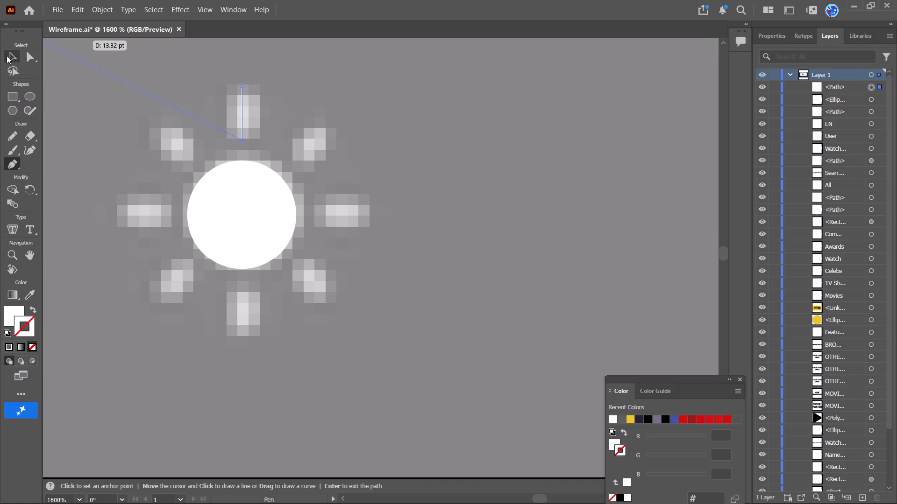
pyautogui.click(7, 347)
pyautogui.click(9, 321)
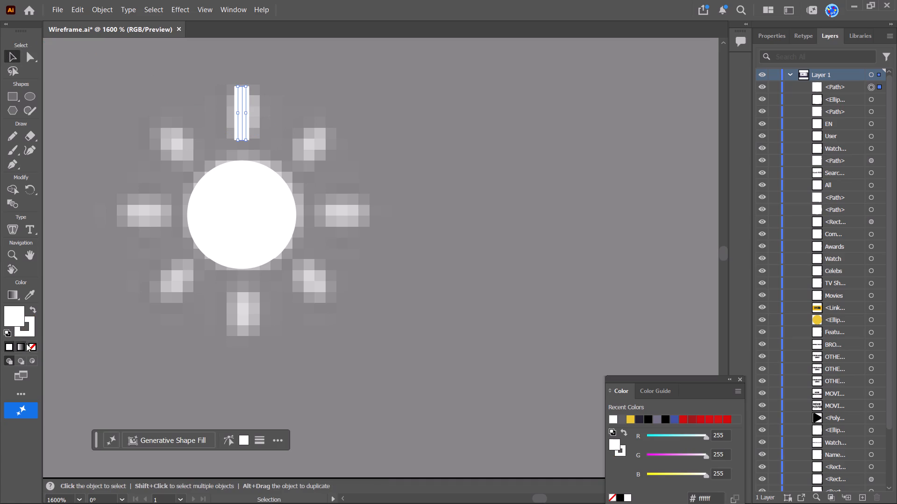
pyautogui.click(33, 346)
pyautogui.click(10, 59)
pyautogui.keyDown('alt'); pyautogui.scroll(-3, 354, 232); pyautogui.keyUp('alt')
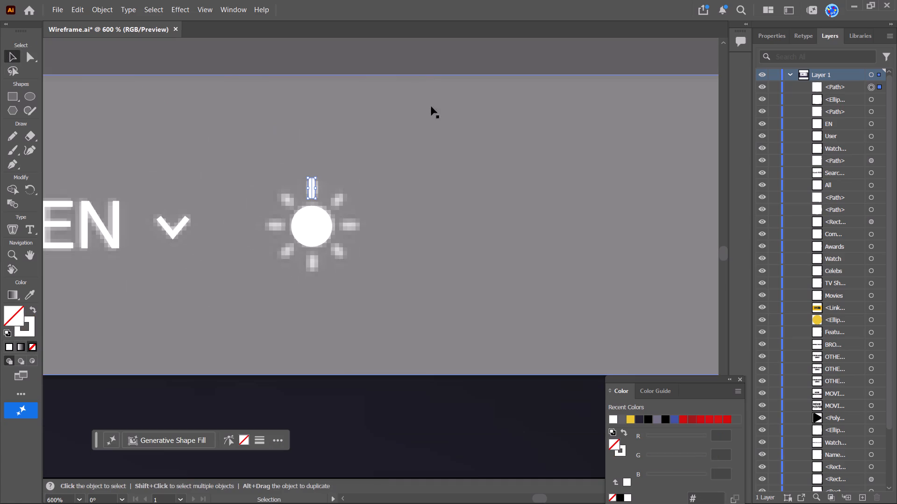
pyautogui.click(421, 54)
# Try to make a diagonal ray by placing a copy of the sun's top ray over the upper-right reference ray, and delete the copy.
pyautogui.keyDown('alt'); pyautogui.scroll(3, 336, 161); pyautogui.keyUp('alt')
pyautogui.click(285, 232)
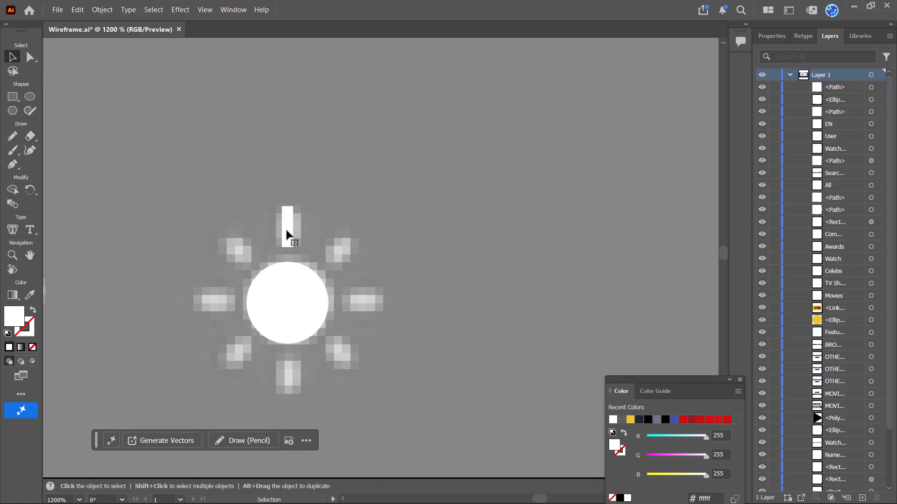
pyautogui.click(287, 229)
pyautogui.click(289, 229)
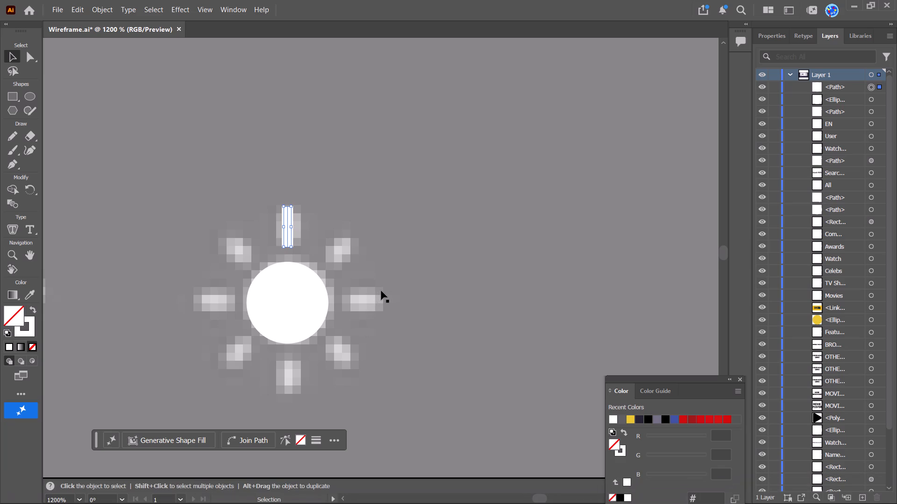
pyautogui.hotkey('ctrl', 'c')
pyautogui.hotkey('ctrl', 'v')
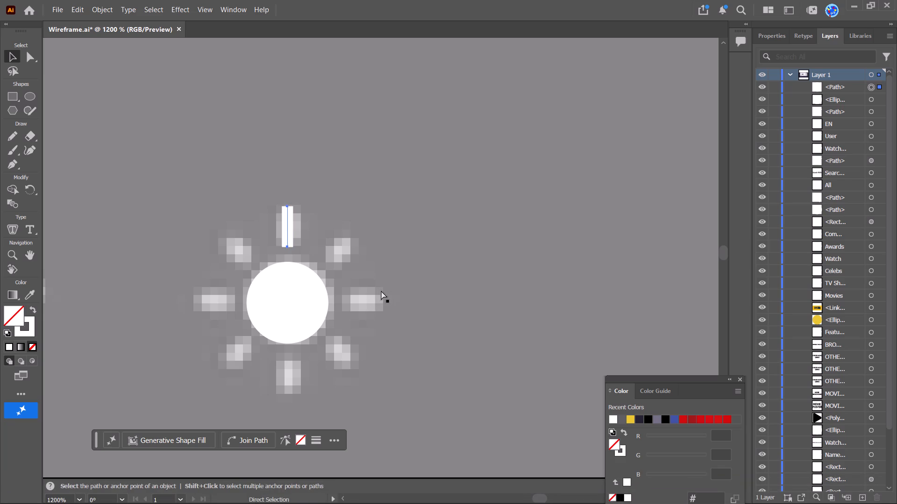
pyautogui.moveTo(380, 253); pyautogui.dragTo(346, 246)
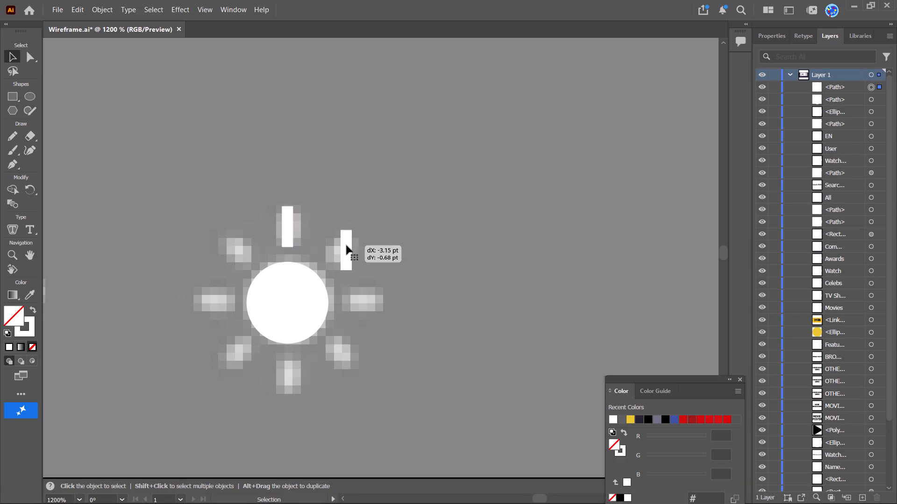
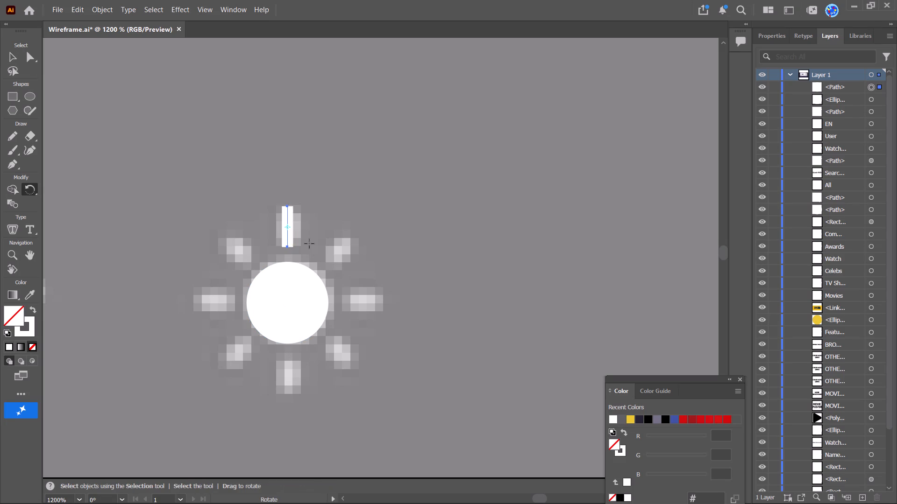
pyautogui.click(287, 303)
pyautogui.hotkey('alt', 'Tab')
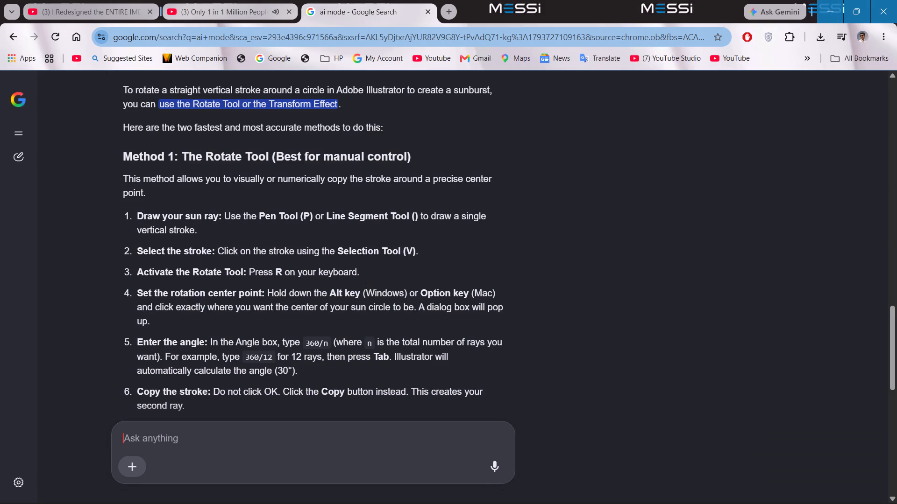
pyautogui.scroll(-1, 302, 314)
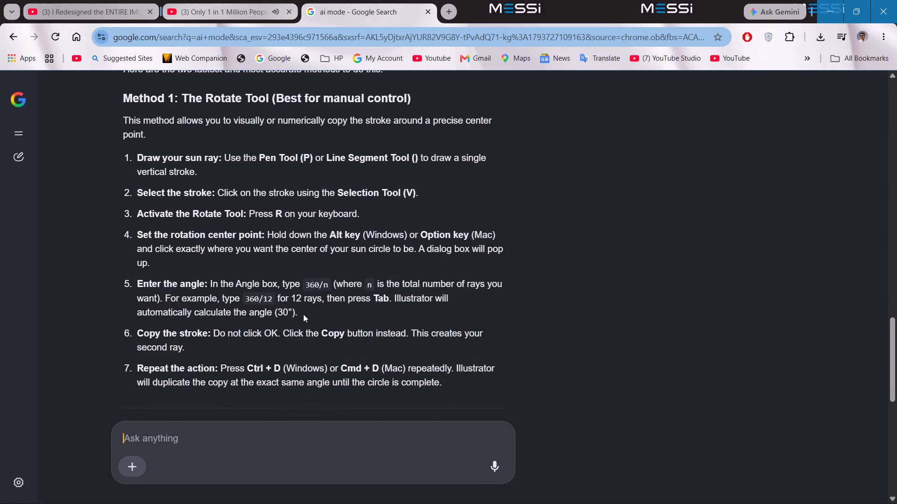
pyautogui.hotkey('alt', 'Tab')
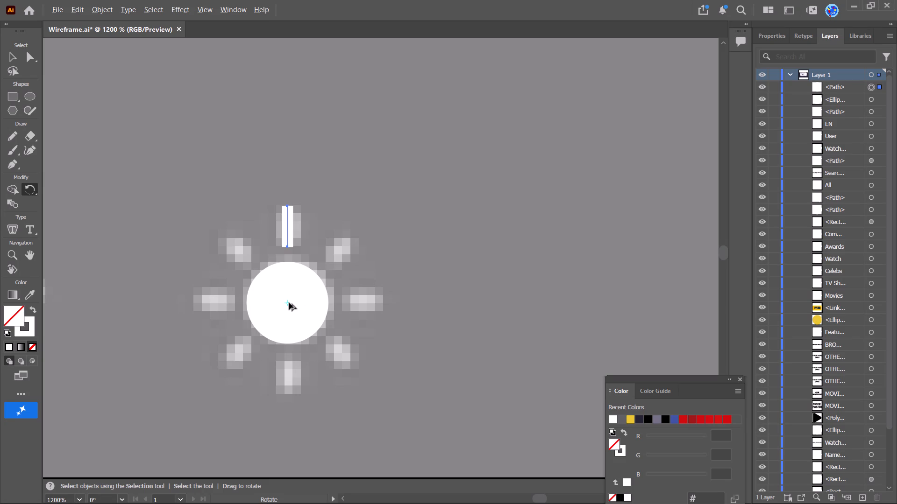
pyautogui.keyDown('alt'); pyautogui.click(287, 303); pyautogui.keyUp('alt')
pyautogui.press('Return')
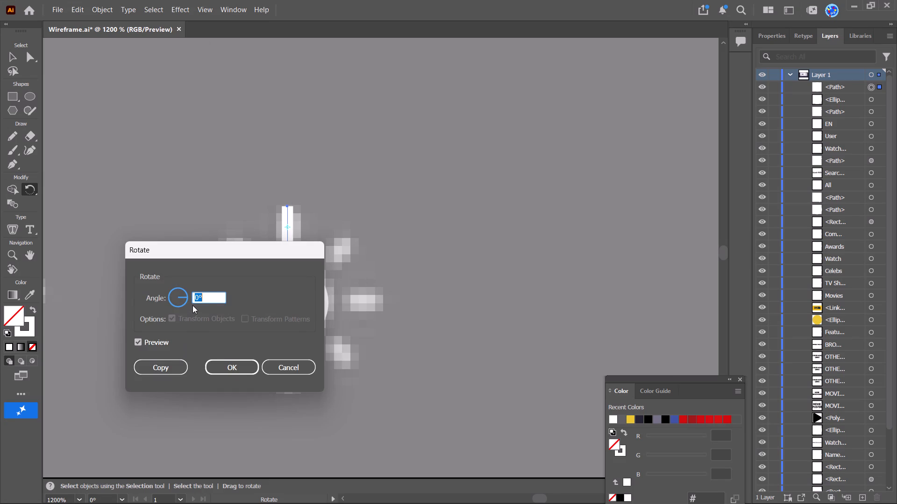
pyautogui.hotkey('alt', 'Tab')
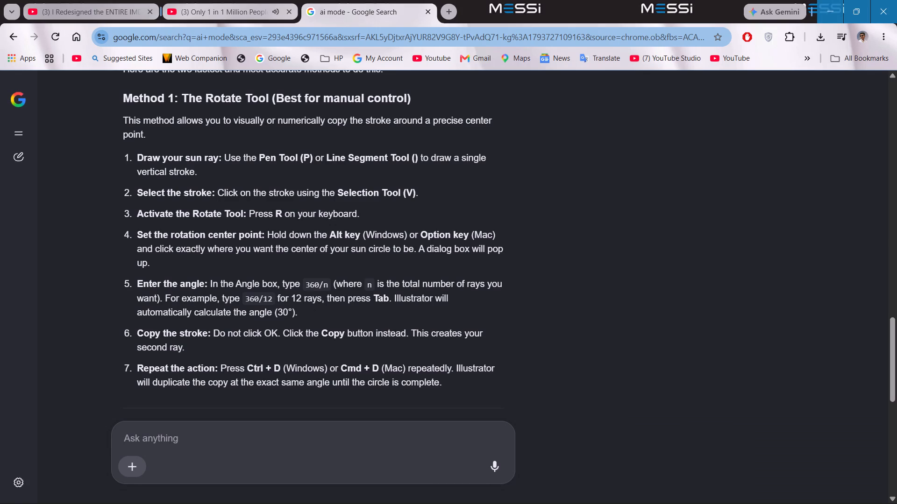
pyautogui.hotkey('alt', 'Tab')
pyautogui.moveTo(226, 255); pyautogui.dragTo(535, 184)
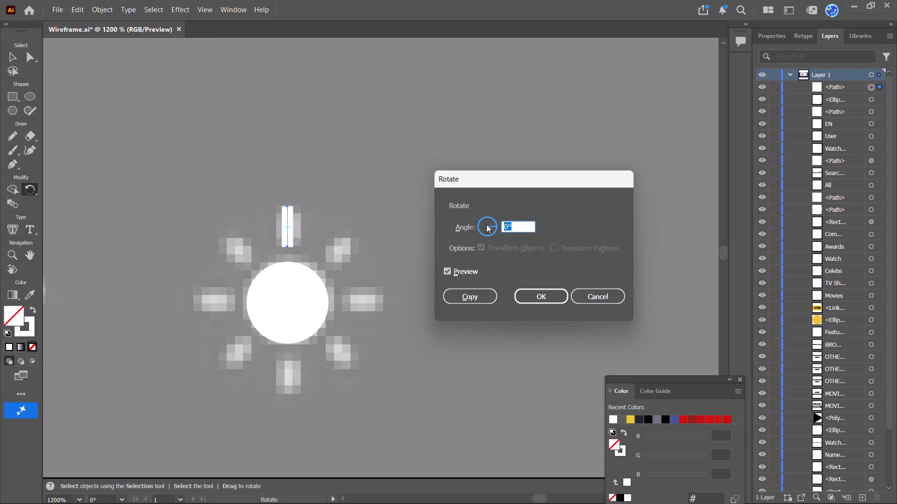
# Open Calculator, divide 360 by 8 to work out the angle between rays, and close it.
pyautogui.hotkey('alt', 'Tab')
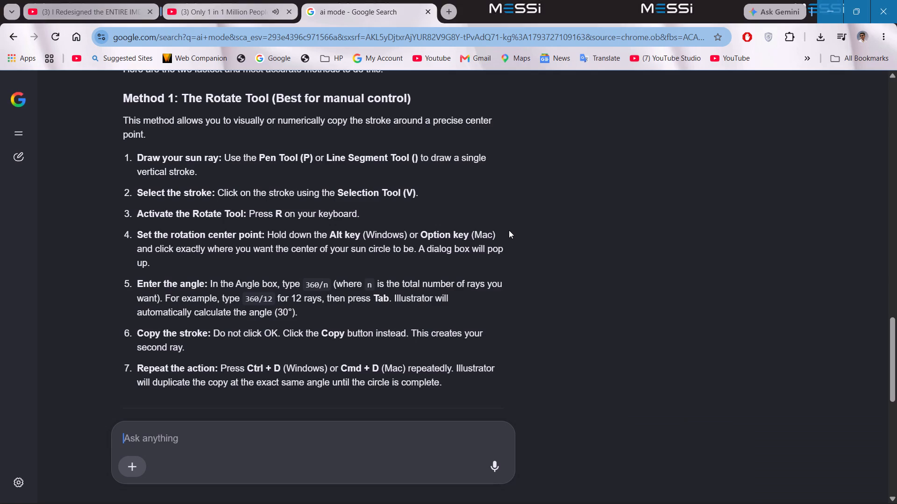
pyautogui.write('cal')
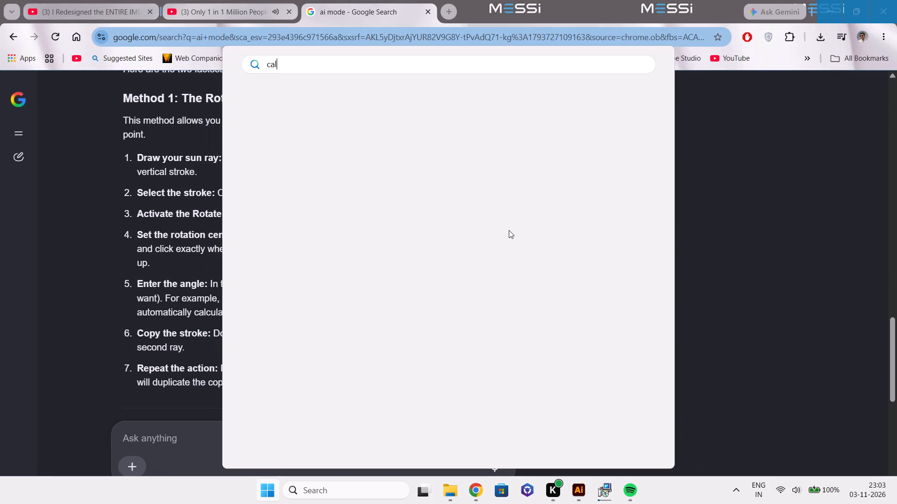
pyautogui.press('Return')
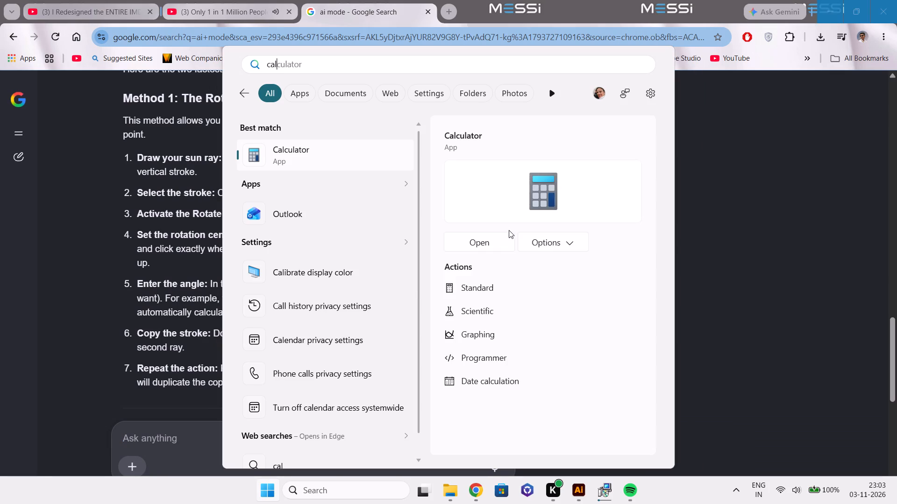
pyautogui.write('360/8')
pyautogui.press('Return')
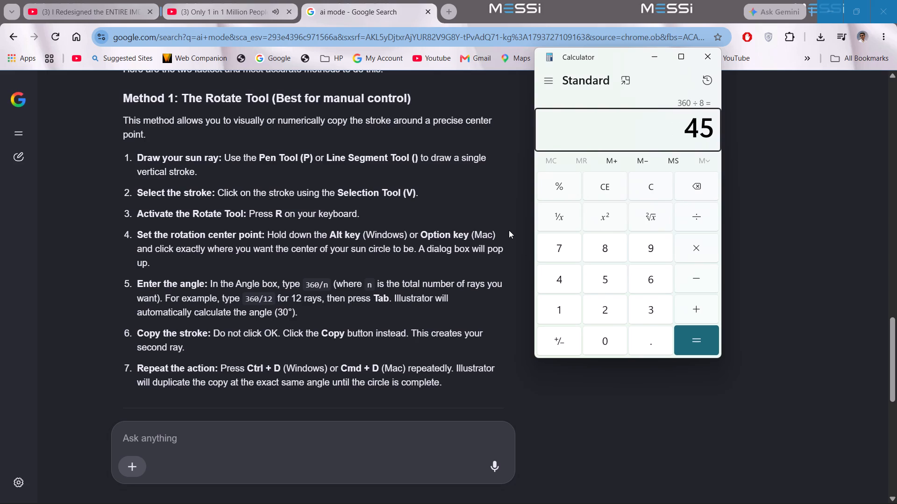
pyautogui.click(711, 52)
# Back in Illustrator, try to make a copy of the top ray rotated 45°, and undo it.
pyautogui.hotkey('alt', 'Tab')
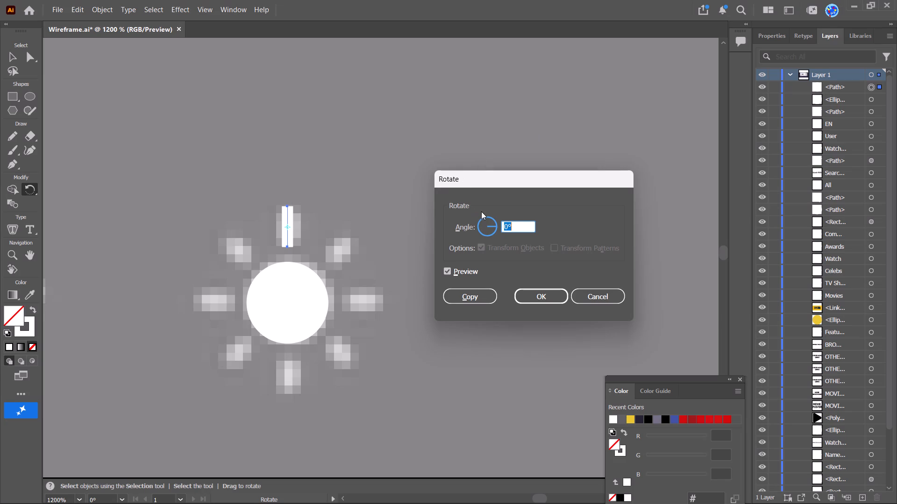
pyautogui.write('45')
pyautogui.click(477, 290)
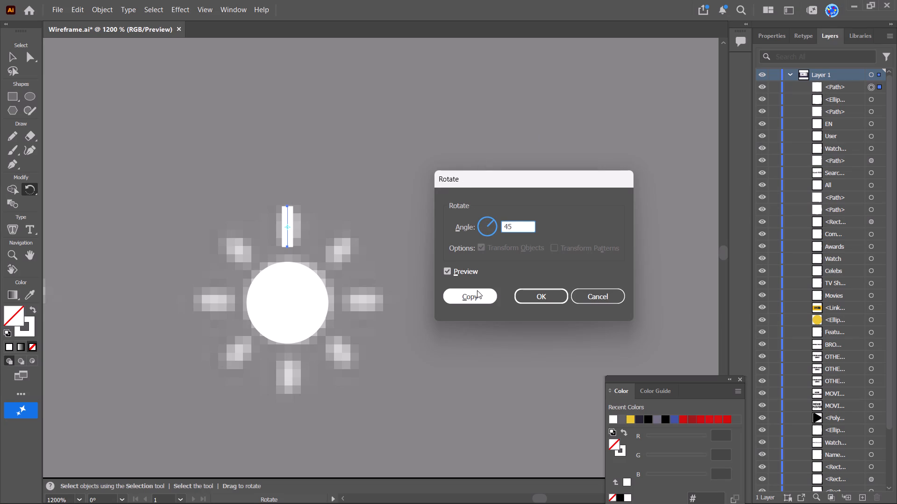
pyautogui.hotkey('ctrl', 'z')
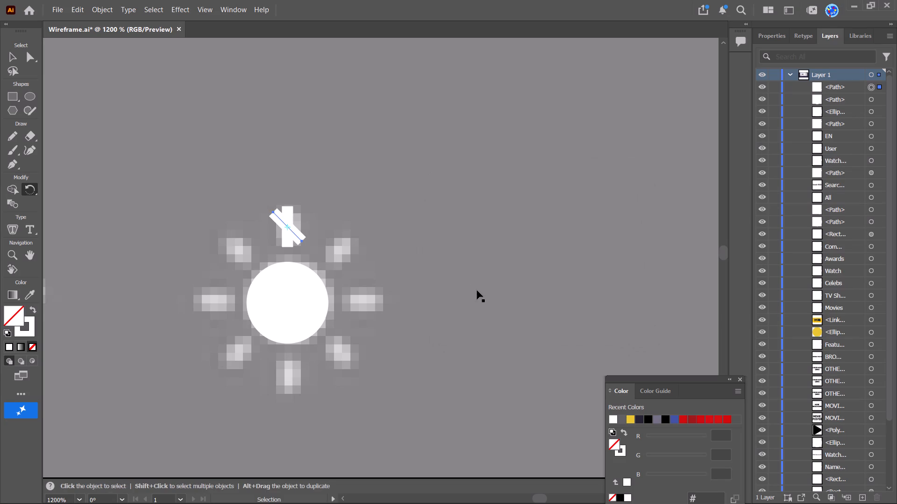
# Copy the sun's top ray with a 45° rotation about the circle's centre.
pyautogui.keyDown('alt'); pyautogui.click(288, 303); pyautogui.keyUp('alt')
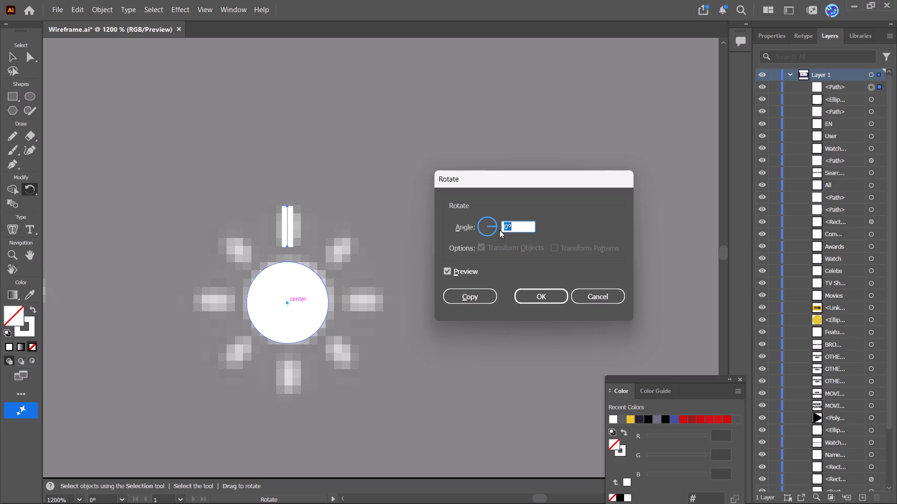
pyautogui.write('45')
pyautogui.hotkey('alt', 'Tab')
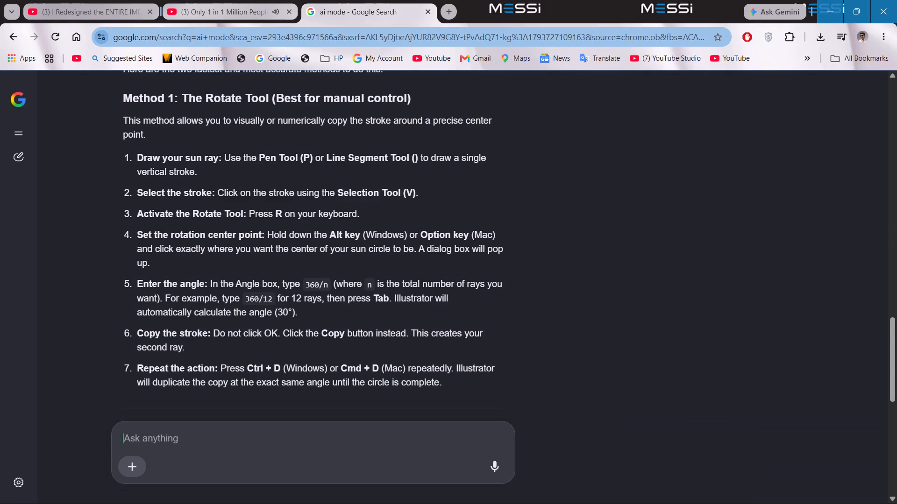
pyautogui.hotkey('alt', 'Tab')
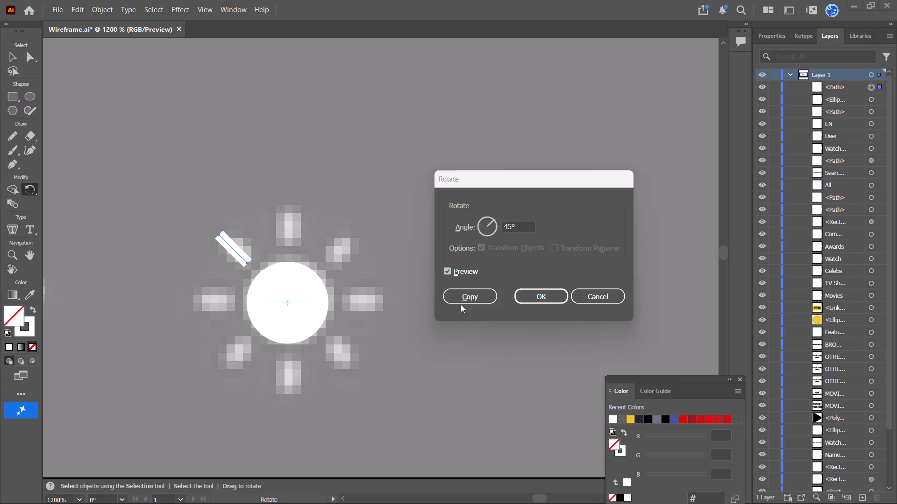
pyautogui.click(482, 294)
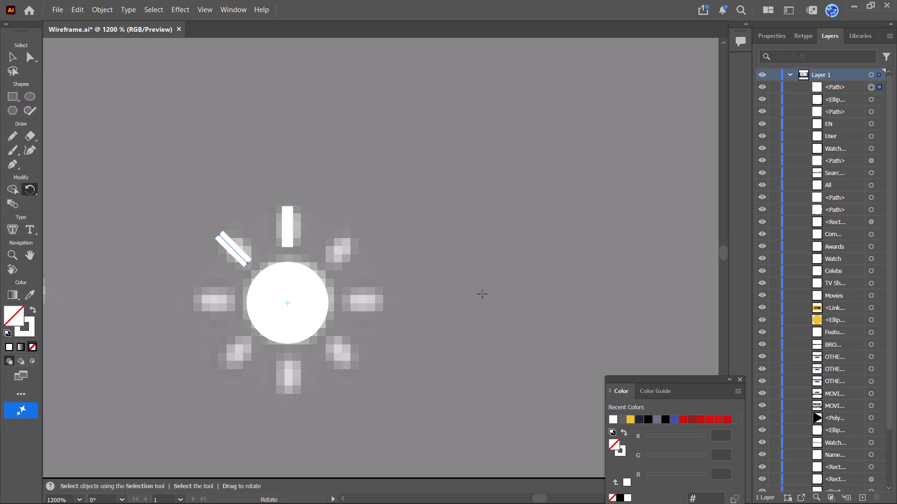
# Recheck the AI Mode instructions, repeat the rotated copy six times to complete the ring of eight rays, and deselect.
pyautogui.hotkey('alt', 'Tab')
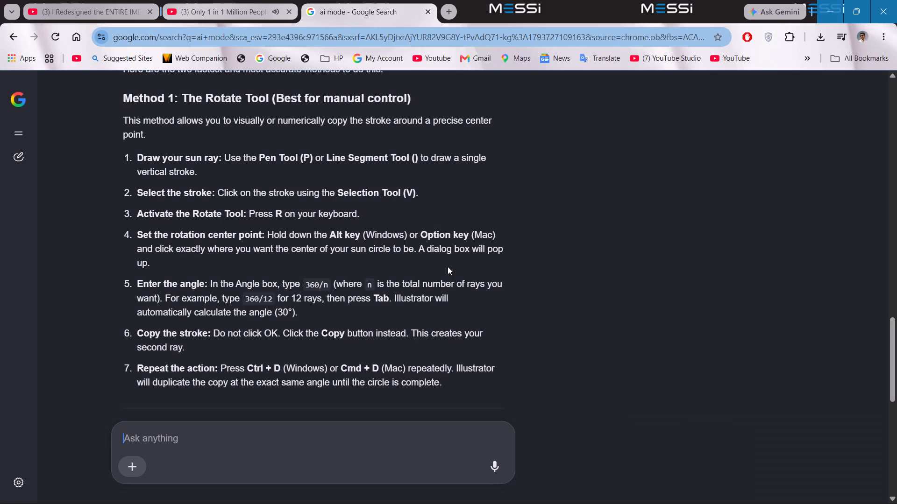
pyautogui.hotkey('alt', 'Tab')
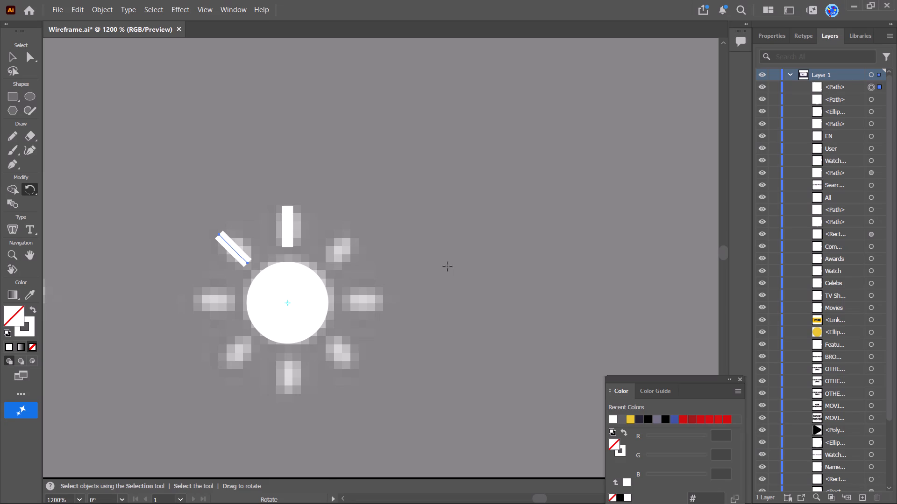
pyautogui.hotkey('ctrl', 'd')
pyautogui.hotkey('ctrl', 'd')
pyautogui.hotkey('ctrl', 'd')
pyautogui.hotkey('ctrl', 'd')
pyautogui.hotkey('ctrl', 'd')
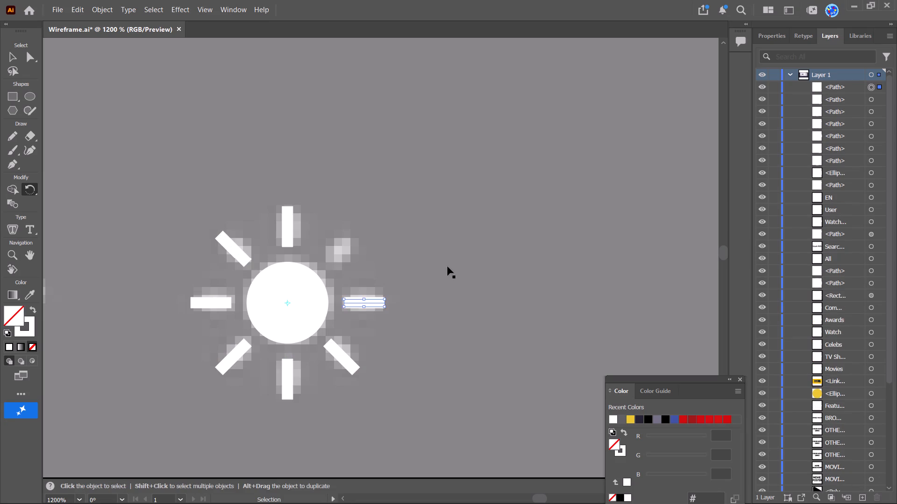
pyautogui.hotkey('ctrl', 'd')
pyautogui.click(12, 57)
pyautogui.click(307, 119)
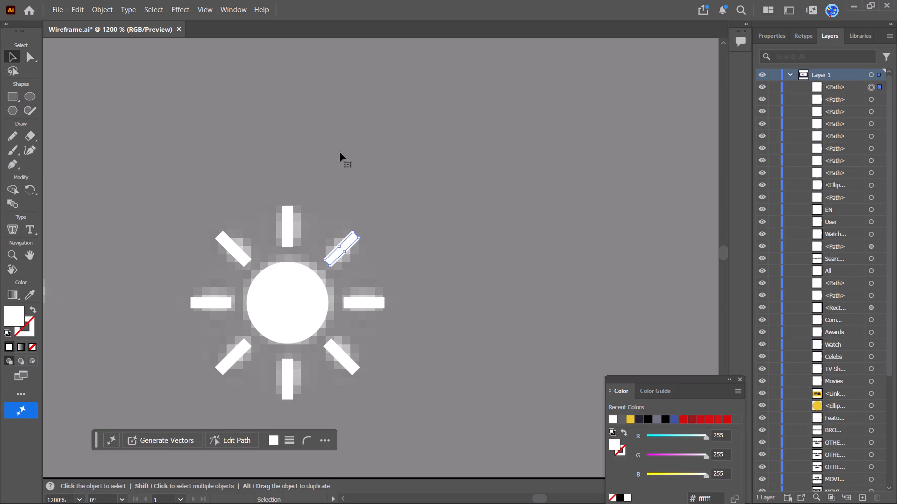
pyautogui.keyDown('alt'); pyautogui.scroll(-5, 353, 176); pyautogui.keyUp('alt')
pyautogui.click(429, 115)
pyautogui.keyDown('alt'); pyautogui.scroll(-4, 497, 177); pyautogui.keyUp('alt')
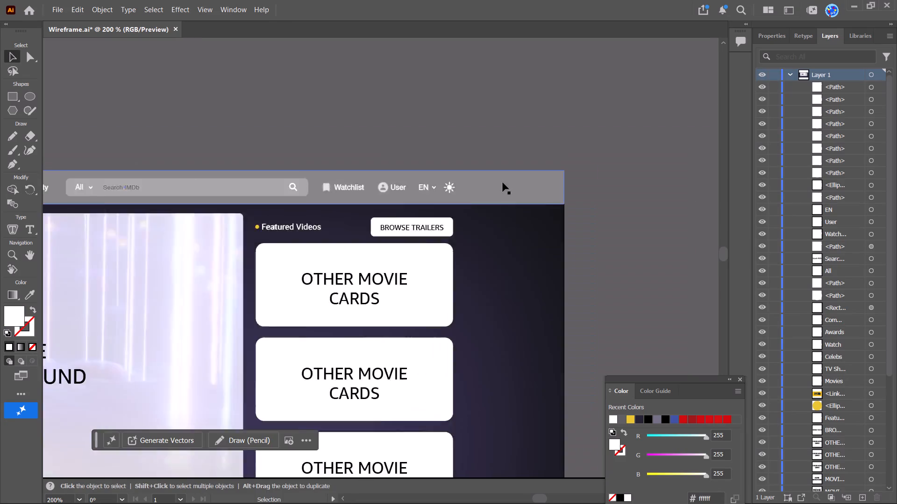
# Draw a white circle about 16.9 pt across and position it over the reference user icon beside the User label.
pyautogui.keyDown('alt'); pyautogui.scroll(8, 413, 178); pyautogui.keyUp('alt')
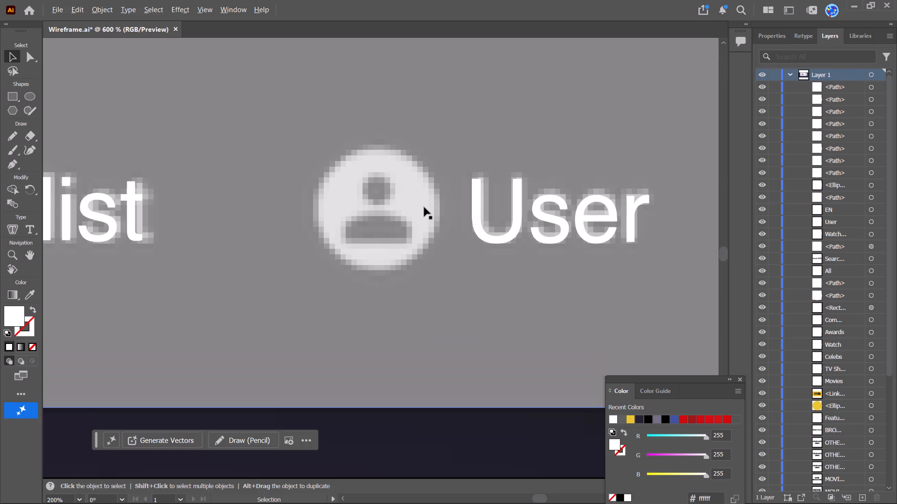
pyautogui.click(26, 98)
pyautogui.keyDown('alt'); pyautogui.scroll(1, 433, 203); pyautogui.keyUp('alt')
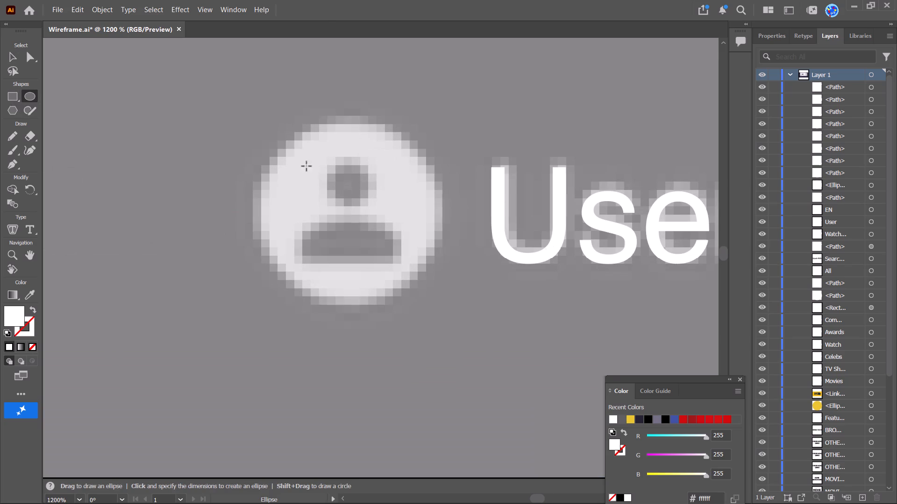
pyautogui.keyDown('shift'); pyautogui.moveTo(270, 143); pyautogui.dragTo(456, 274); pyautogui.keyUp('shift')
pyautogui.click(10, 53)
pyautogui.moveTo(360, 239); pyautogui.dragTo(347, 216)
# Lower the user icon circle's opacity to 8% so the reference shows through, and deselect it.
pyautogui.click(773, 34)
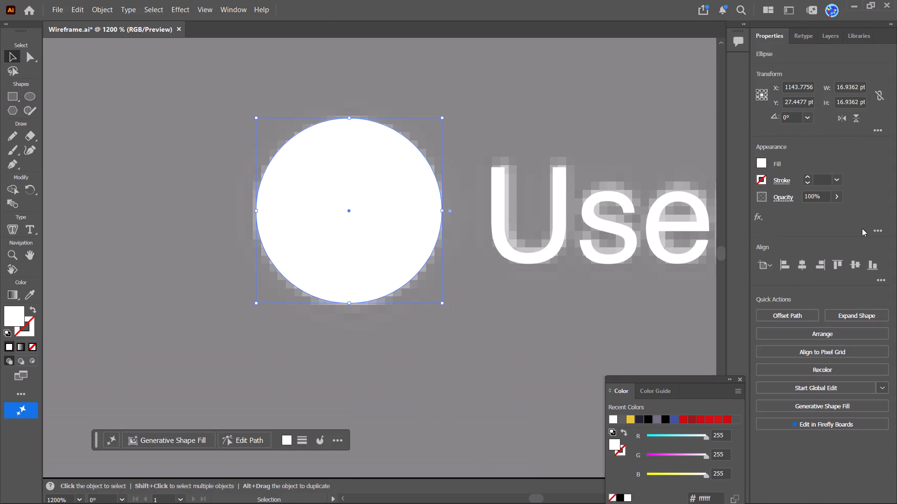
pyautogui.click(840, 194)
pyautogui.moveTo(831, 209); pyautogui.dragTo(792, 211)
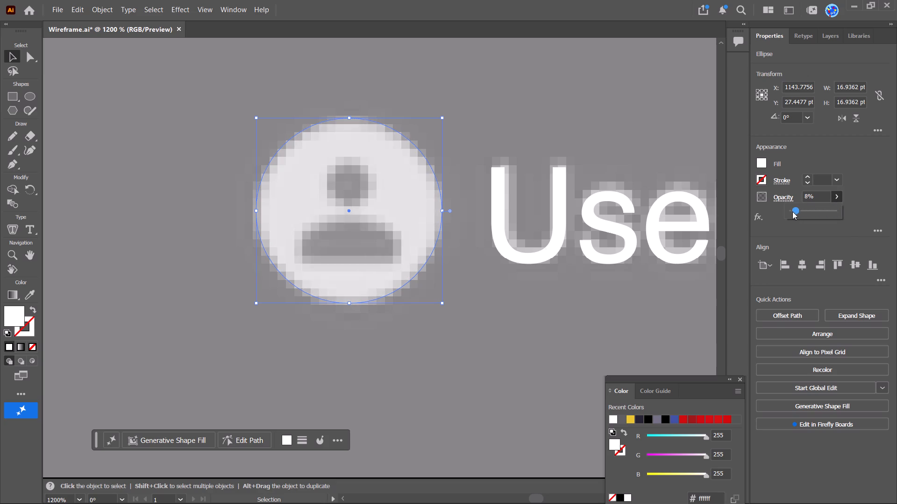
pyautogui.keyDown('alt'); pyautogui.scroll(-3, 386, 247); pyautogui.keyUp('alt')
pyautogui.click(416, 98)
# Draw a white circle about 4 pt across over the user icon's head and centre it there.
pyautogui.keyDown('alt'); pyautogui.scroll(5, 390, 220); pyautogui.keyUp('alt')
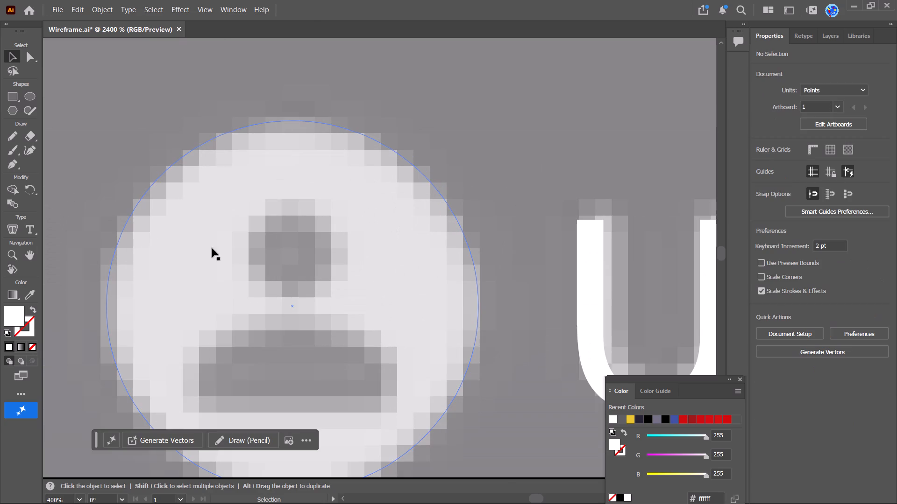
pyautogui.keyDown('alt'); pyautogui.scroll(-1, 392, 135); pyautogui.keyUp('alt')
pyautogui.click(34, 94)
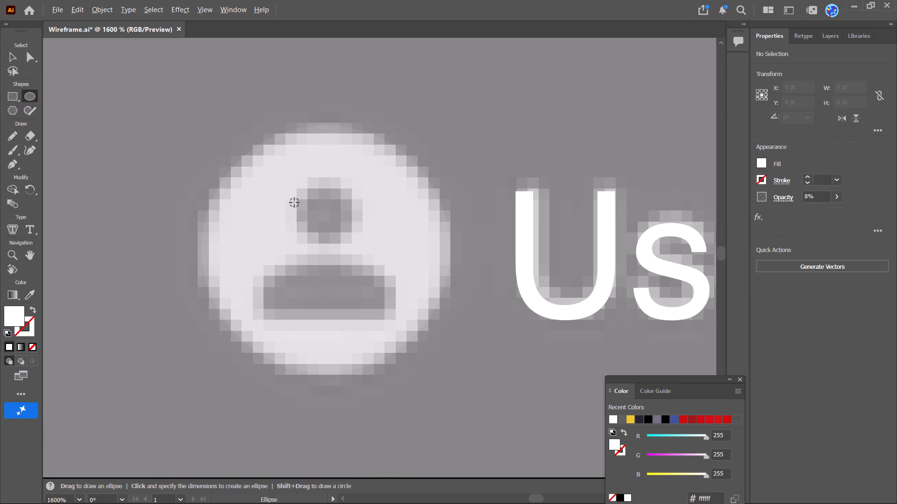
pyautogui.keyDown('alt'); pyautogui.scroll(1, 294, 203); pyautogui.keyUp('alt')
pyautogui.keyDown('shift'); pyautogui.moveTo(296, 186); pyautogui.dragTo(384, 240); pyautogui.keyUp('shift')
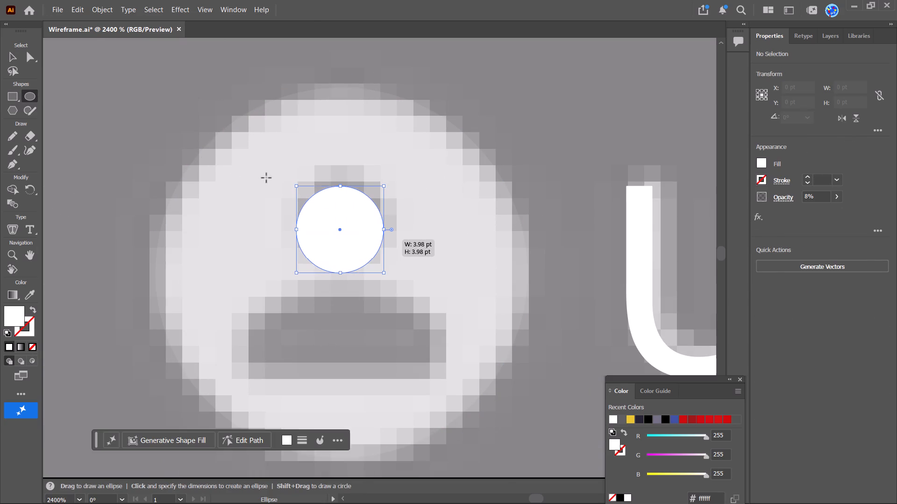
pyautogui.click(8, 58)
pyautogui.moveTo(330, 222); pyautogui.dragTo(331, 210)
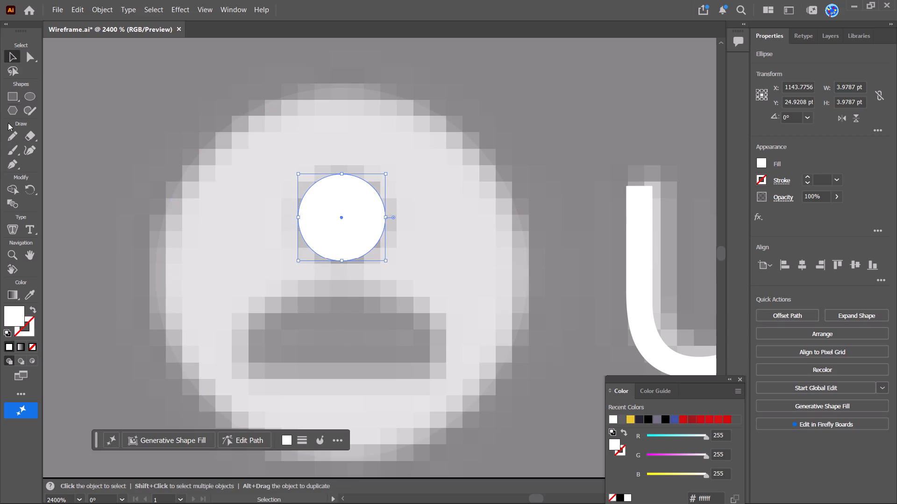
# Draw a white ellipse about 9.9 pt wide and 6.5 pt tall for the user icon's body, centred below the head.
pyautogui.click(28, 96)
pyautogui.keyDown('shift'); pyautogui.moveTo(236, 292); pyautogui.dragTo(407, 361); pyautogui.keyUp('shift')
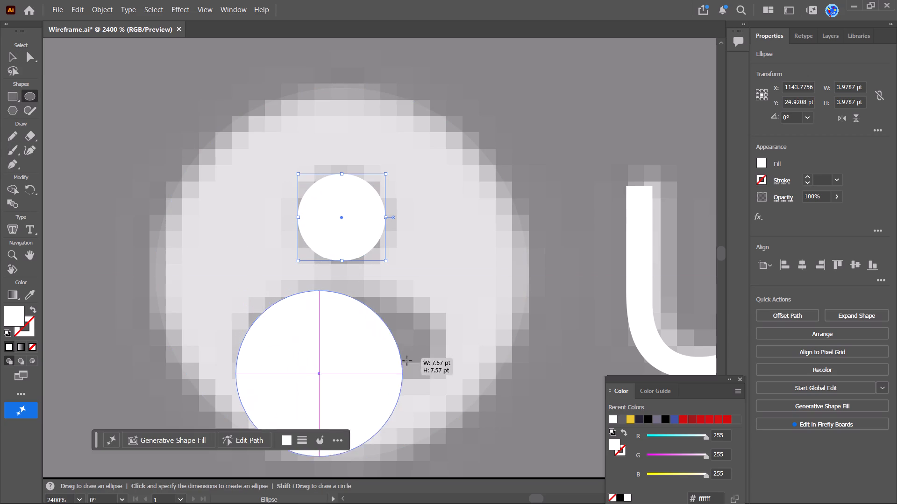
pyautogui.keyDown('shift'); pyautogui.moveTo(407, 361); pyautogui.dragTo(454, 380); pyautogui.keyUp('shift')
pyautogui.click(5, 55)
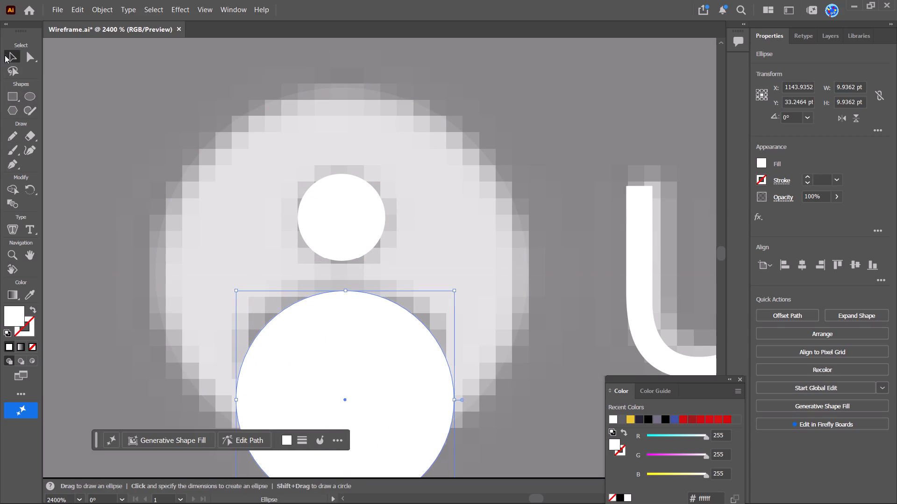
pyautogui.keyDown('alt'); pyautogui.scroll(-1, 339, 233); pyautogui.keyUp('alt')
pyautogui.moveTo(357, 327); pyautogui.dragTo(356, 322)
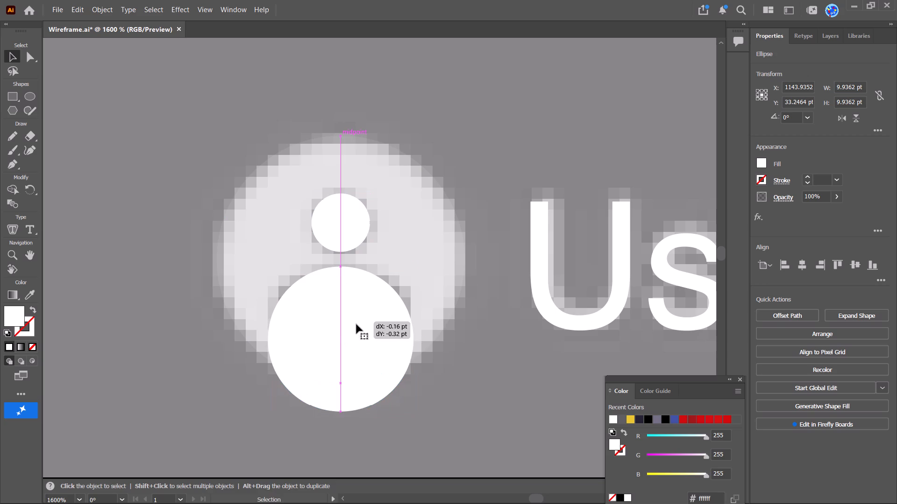
pyautogui.moveTo(342, 412); pyautogui.dragTo(345, 334)
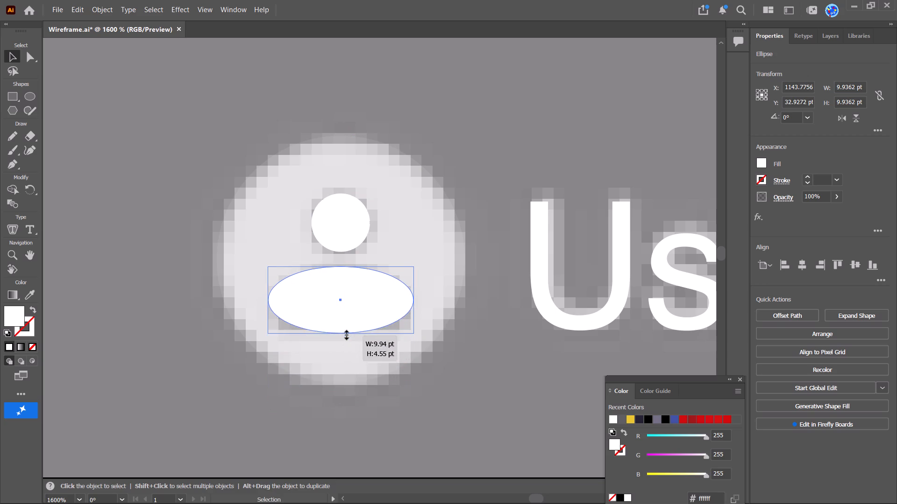
pyautogui.moveTo(345, 334); pyautogui.dragTo(350, 363)
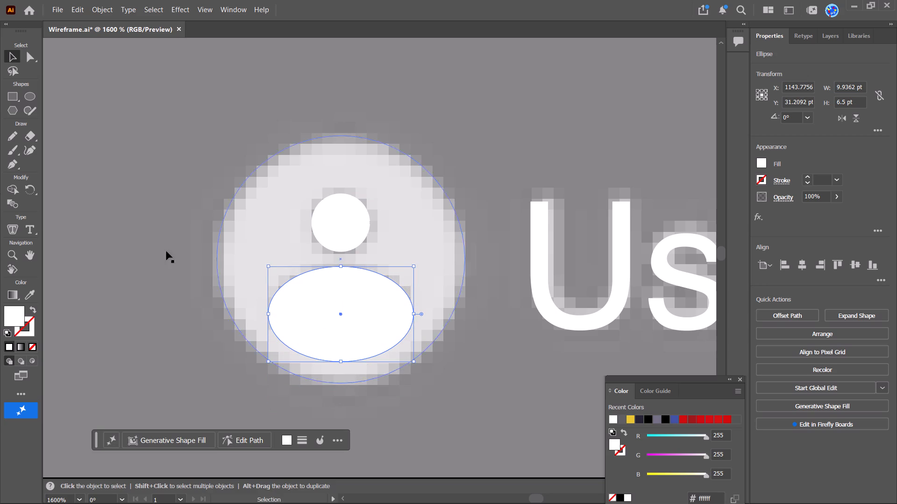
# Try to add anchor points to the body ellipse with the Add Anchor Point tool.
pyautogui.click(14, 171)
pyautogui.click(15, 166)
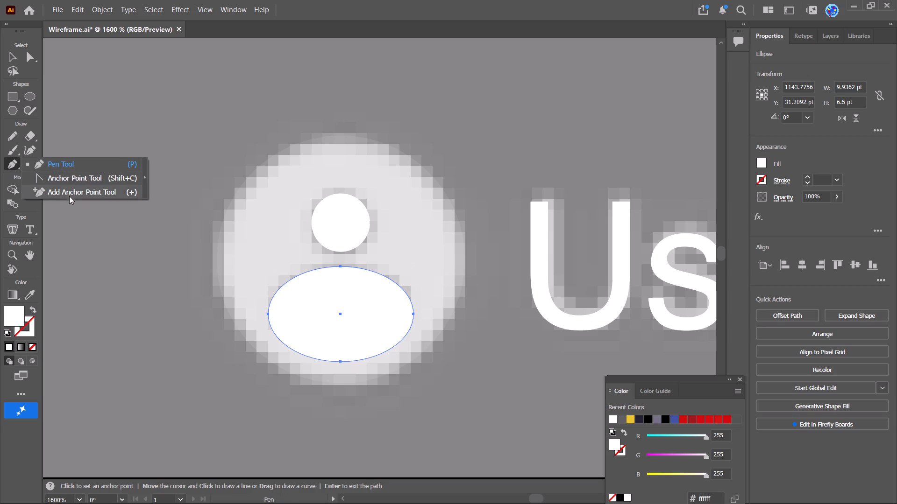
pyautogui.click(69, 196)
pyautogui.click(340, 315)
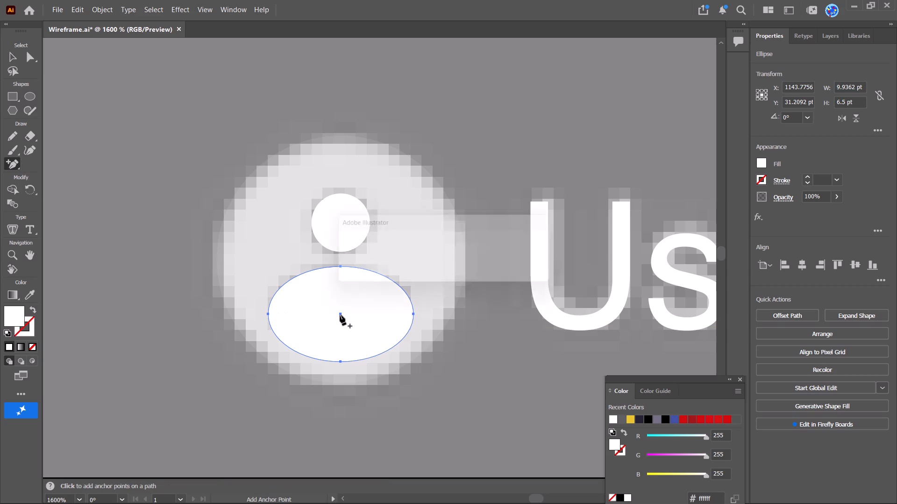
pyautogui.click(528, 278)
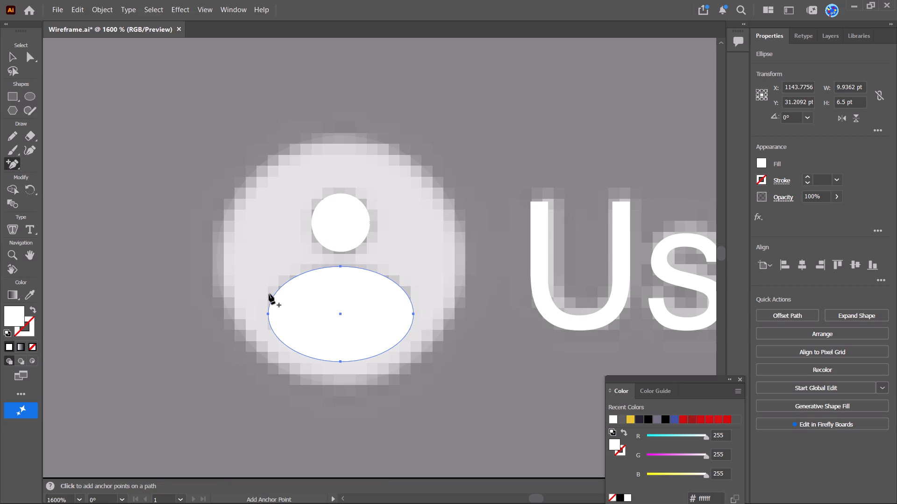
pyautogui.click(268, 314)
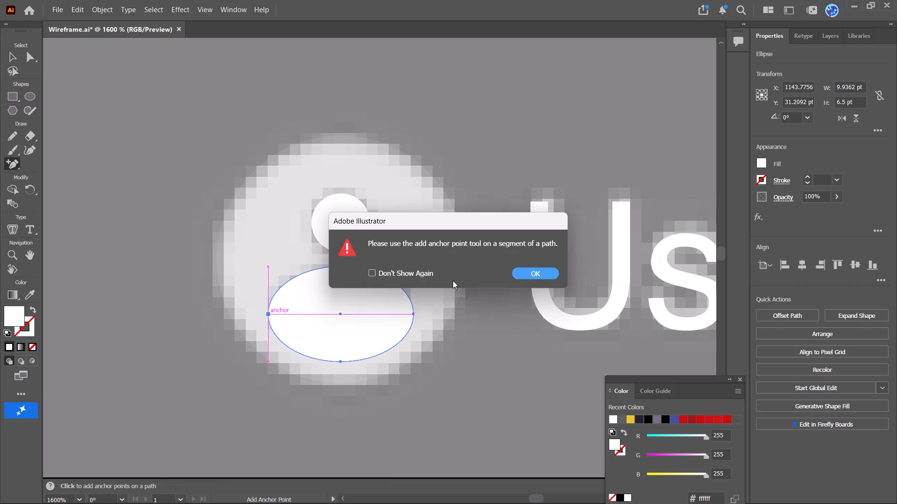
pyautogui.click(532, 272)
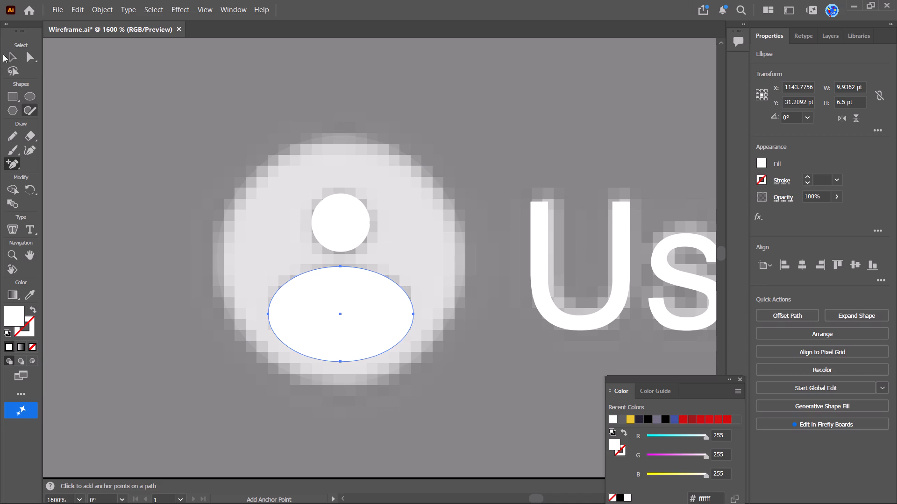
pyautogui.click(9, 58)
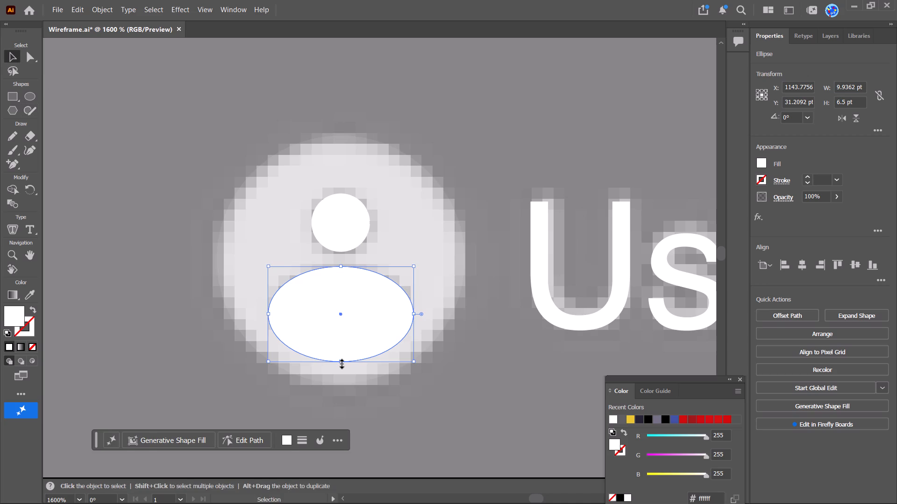
# Delete the body ellipse's bottom anchor point to leave a half-ellipse, and shift it down about 0.38 pt, keeping it centred.
pyautogui.press('a')
pyautogui.click(339, 361)
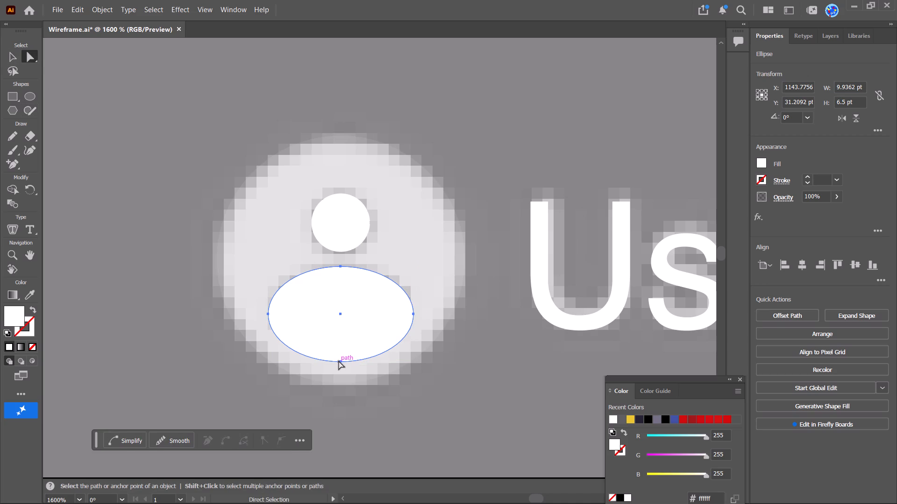
pyautogui.click(339, 361)
pyautogui.click(342, 363)
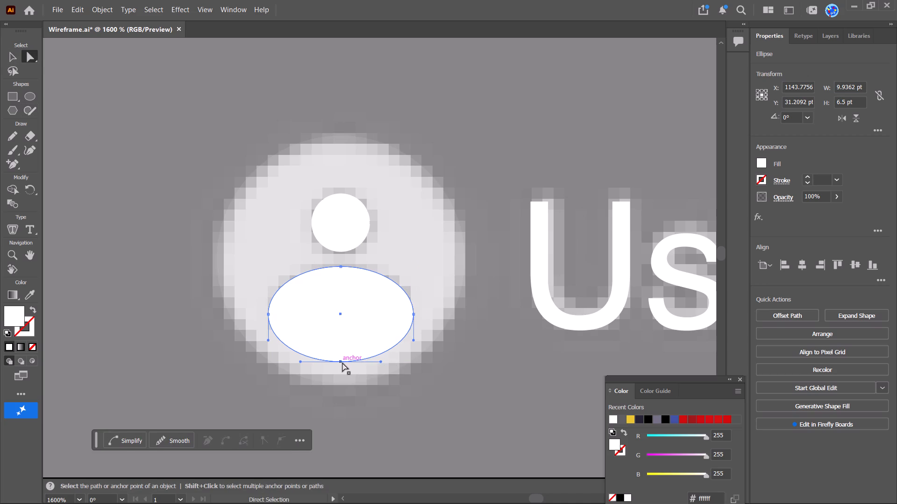
pyautogui.click(342, 363)
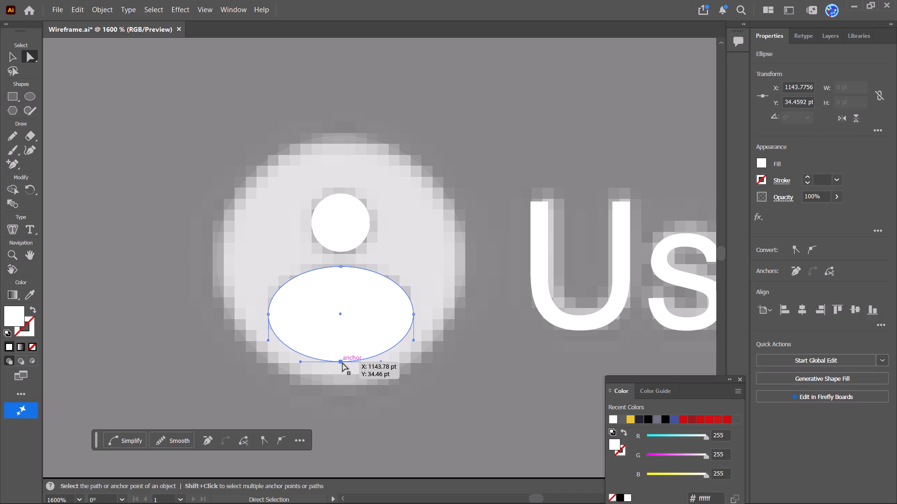
pyautogui.press('Delete')
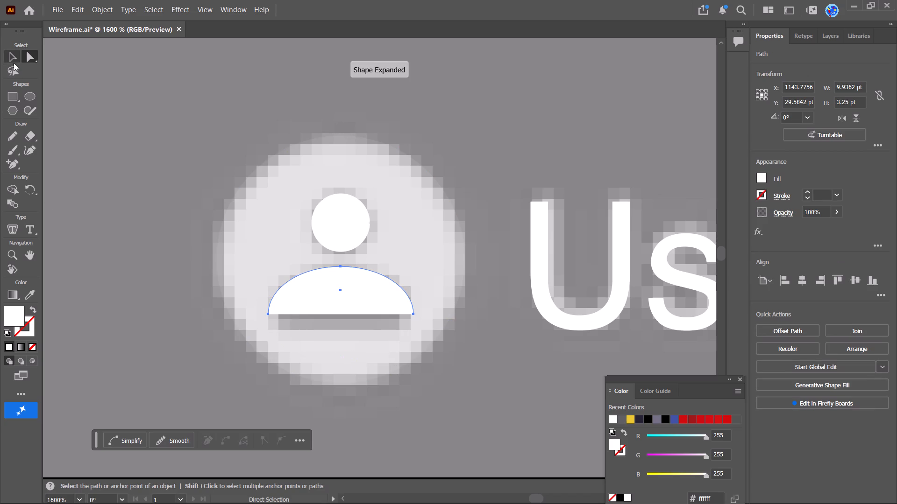
pyautogui.click(14, 58)
pyautogui.click(484, 162)
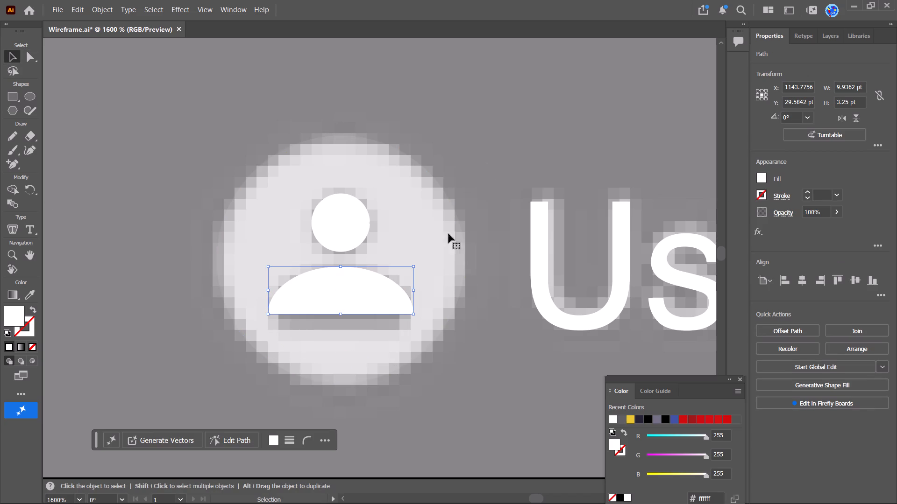
pyautogui.moveTo(363, 292); pyautogui.dragTo(362, 298)
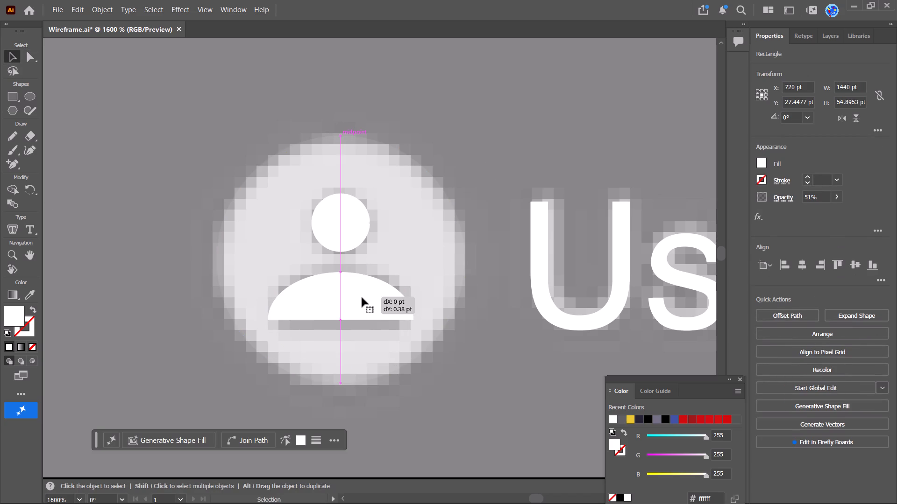
# Raise the user icon's large background circle to full opacity and deselect it.
pyautogui.click(410, 217)
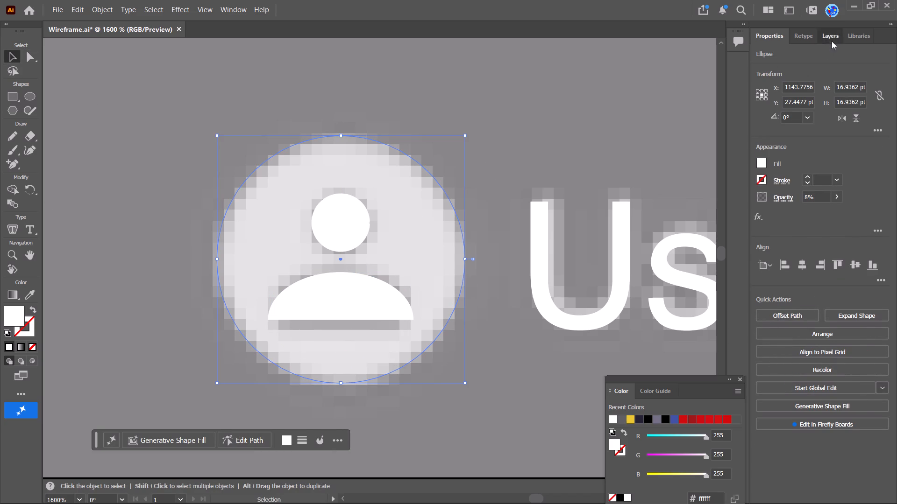
pyautogui.click(832, 41)
pyautogui.click(786, 35)
pyautogui.doubleClick(843, 197)
pyautogui.moveTo(818, 211); pyautogui.dragTo(896, 226)
pyautogui.click(531, 144)
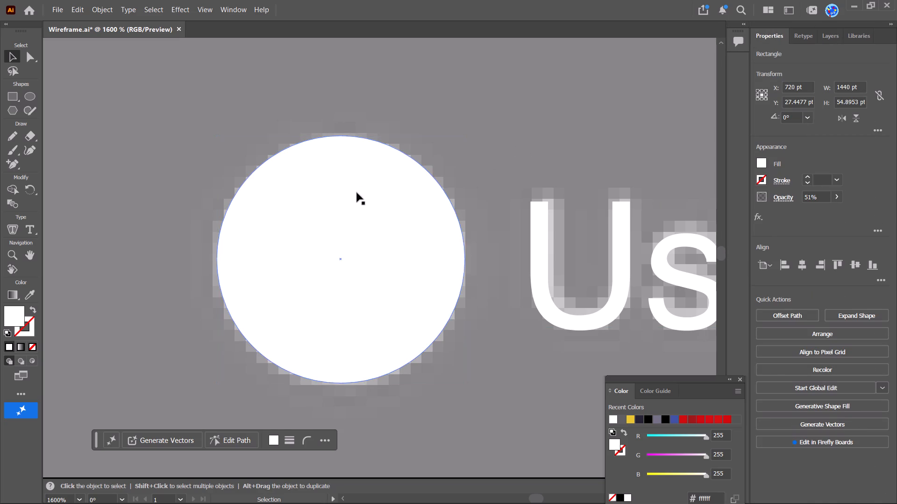
# Fill the user icon's head circle and half-ellipse body with black (000000), and deselect them.
pyautogui.click(342, 211)
pyautogui.keyDown('shift'); pyautogui.click(348, 302); pyautogui.keyUp('shift')
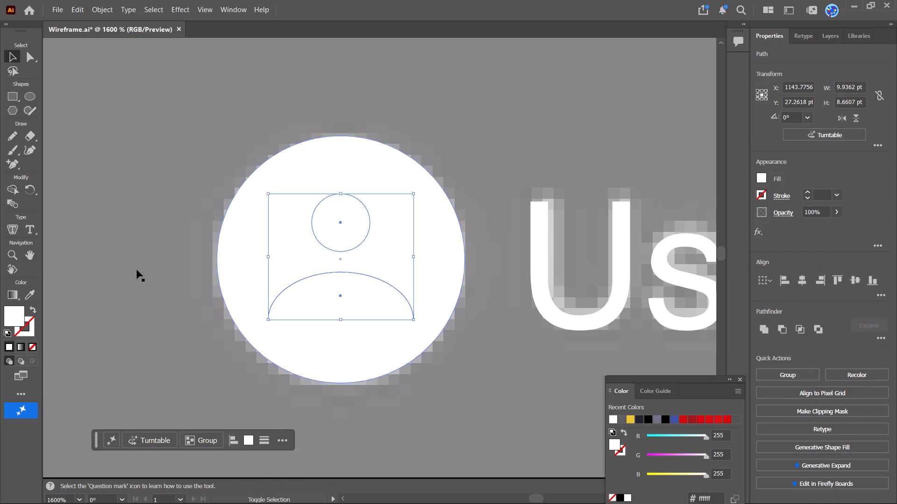
pyautogui.doubleClick(17, 312)
pyautogui.moveTo(171, 320); pyautogui.dragTo(177, 313)
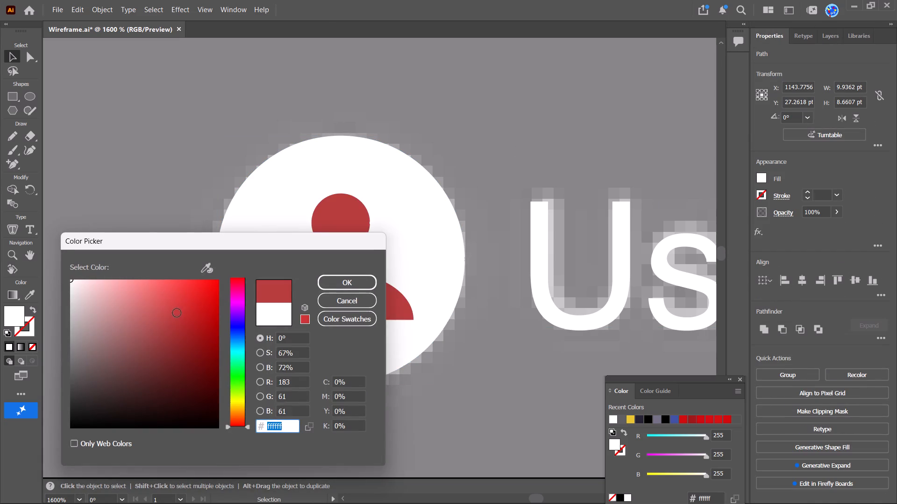
pyautogui.moveTo(177, 313); pyautogui.dragTo(55, 448)
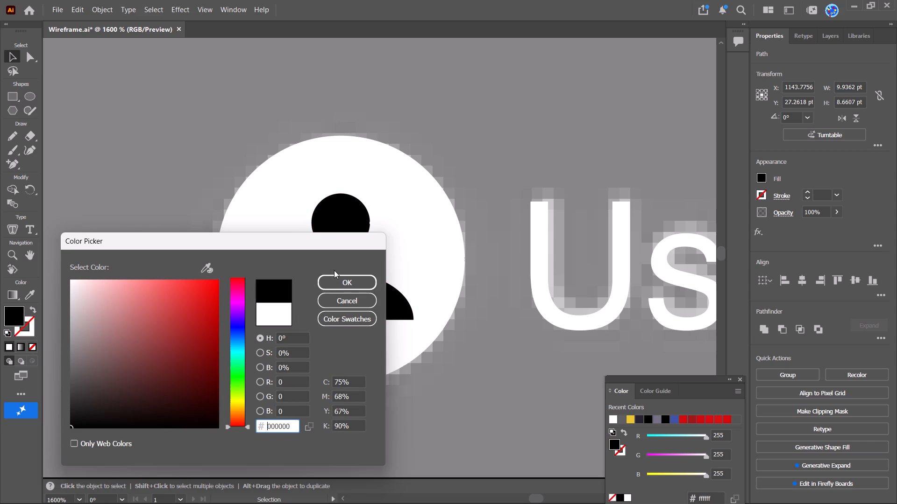
pyautogui.click(338, 276)
pyautogui.keyDown('alt'); pyautogui.scroll(-3, 417, 127); pyautogui.keyUp('alt')
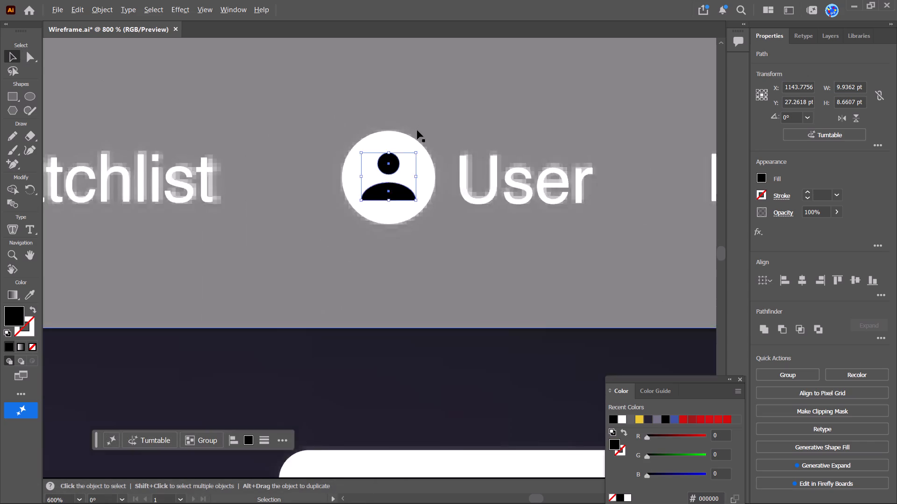
pyautogui.keyDown('alt'); pyautogui.scroll(-2, 417, 130); pyautogui.keyUp('alt')
pyautogui.keyDown('alt'); pyautogui.scroll(3, 423, 146); pyautogui.keyUp('alt')
pyautogui.click(445, 82)
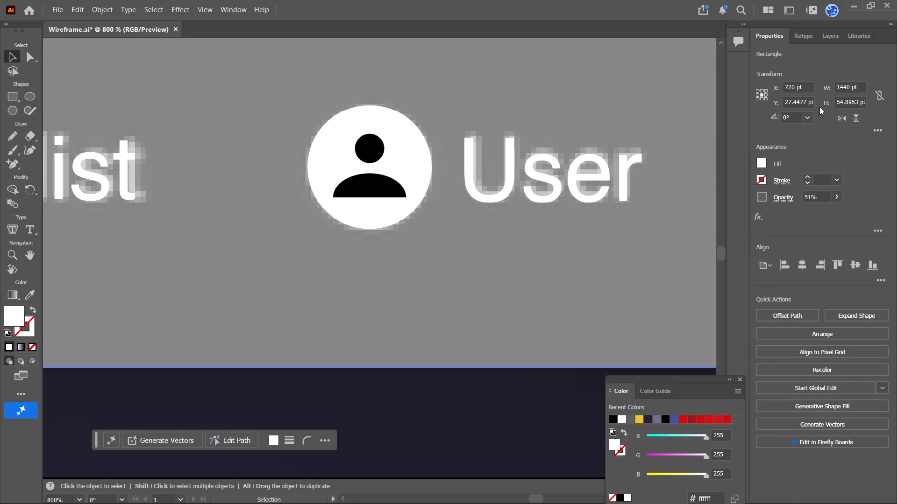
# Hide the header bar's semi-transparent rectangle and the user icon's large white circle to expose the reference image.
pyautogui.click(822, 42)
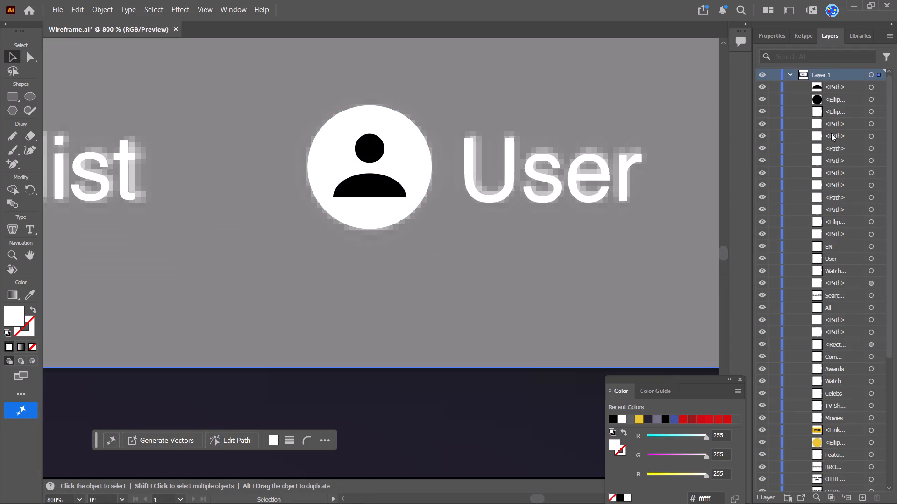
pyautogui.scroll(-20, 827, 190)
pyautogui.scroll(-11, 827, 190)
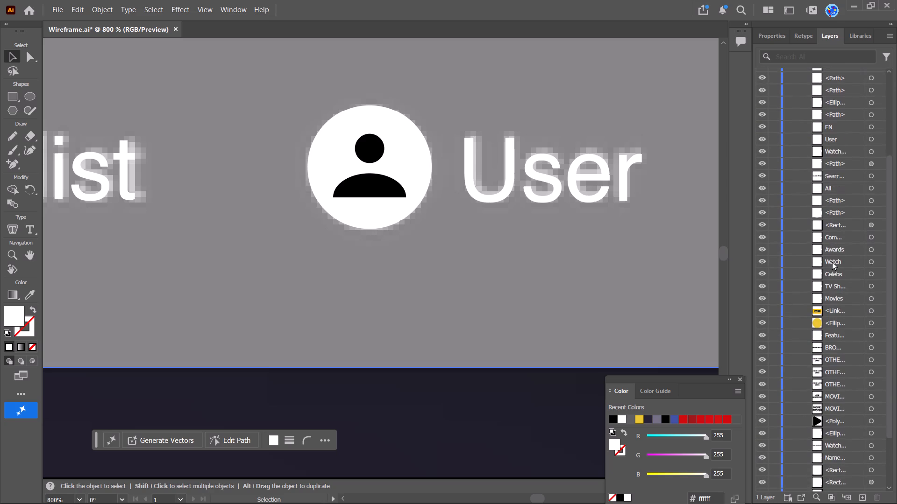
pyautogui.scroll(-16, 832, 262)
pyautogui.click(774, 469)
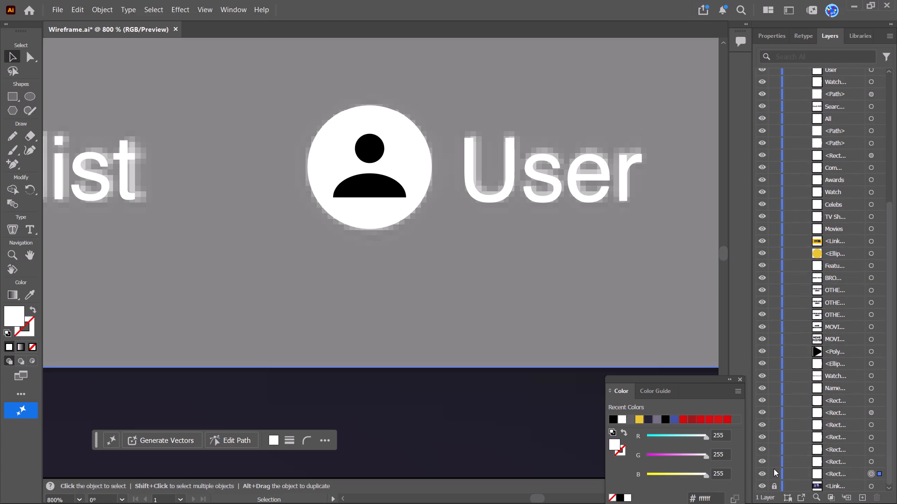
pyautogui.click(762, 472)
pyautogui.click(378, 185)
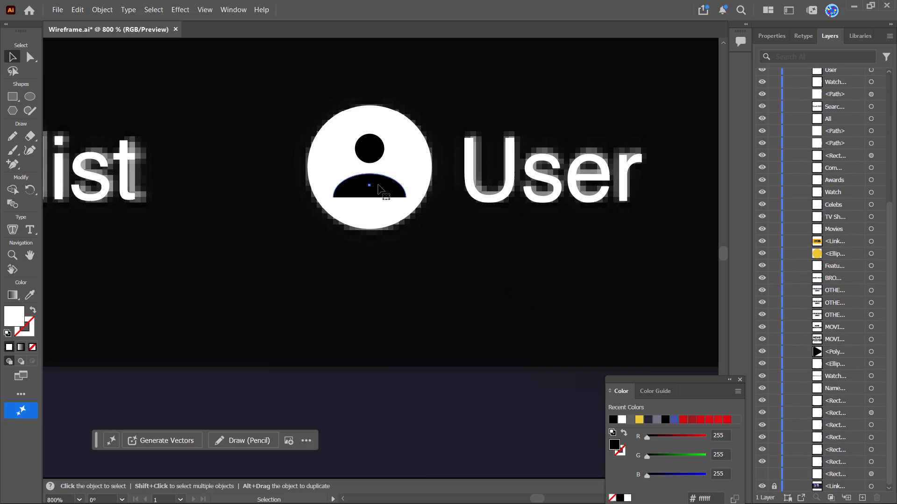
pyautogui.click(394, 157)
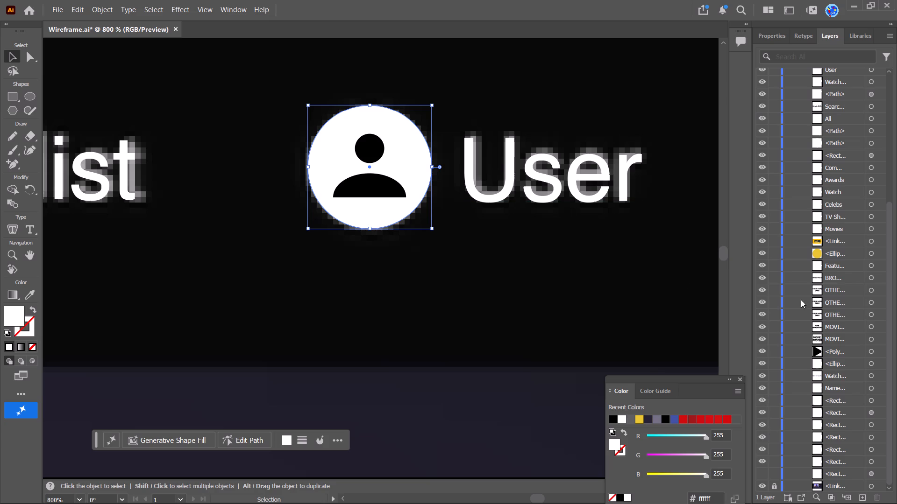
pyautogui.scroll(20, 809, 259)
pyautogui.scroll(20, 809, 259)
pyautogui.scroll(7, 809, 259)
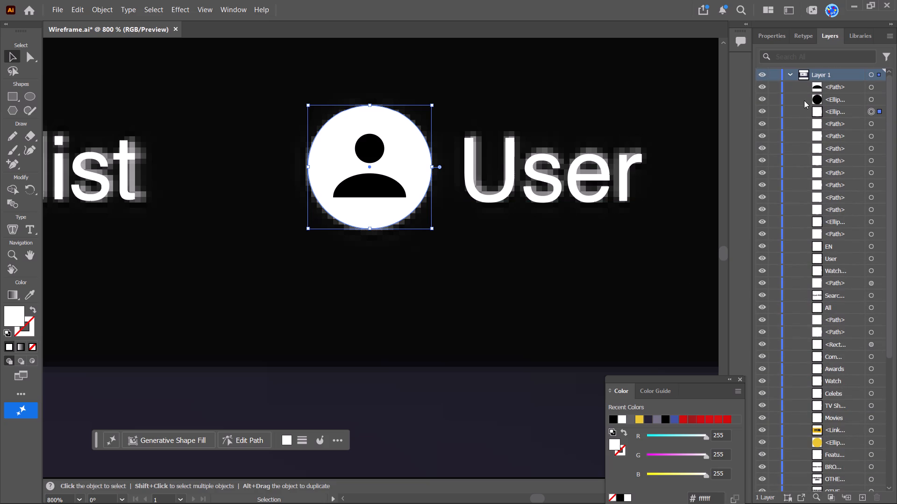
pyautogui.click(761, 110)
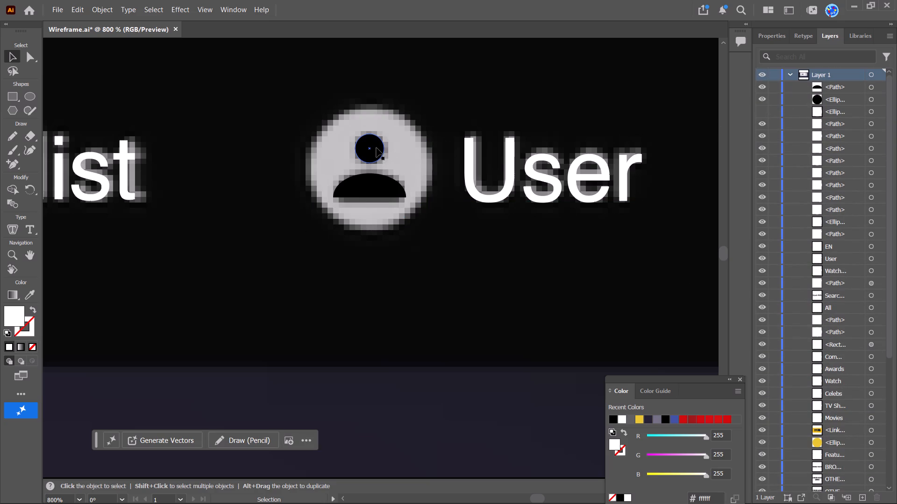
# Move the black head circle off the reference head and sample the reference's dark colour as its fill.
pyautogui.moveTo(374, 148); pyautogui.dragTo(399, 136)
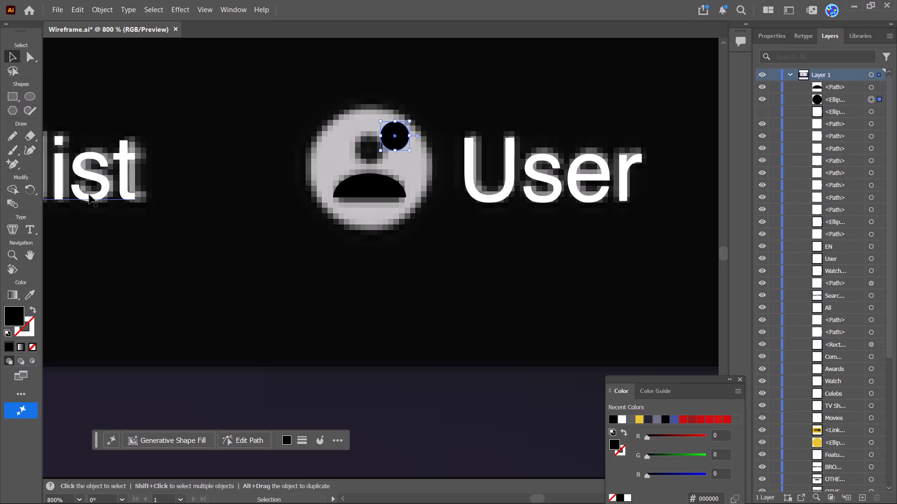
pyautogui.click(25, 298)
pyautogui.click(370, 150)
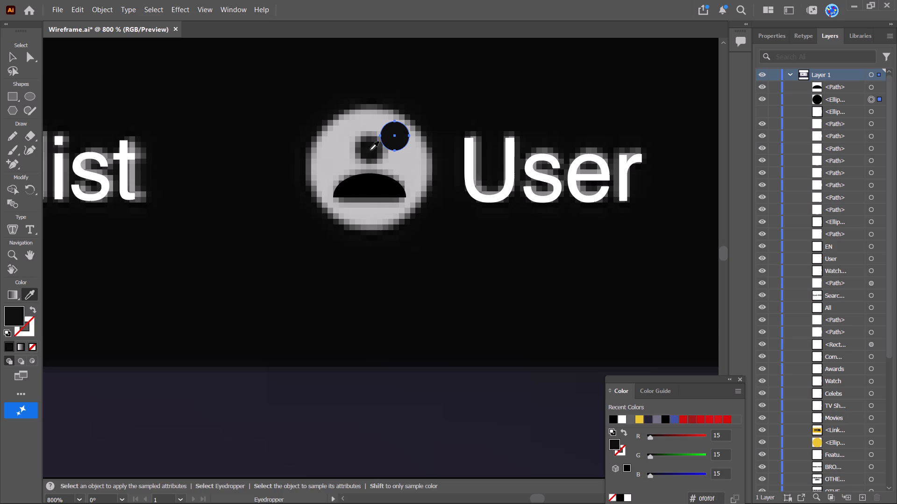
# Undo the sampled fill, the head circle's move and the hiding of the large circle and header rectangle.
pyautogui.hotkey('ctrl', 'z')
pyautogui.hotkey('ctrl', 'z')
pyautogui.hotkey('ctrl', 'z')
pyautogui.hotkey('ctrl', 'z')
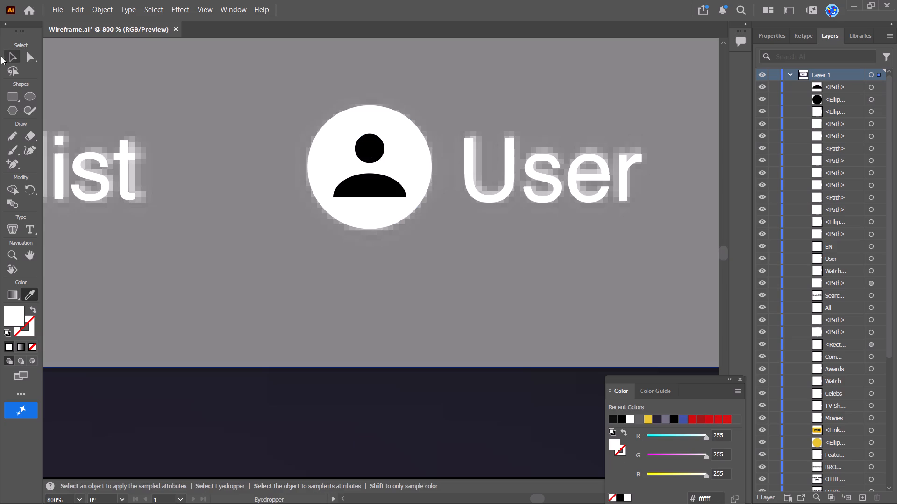
# Draw a white rectangle about 11.5 pt wide over the reference bookmark beside the Watchlist label.
pyautogui.click(14, 61)
pyautogui.keyDown('alt'); pyautogui.scroll(-6, 368, 229); pyautogui.keyUp('alt')
pyautogui.click(431, 160)
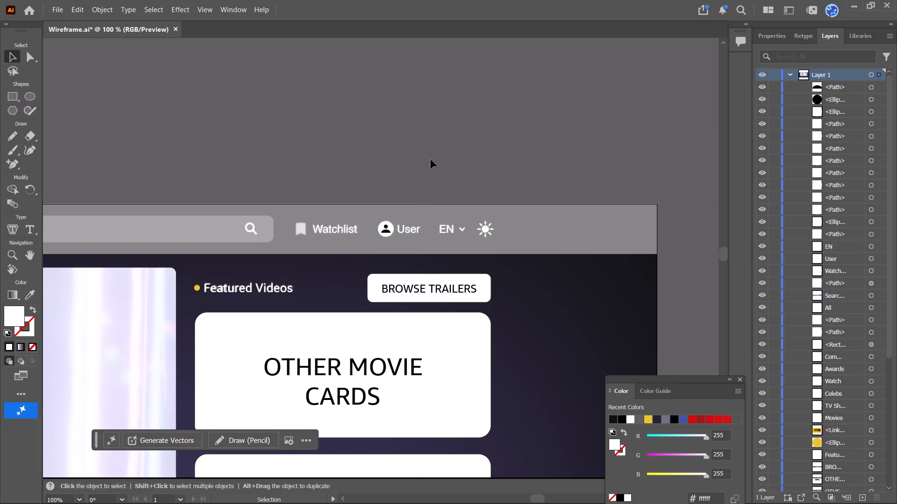
pyautogui.keyDown('alt'); pyautogui.scroll(3, 280, 229); pyautogui.keyUp('alt')
pyautogui.keyDown('alt'); pyautogui.scroll(3, 360, 238); pyautogui.keyUp('alt')
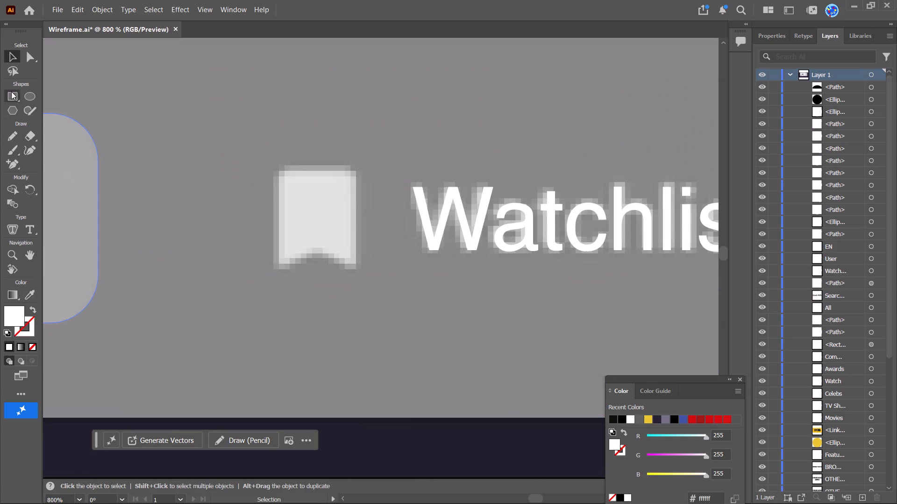
pyautogui.click(11, 90)
pyautogui.keyDown('alt'); pyautogui.scroll(1, 234, 152); pyautogui.keyUp('alt')
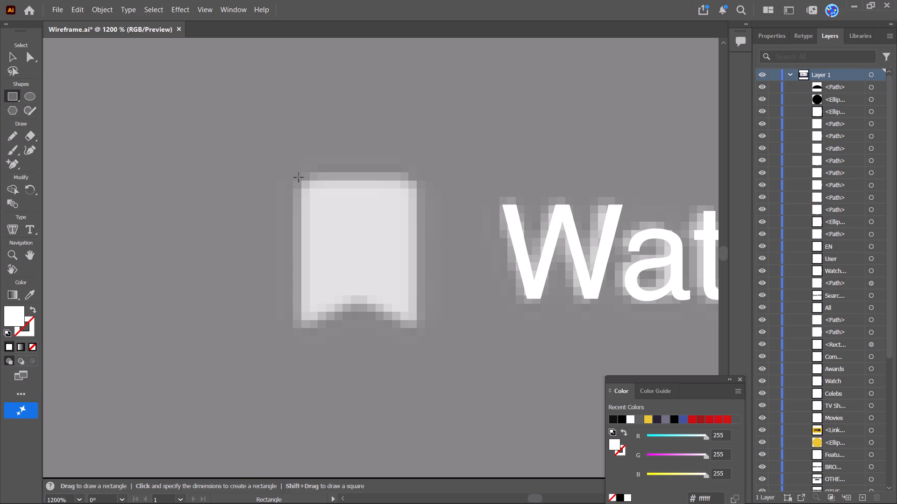
pyautogui.click(298, 177)
pyautogui.hotkey('ctrl', 'z')
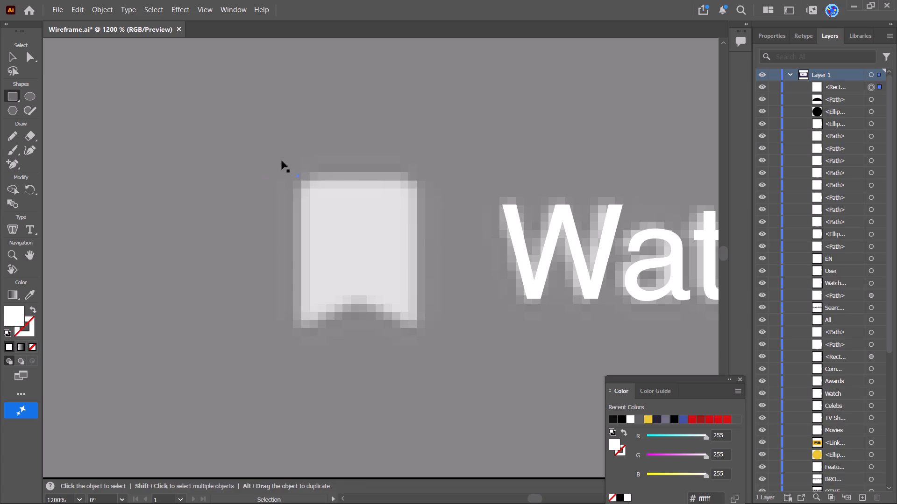
pyautogui.moveTo(297, 175); pyautogui.dragTo(424, 324)
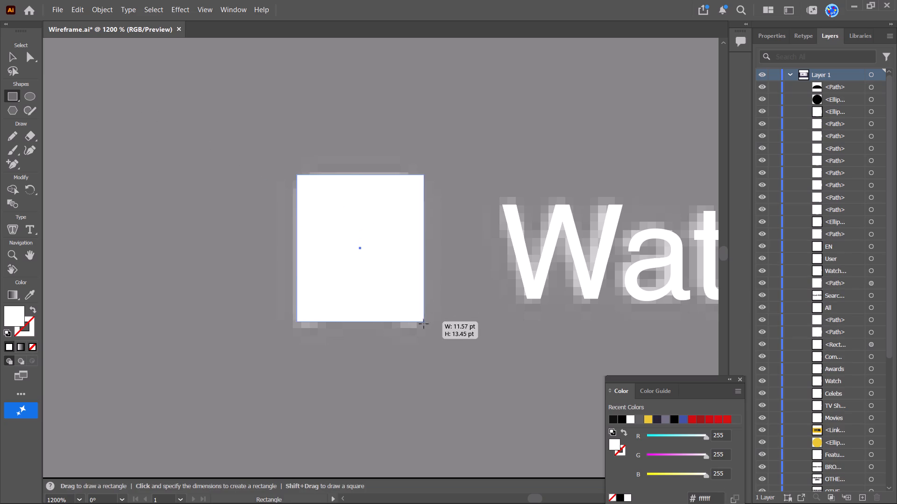
pyautogui.moveTo(424, 324); pyautogui.dragTo(422, 329)
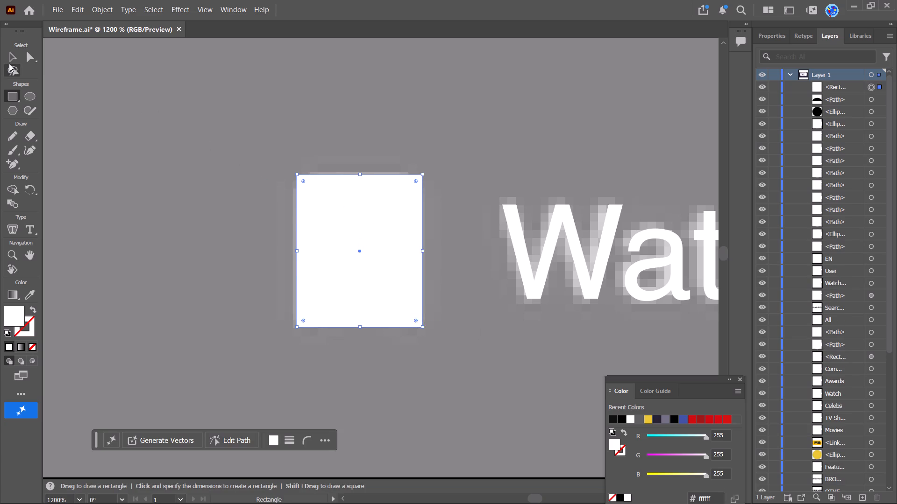
# Add an anchor point at the midpoint of the bookmark rectangle's bottom edge.
pyautogui.click(9, 63)
pyautogui.click(10, 60)
pyautogui.press('a')
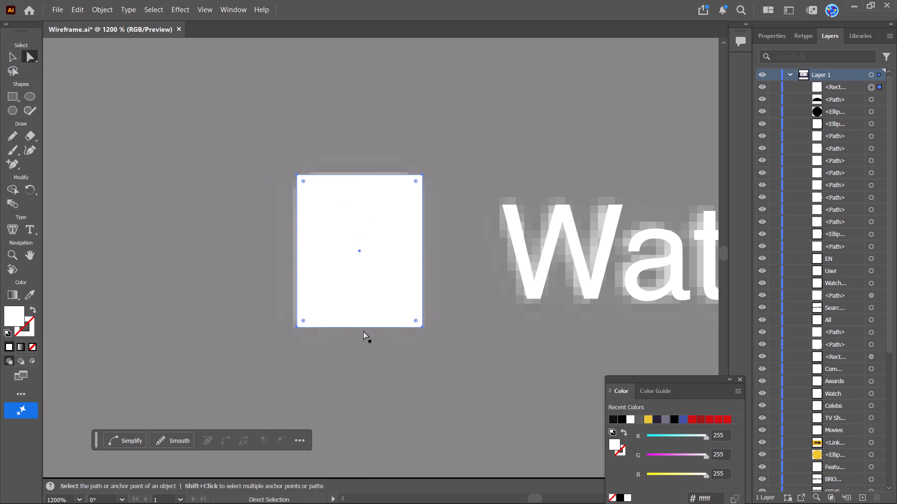
pyautogui.click(17, 169)
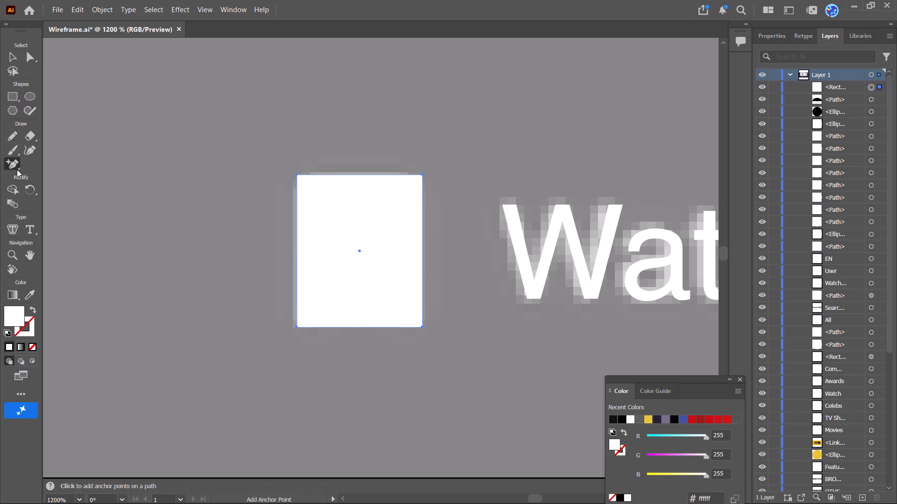
pyautogui.click(359, 329)
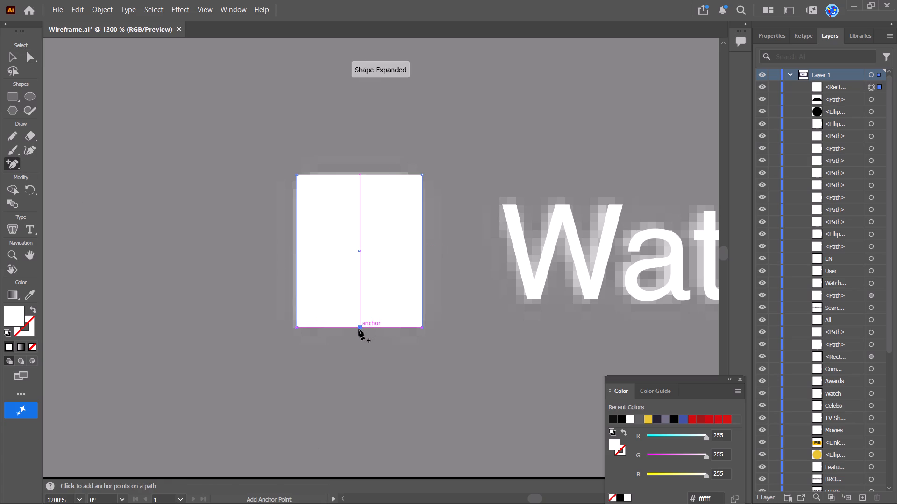
# Move the new bottom-centre anchor point up about 2.4 pt to form the bookmark's V-shaped notch.
pyautogui.click(9, 57)
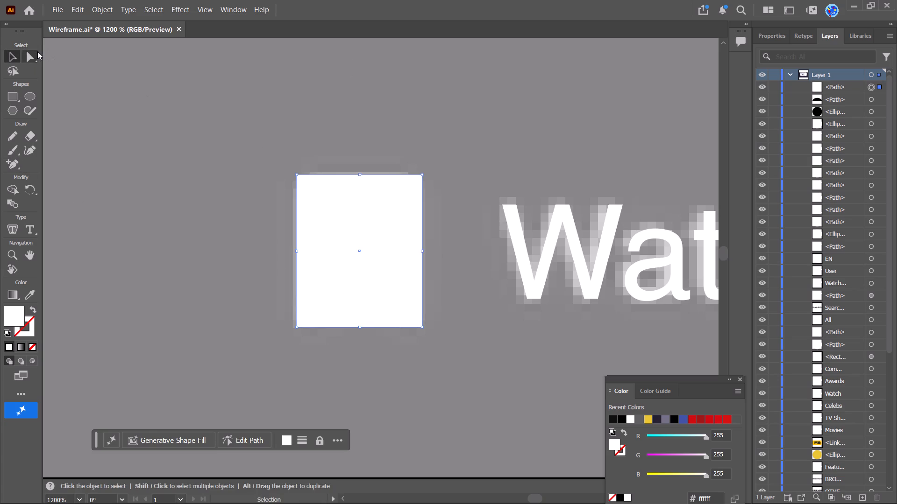
pyautogui.click(36, 52)
pyautogui.click(360, 325)
pyautogui.click(360, 327)
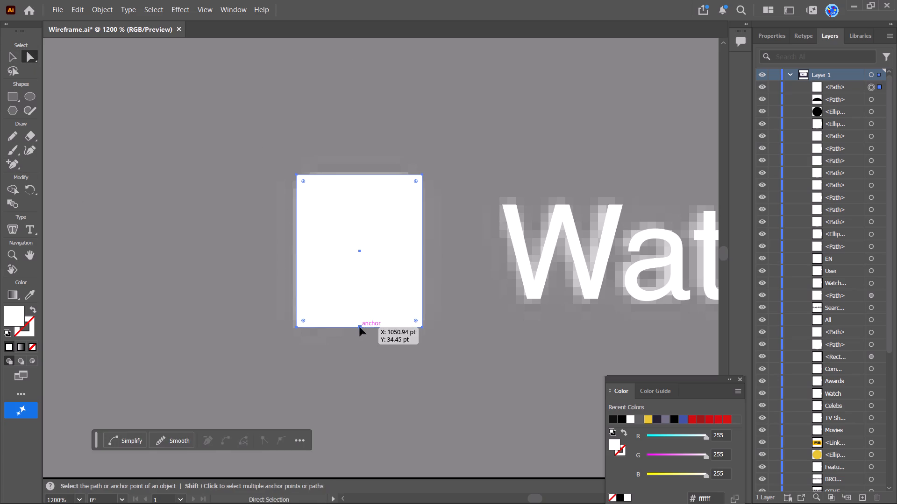
pyautogui.moveTo(360, 327); pyautogui.dragTo(361, 298)
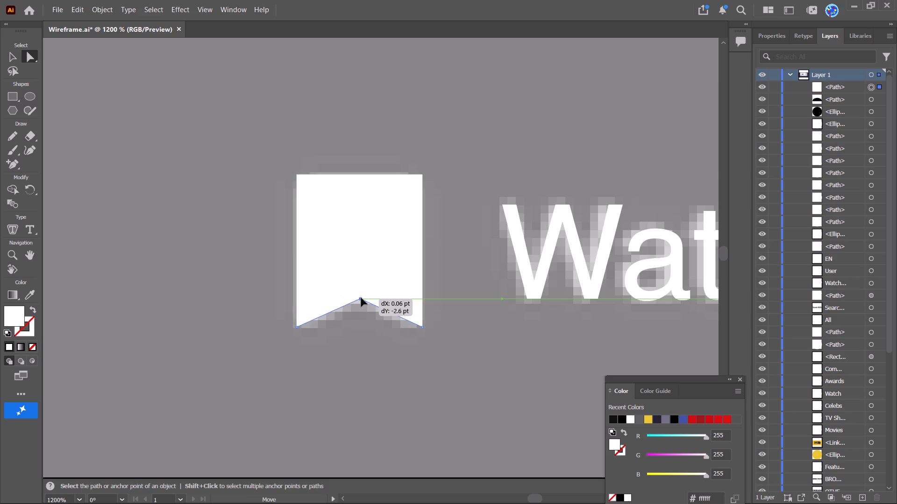
pyautogui.moveTo(361, 298); pyautogui.dragTo(363, 298)
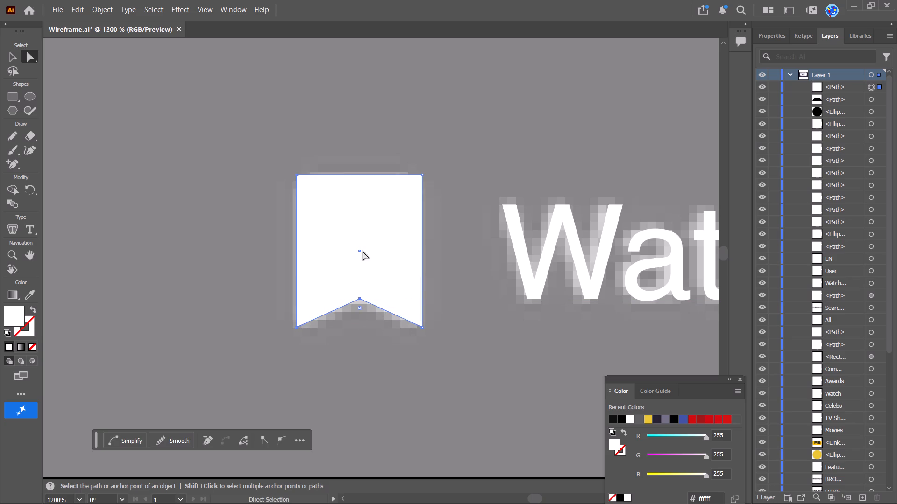
pyautogui.moveTo(359, 299); pyautogui.dragTo(360, 299)
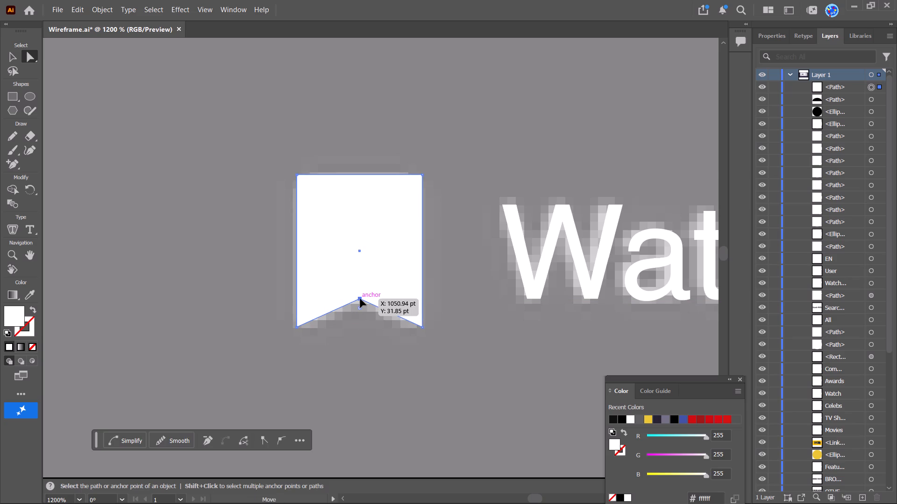
pyautogui.moveTo(360, 299); pyautogui.dragTo(360, 300)
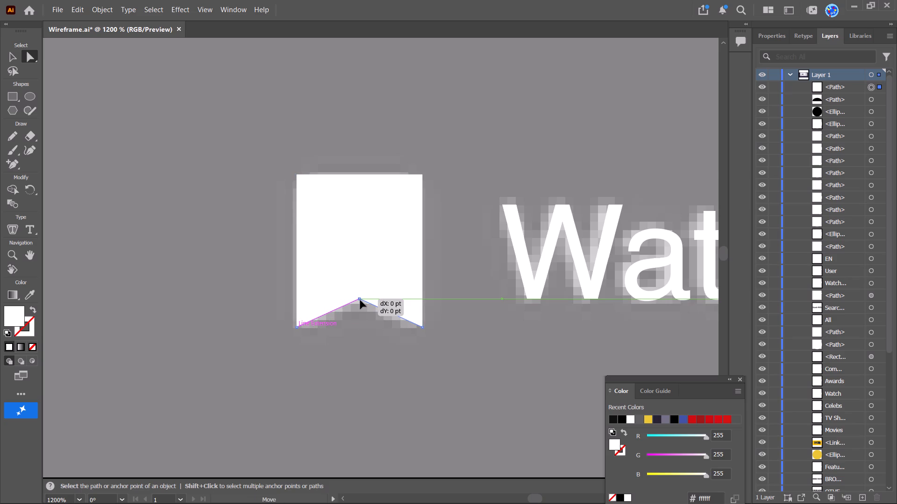
pyautogui.moveTo(360, 300); pyautogui.dragTo(360, 252)
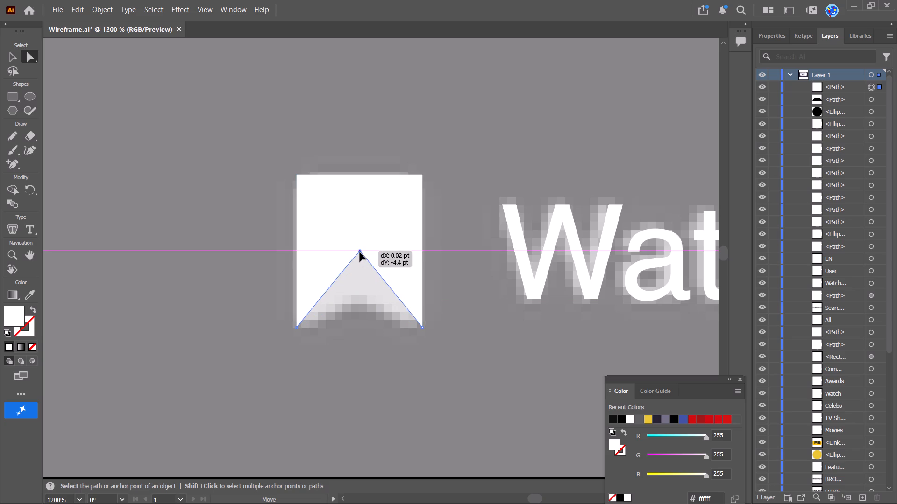
pyautogui.moveTo(360, 252); pyautogui.dragTo(362, 303)
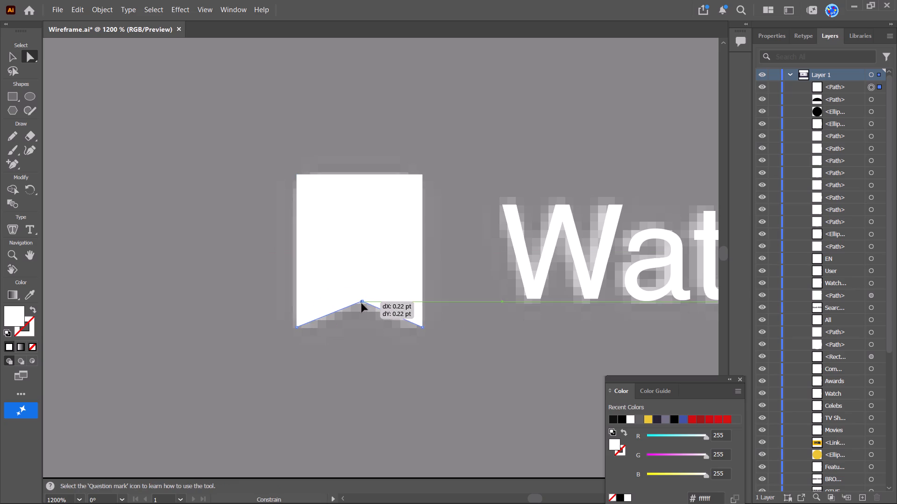
pyautogui.moveTo(362, 303); pyautogui.dragTo(362, 304)
pyautogui.click(7, 60)
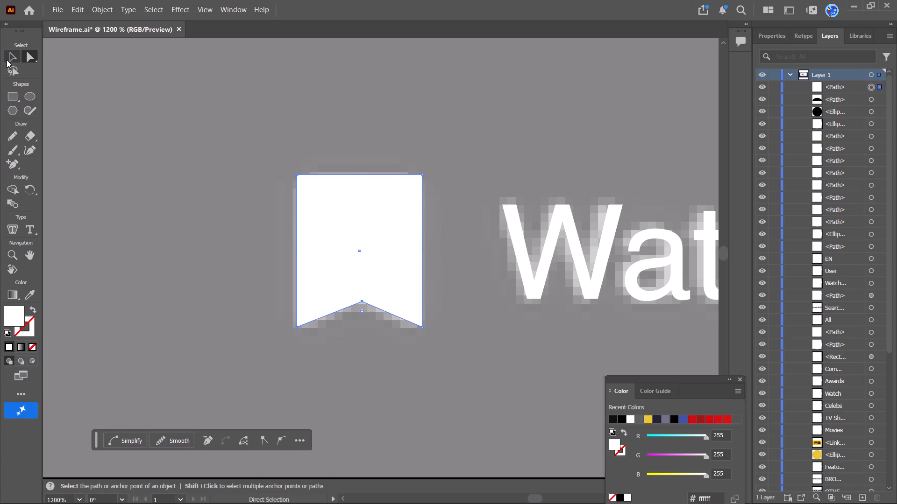
# Inspect the bookmark icon up close and within the whole wireframe.
pyautogui.keyDown('alt'); pyautogui.scroll(-6, 397, 220); pyautogui.keyUp('alt')
pyautogui.click(439, 136)
pyautogui.keyDown('alt'); pyautogui.scroll(5, 404, 208); pyautogui.keyUp('alt')
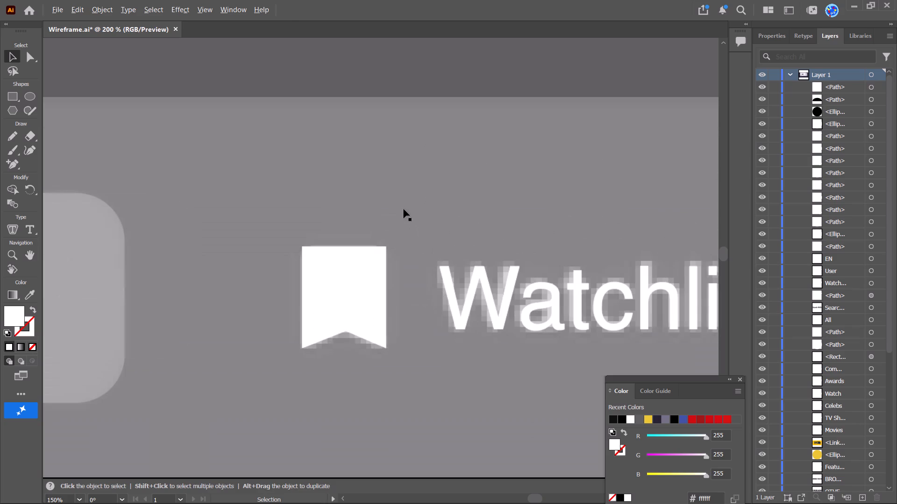
pyautogui.click(366, 283)
pyautogui.keyDown('alt'); pyautogui.scroll(-2, 427, 271); pyautogui.keyUp('alt')
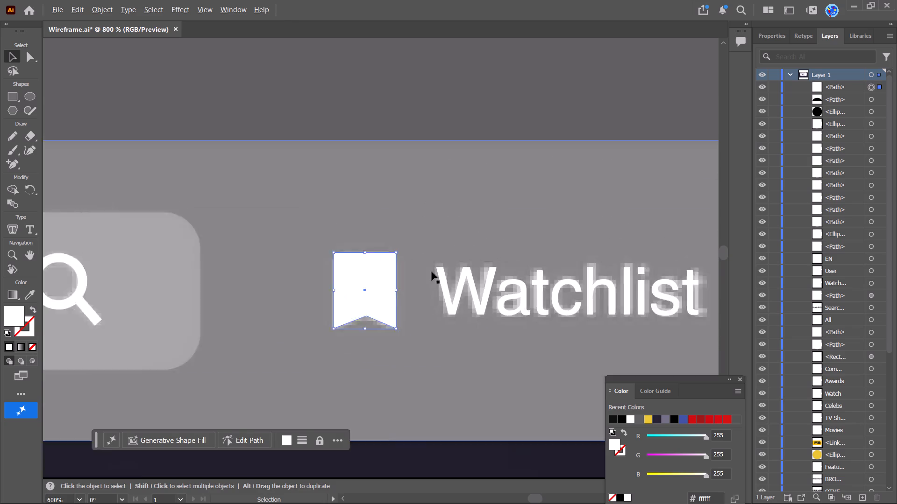
pyautogui.keyDown('alt'); pyautogui.scroll(-4, 432, 272); pyautogui.keyUp('alt')
pyautogui.click(506, 202)
pyautogui.keyDown('alt'); pyautogui.scroll(-3, 568, 245); pyautogui.keyUp('alt')
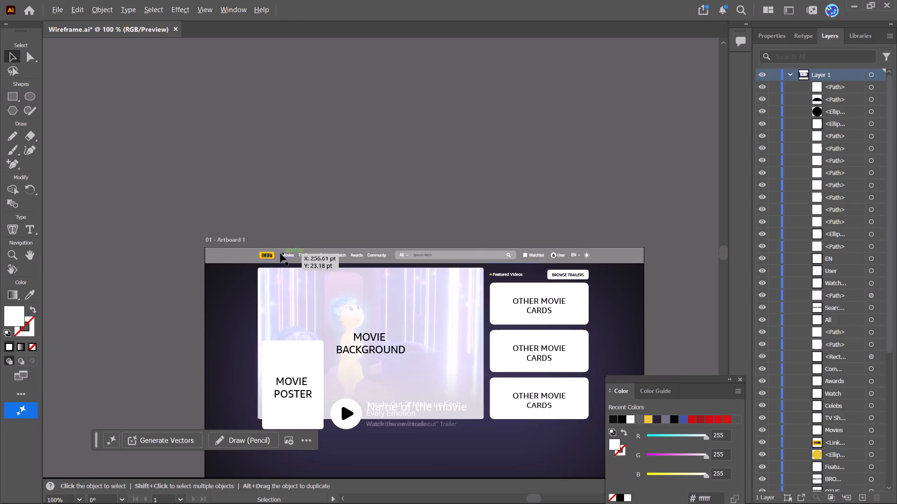
pyautogui.keyDown('alt'); pyautogui.scroll(2, 211, 240); pyautogui.keyUp('alt')
pyautogui.keyDown('alt'); pyautogui.scroll(-3, 216, 207); pyautogui.keyUp('alt')
pyautogui.scroll(-10, 852, 183)
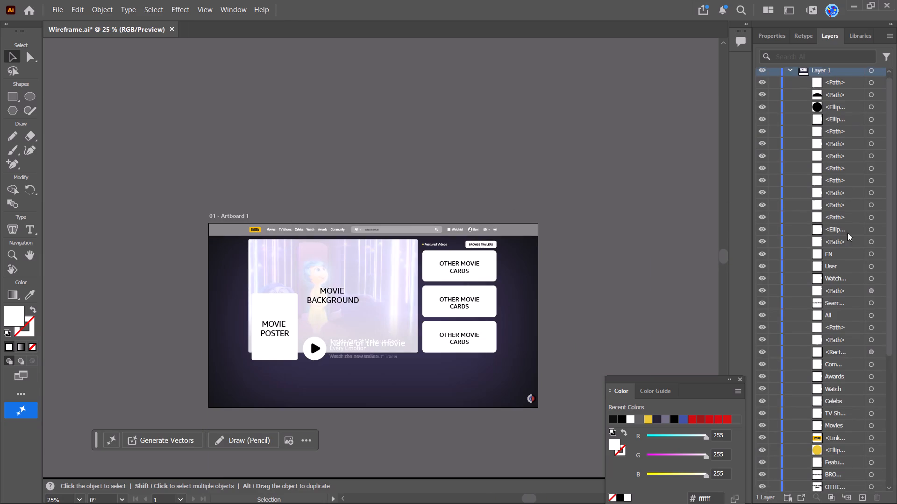
# Hide the locked reference image at the bottom of Layer 1, leaving all the wireframe objects visible.
pyautogui.scroll(-20, 847, 233)
pyautogui.scroll(-13, 847, 233)
pyautogui.scroll(-5, 802, 474)
pyautogui.click(763, 482)
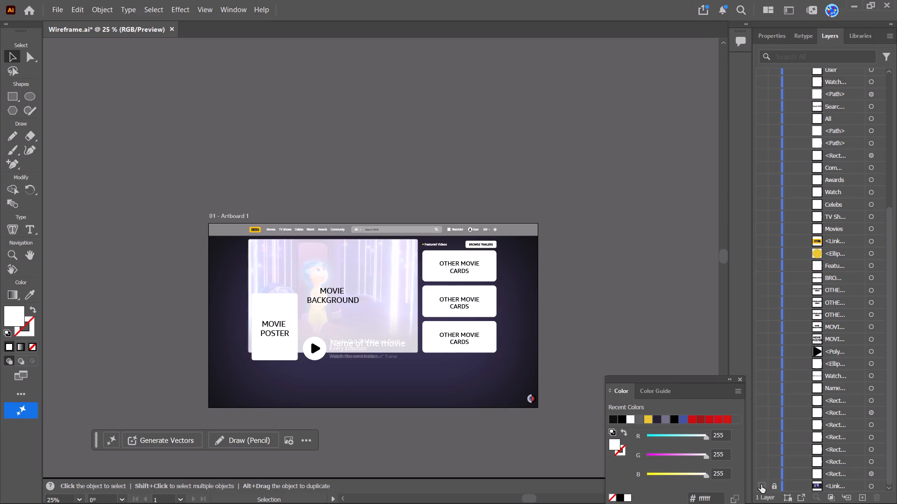
pyautogui.click(761, 486)
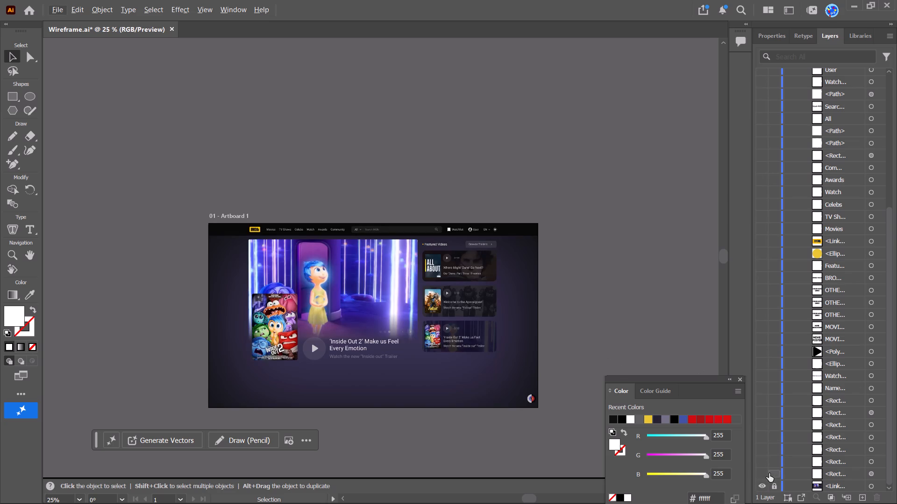
pyautogui.click(762, 489)
pyautogui.hotkey('ctrl', 'z')
pyautogui.hotkey('ctrl', 'z')
pyautogui.click(764, 485)
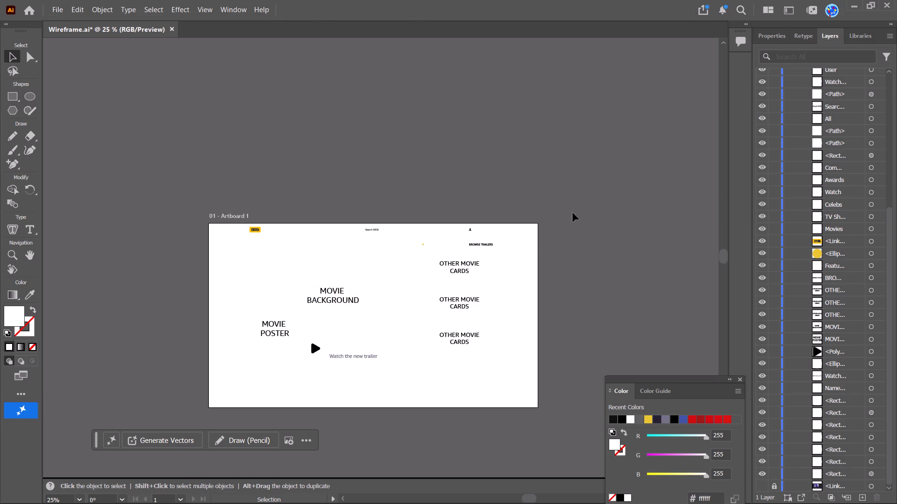
pyautogui.click(580, 207)
pyautogui.keyDown('alt'); pyautogui.scroll(1, 379, 259); pyautogui.keyUp('alt')
pyautogui.keyDown('alt'); pyautogui.scroll(-1, 415, 267); pyautogui.keyUp('alt')
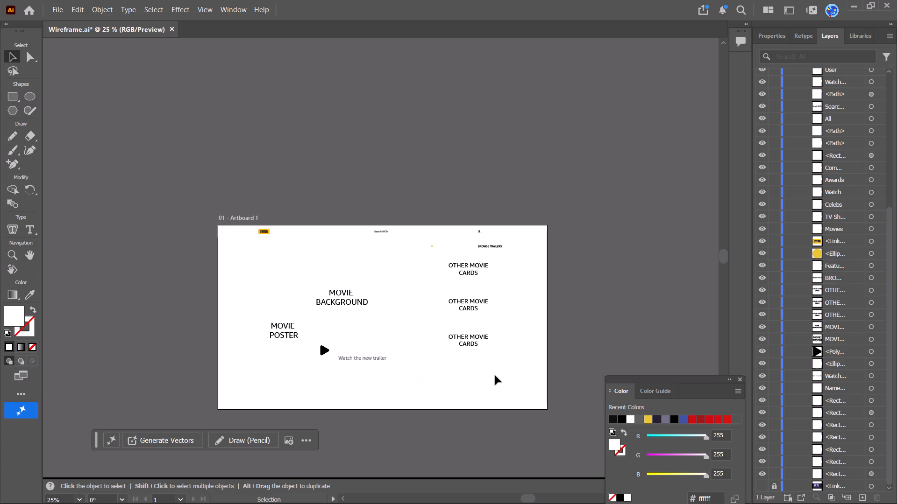
pyautogui.click(495, 376)
# Draw a white rectangle covering the whole artboard, 1440 pt wide.
pyautogui.click(7, 91)
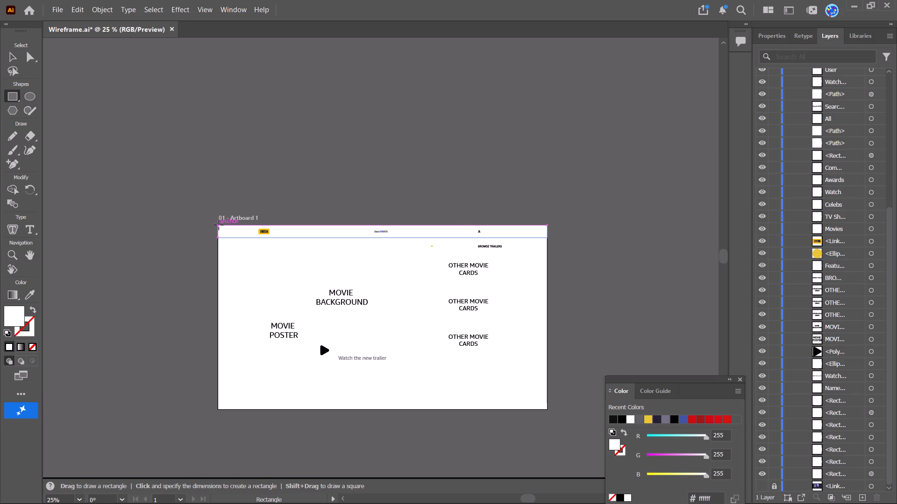
pyautogui.moveTo(218, 225); pyautogui.dragTo(546, 406)
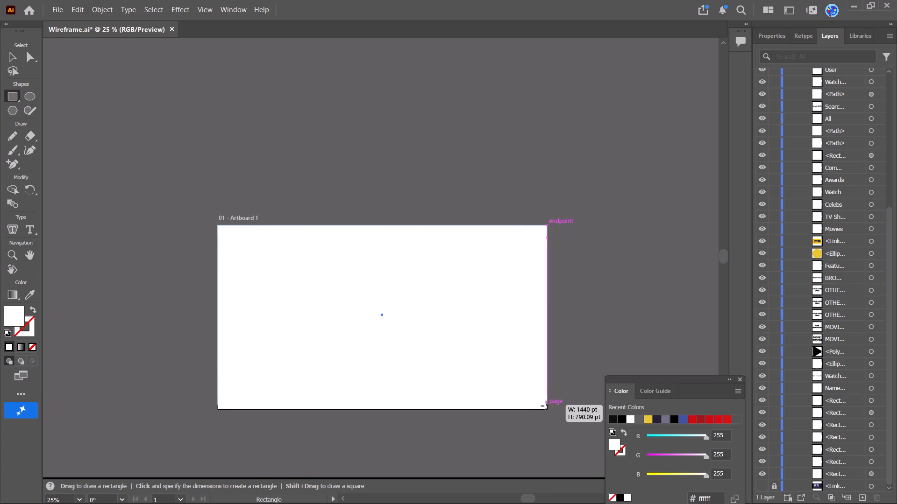
pyautogui.moveTo(546, 406); pyautogui.dragTo(547, 409)
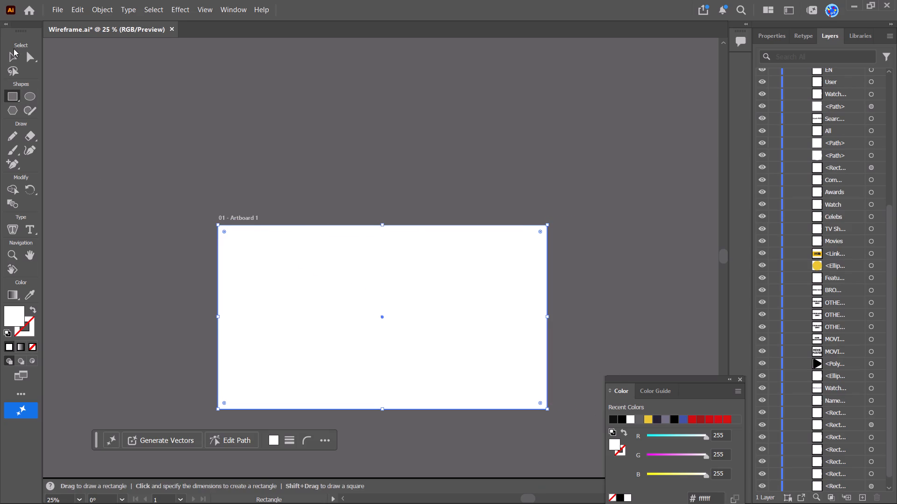
pyautogui.click(14, 49)
pyautogui.click(13, 53)
# Move the artboard-sized rectangle down Layer 1's stacking order to just above the locked reference image, behind all wireframe objects.
pyautogui.moveTo(889, 225); pyautogui.dragTo(896, 156)
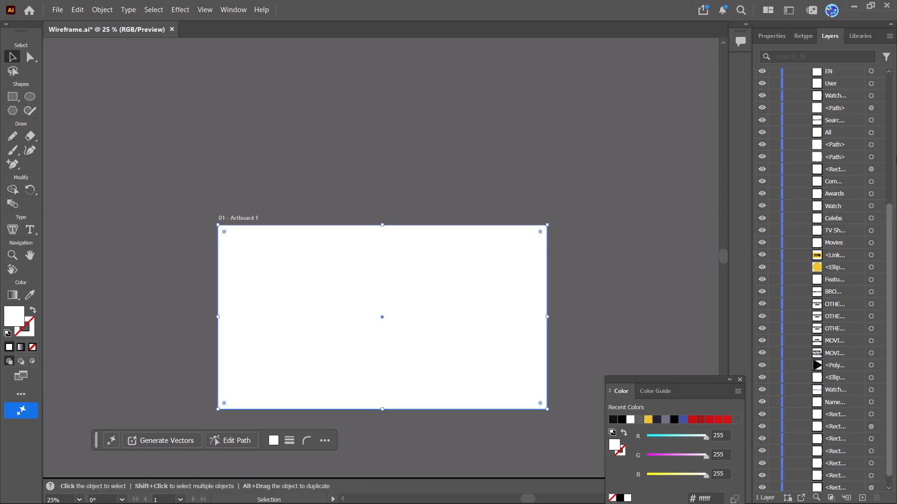
pyautogui.moveTo(896, 156); pyautogui.dragTo(896, 66)
pyautogui.moveTo(840, 87); pyautogui.dragTo(840, 394)
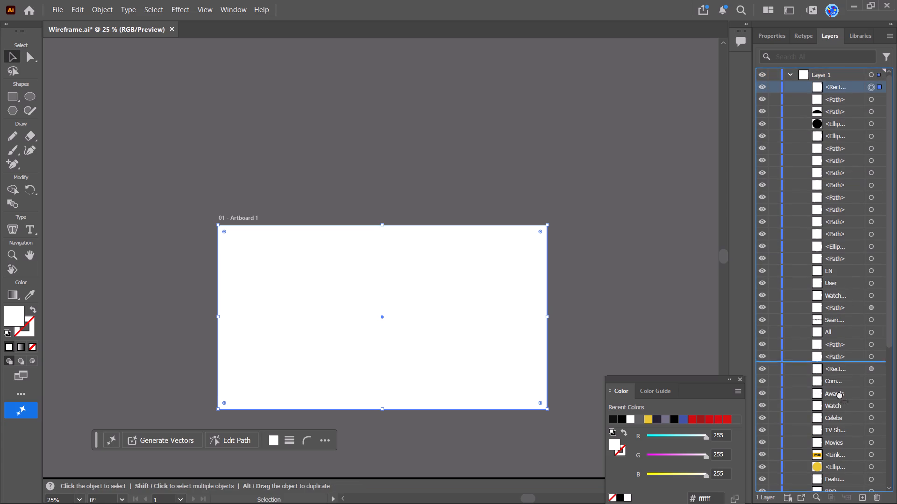
pyautogui.moveTo(840, 394); pyautogui.dragTo(839, 470)
pyautogui.scroll(-14, 861, 245)
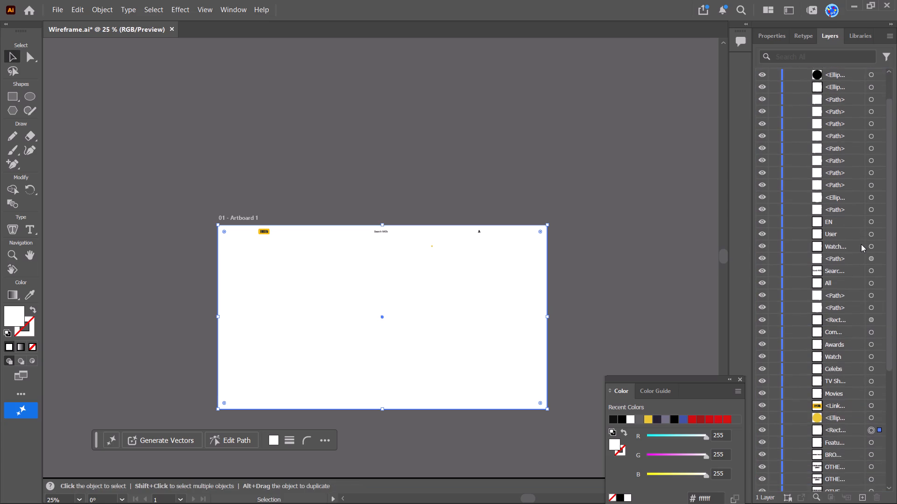
pyautogui.scroll(-20, 861, 244)
pyautogui.scroll(-20, 861, 244)
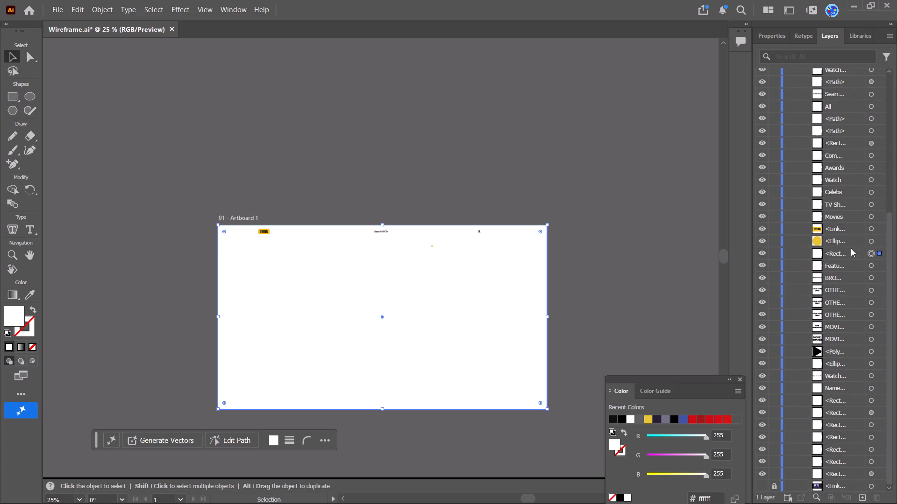
pyautogui.moveTo(844, 252); pyautogui.dragTo(835, 479)
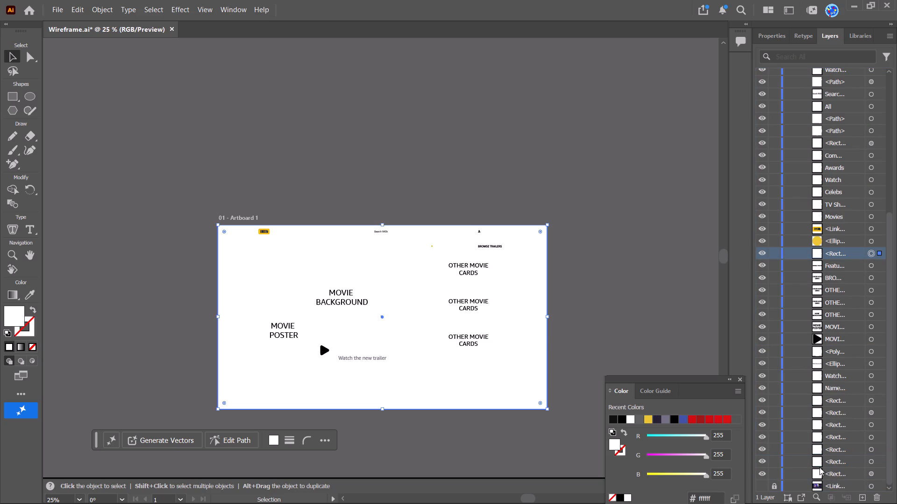
# Fill the artboard-sized background rectangle with the dark brown colour #281818.
pyautogui.click(849, 472)
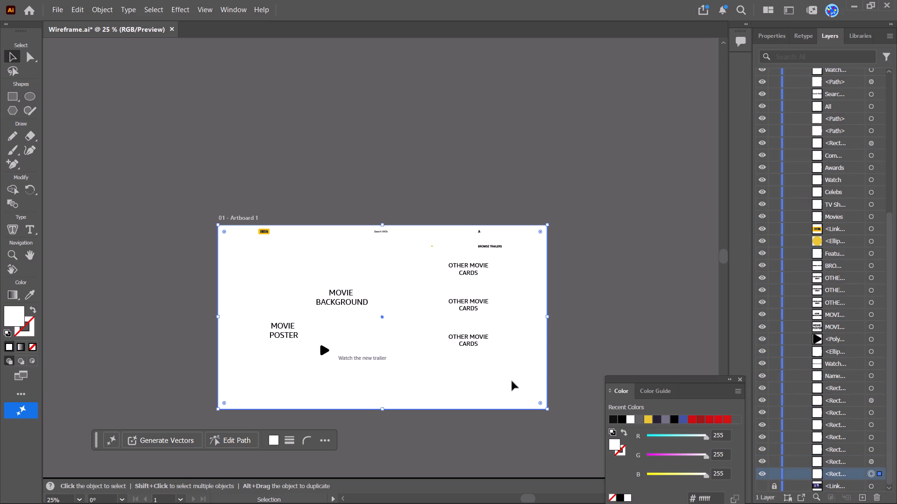
pyautogui.doubleClick(19, 314)
pyautogui.moveTo(132, 312); pyautogui.dragTo(131, 357)
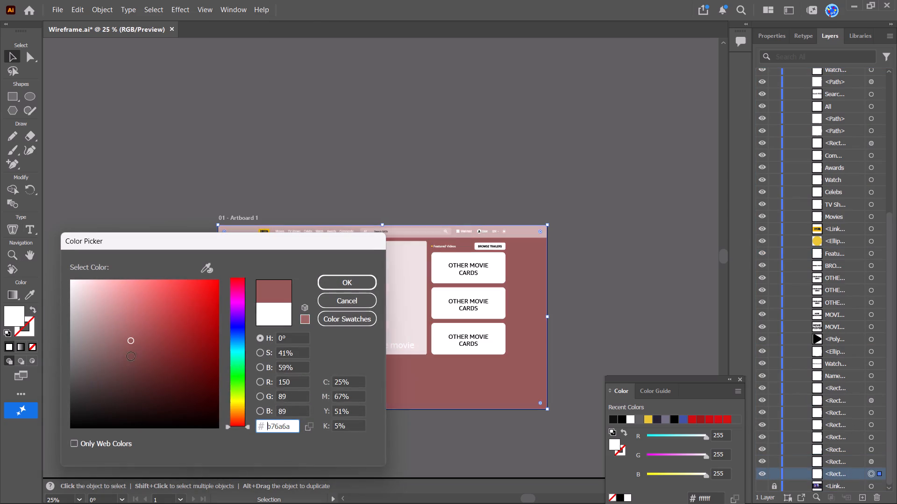
pyautogui.moveTo(131, 357); pyautogui.dragTo(121, 406)
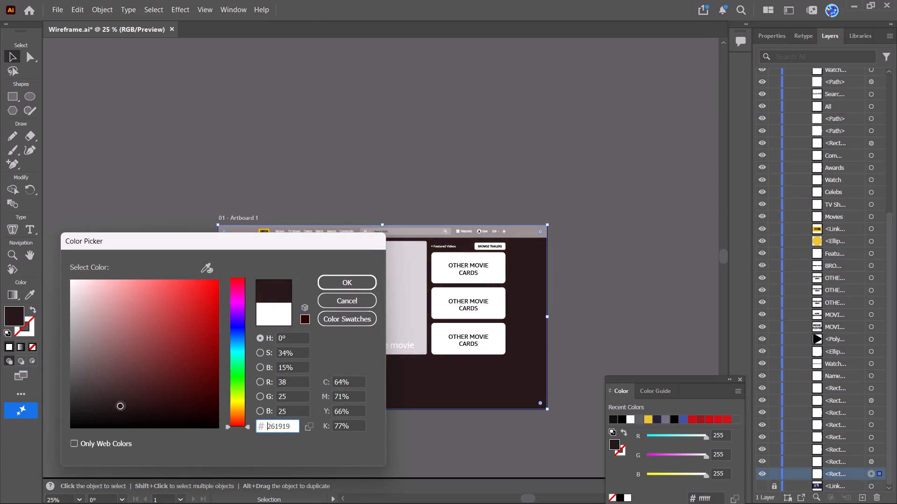
pyautogui.moveTo(121, 406); pyautogui.dragTo(131, 403)
pyautogui.click(336, 283)
pyautogui.click(455, 140)
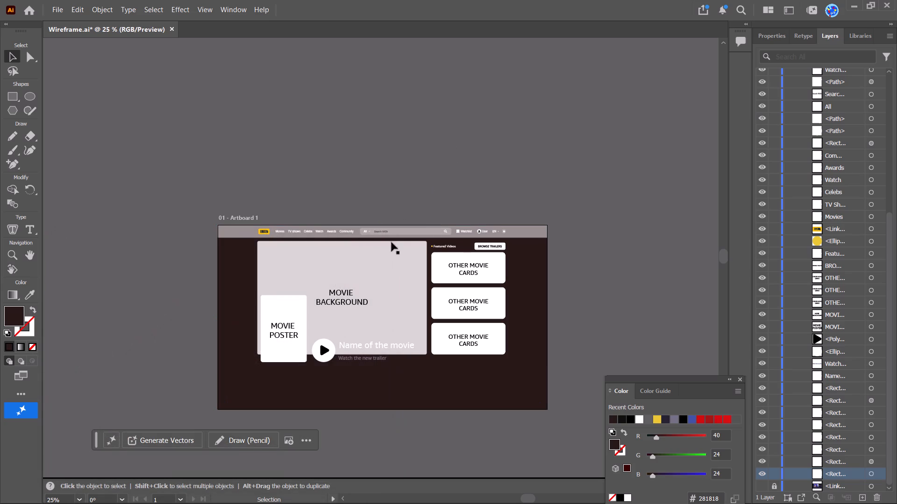
# Set the opacity of the header bar rectangle across the top of the artboard to 100%.
pyautogui.click(232, 229)
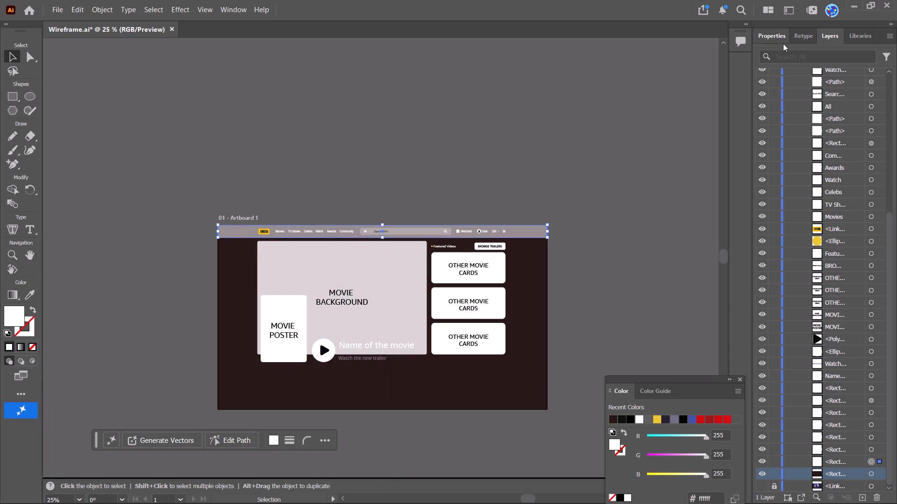
pyautogui.click(780, 42)
pyautogui.click(836, 200)
pyautogui.moveTo(826, 213); pyautogui.dragTo(896, 213)
pyautogui.click(528, 161)
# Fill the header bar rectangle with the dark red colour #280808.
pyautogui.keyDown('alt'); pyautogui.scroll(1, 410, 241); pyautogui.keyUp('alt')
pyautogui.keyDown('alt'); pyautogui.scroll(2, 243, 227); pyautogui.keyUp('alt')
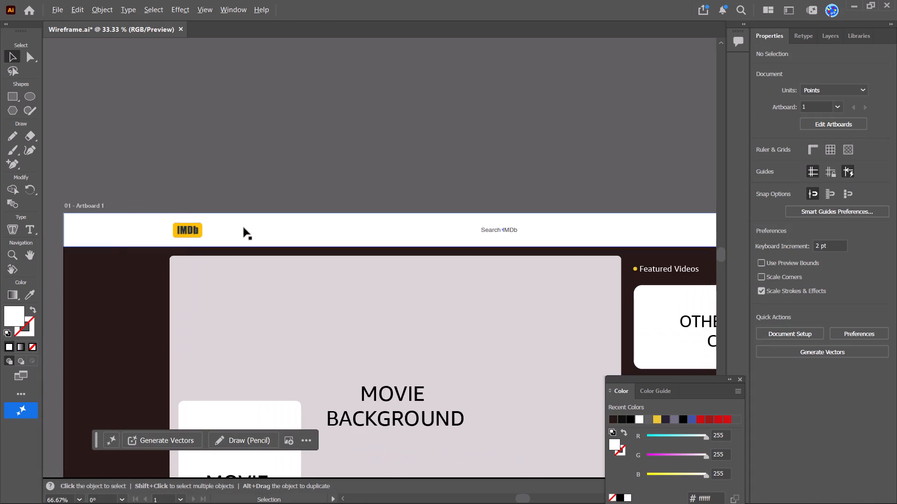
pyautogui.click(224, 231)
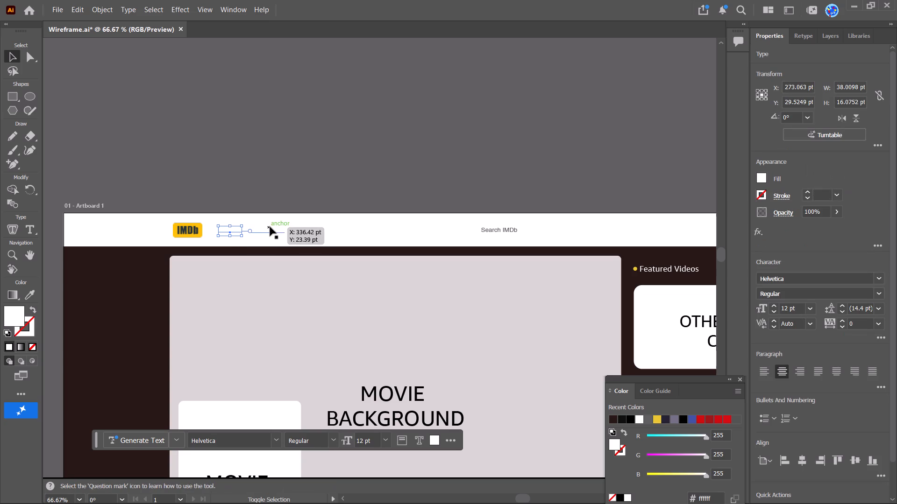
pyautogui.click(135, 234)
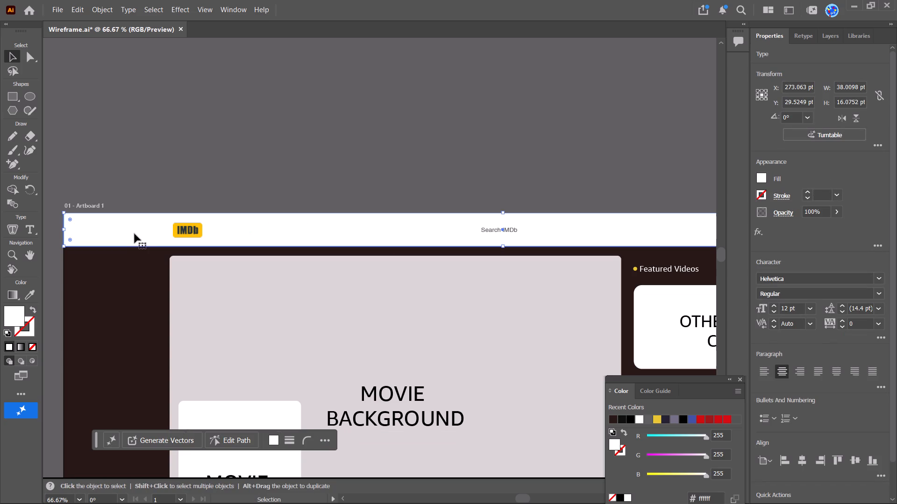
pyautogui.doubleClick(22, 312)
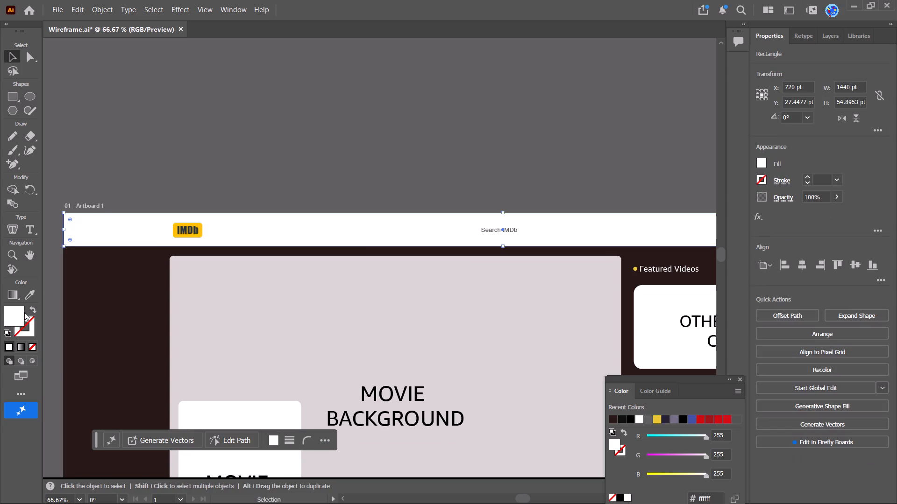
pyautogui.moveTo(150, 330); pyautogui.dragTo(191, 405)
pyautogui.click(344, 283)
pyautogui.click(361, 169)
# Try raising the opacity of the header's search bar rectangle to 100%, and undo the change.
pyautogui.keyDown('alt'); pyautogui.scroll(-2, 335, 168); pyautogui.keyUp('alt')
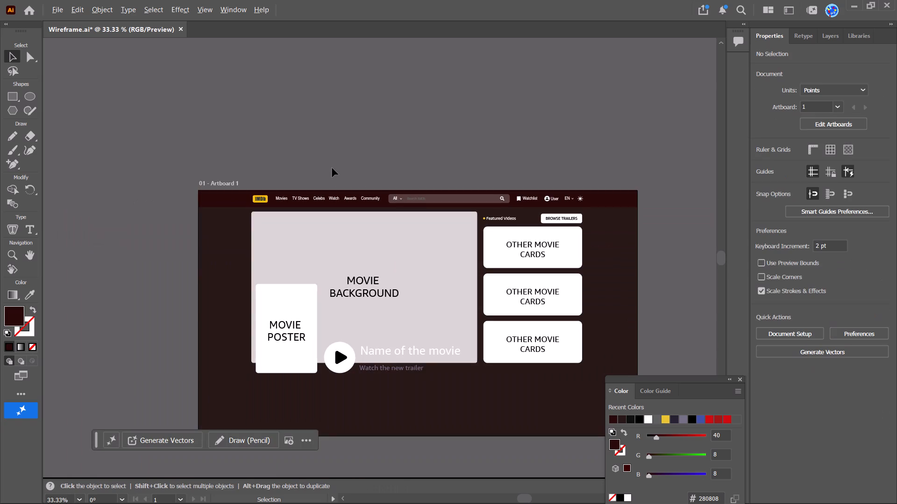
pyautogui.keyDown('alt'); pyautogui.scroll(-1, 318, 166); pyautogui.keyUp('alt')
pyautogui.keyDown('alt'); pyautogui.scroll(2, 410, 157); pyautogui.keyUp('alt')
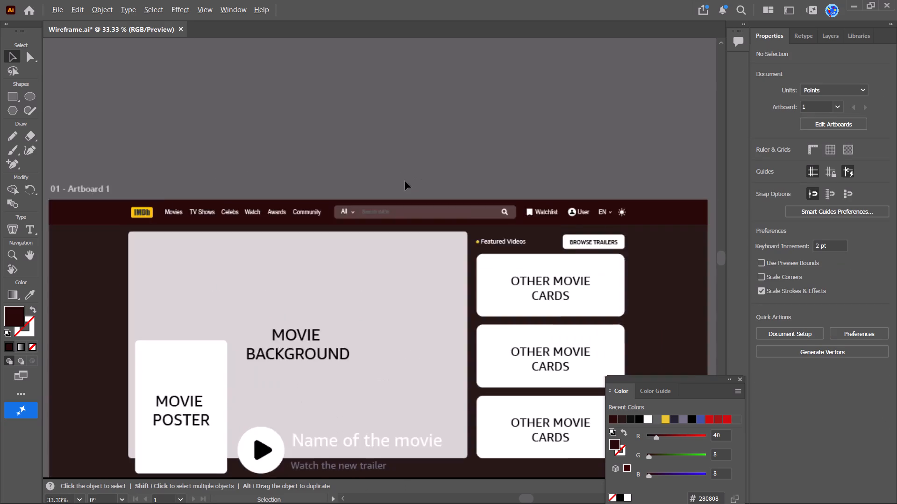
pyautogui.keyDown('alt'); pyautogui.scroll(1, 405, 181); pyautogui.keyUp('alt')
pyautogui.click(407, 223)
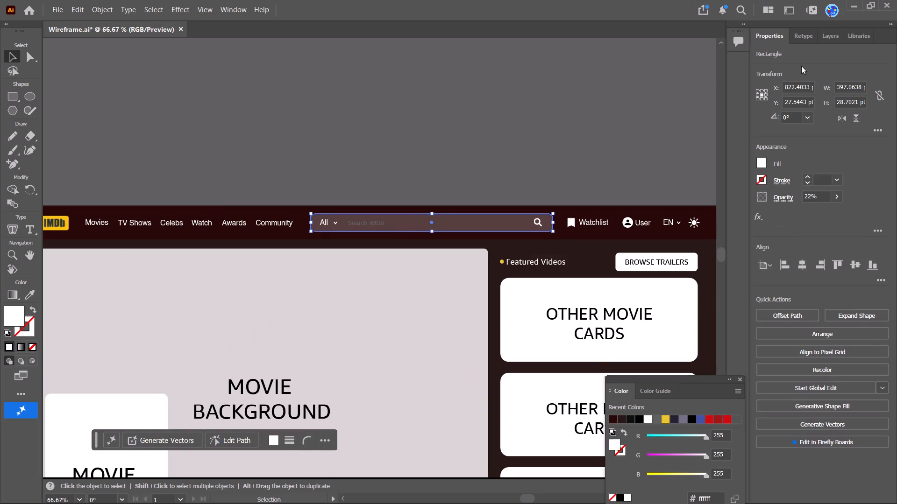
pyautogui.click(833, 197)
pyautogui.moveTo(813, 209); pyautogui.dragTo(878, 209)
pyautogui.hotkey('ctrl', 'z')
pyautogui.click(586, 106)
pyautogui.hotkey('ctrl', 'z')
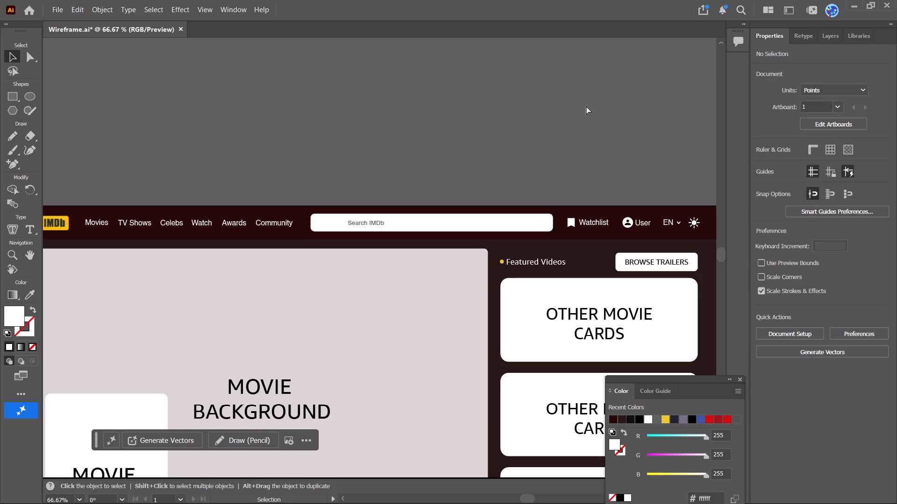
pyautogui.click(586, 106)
# Set the header bar's fill to the near-black red #190505.
pyautogui.keyDown('alt'); pyautogui.scroll(-1, 566, 140); pyautogui.keyUp('alt')
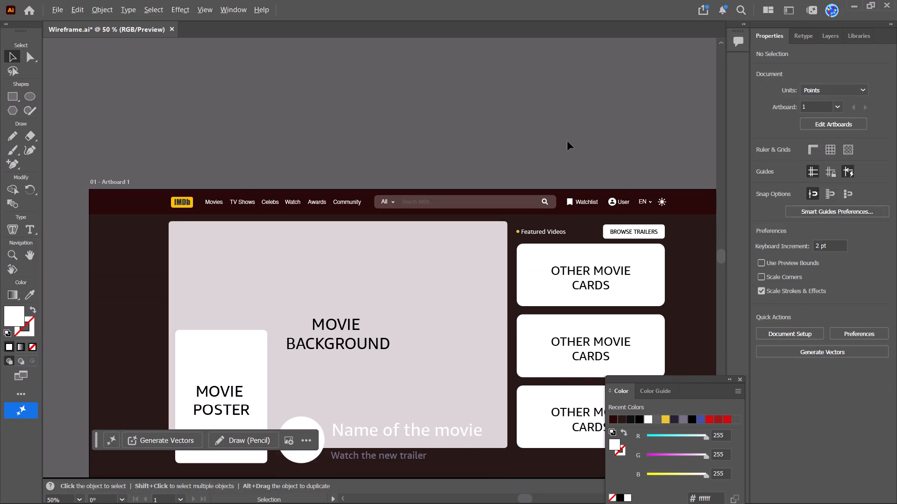
pyautogui.keyDown('alt'); pyautogui.scroll(-1, 568, 141); pyautogui.keyUp('alt')
pyautogui.keyDown('alt'); pyautogui.scroll(1, 628, 140); pyautogui.keyUp('alt')
pyautogui.click(687, 206)
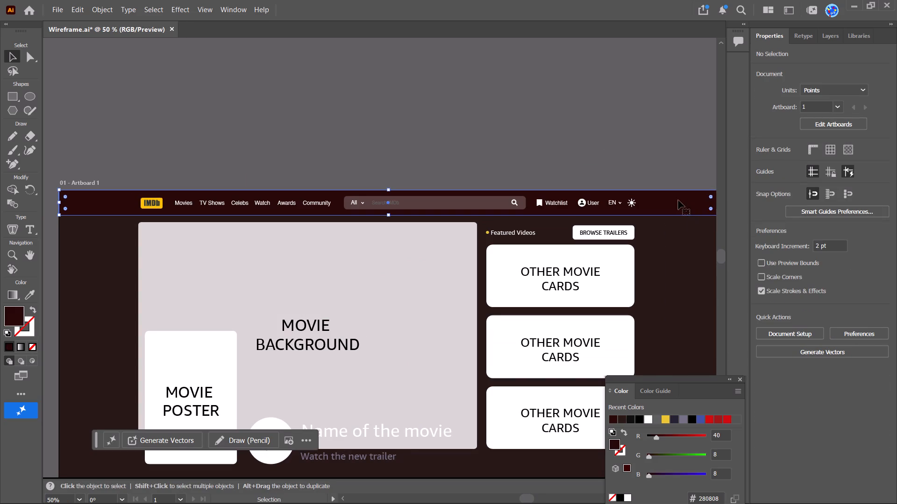
pyautogui.click(17, 311)
pyautogui.doubleClick(17, 311)
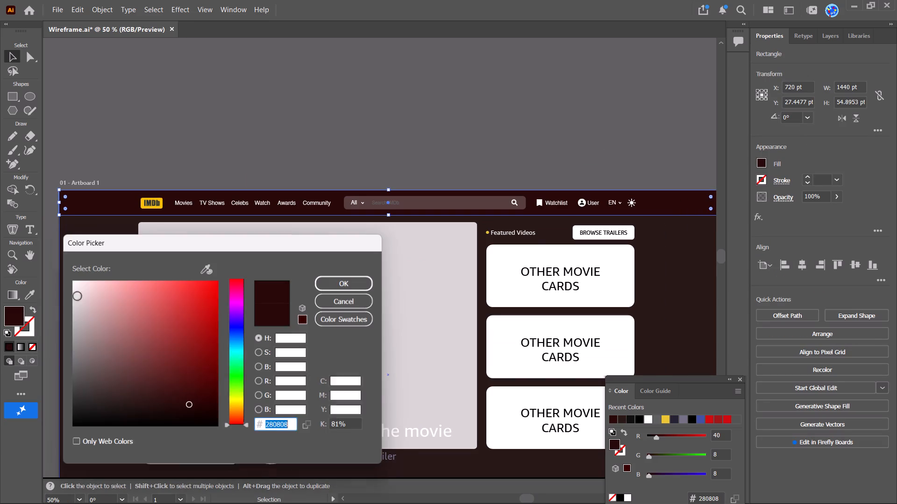
pyautogui.moveTo(188, 399); pyautogui.dragTo(192, 413)
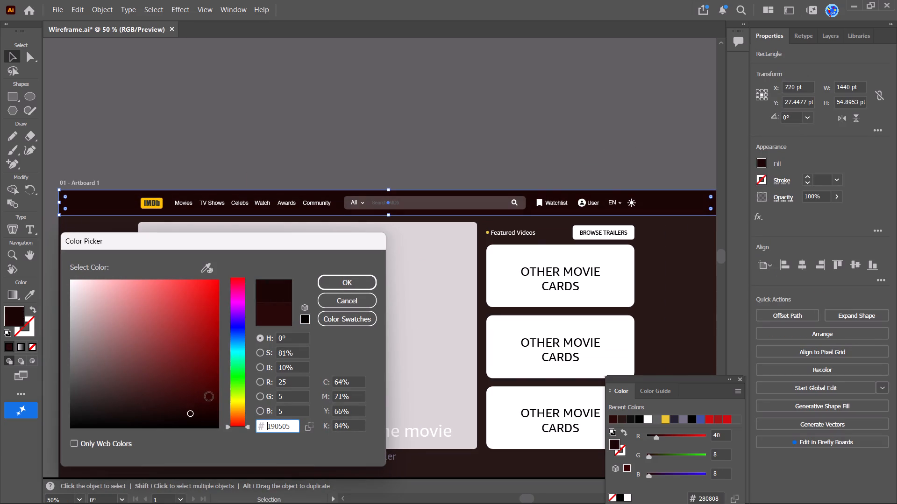
pyautogui.click(360, 280)
pyautogui.click(310, 127)
pyautogui.click(310, 127)
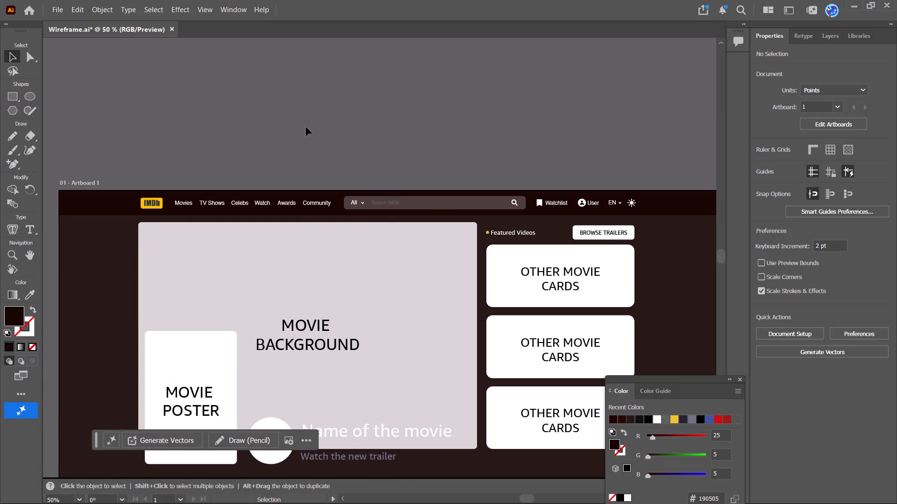
# Move the "Name of the movie" title slightly left and down, lining it up with the "Watch the new trailer" text.
pyautogui.keyDown('alt'); pyautogui.scroll(-1, 278, 125); pyautogui.keyUp('alt')
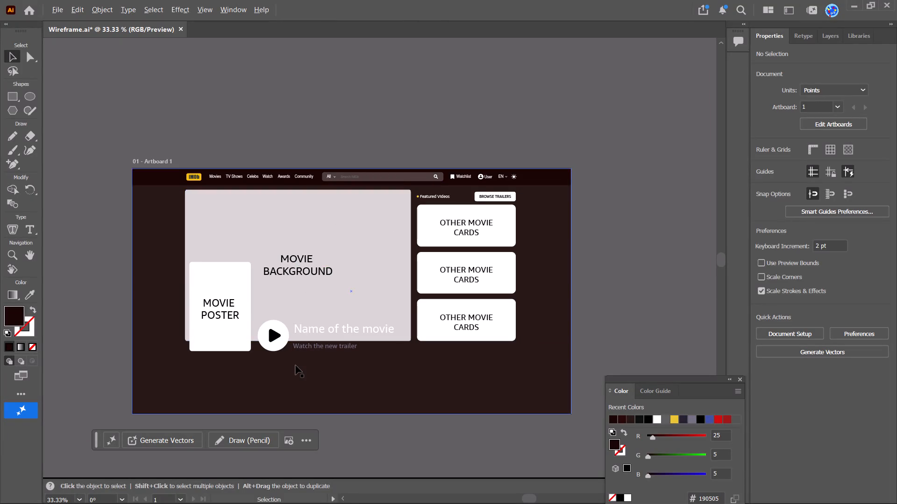
pyautogui.keyDown('alt'); pyautogui.scroll(3, 296, 365); pyautogui.keyUp('alt')
pyautogui.keyDown('alt'); pyautogui.scroll(3, 296, 287); pyautogui.keyUp('alt')
pyautogui.moveTo(331, 225); pyautogui.dragTo(322, 238)
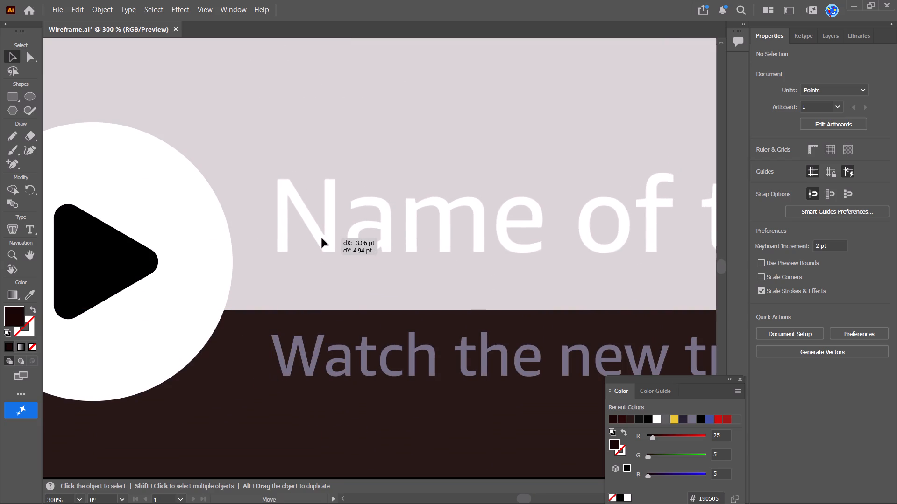
pyautogui.moveTo(322, 238); pyautogui.dragTo(319, 241)
pyautogui.keyDown('alt'); pyautogui.scroll(-5, 327, 253); pyautogui.keyUp('alt')
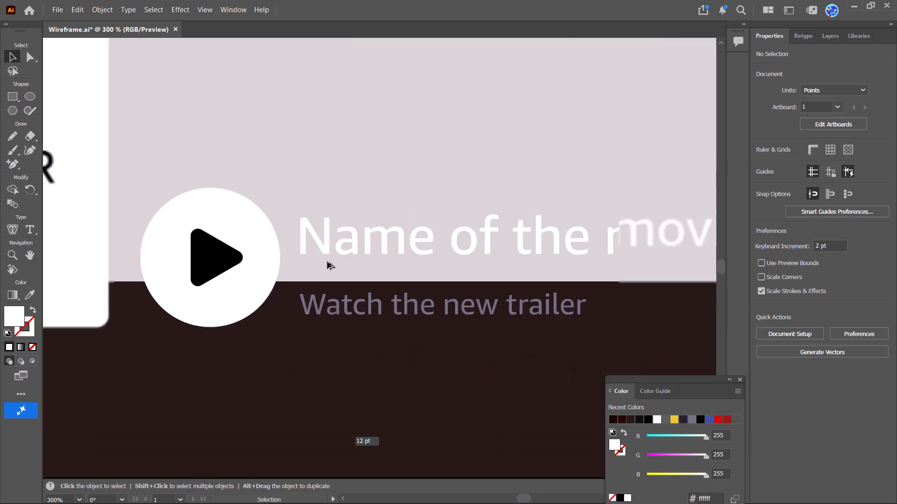
pyautogui.keyDown('alt'); pyautogui.scroll(-6, 326, 266); pyautogui.keyUp('alt')
pyautogui.click(530, 202)
# Duplicate the movie poster card and place the copy below it, aligned with the movie background's left edge at about Y 797 pt.
pyautogui.keyDown('alt'); pyautogui.scroll(2, 353, 262); pyautogui.keyUp('alt')
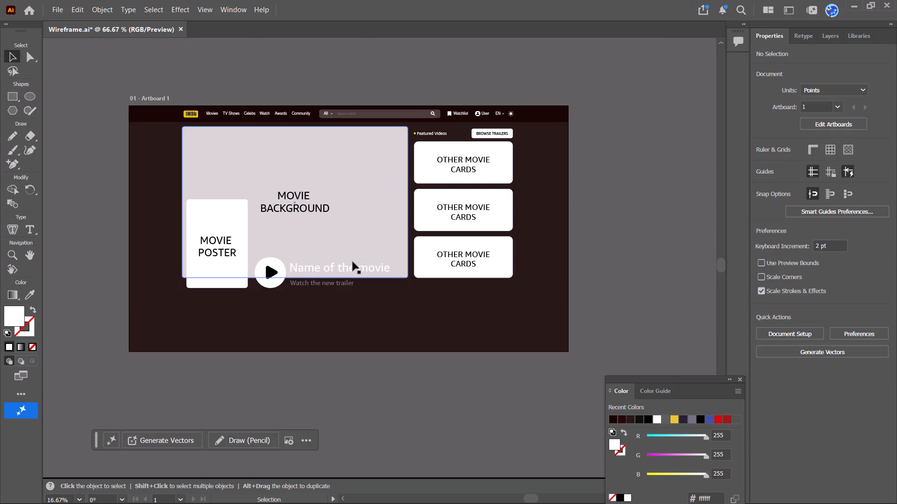
pyautogui.keyDown('alt'); pyautogui.scroll(1, 369, 250); pyautogui.keyUp('alt')
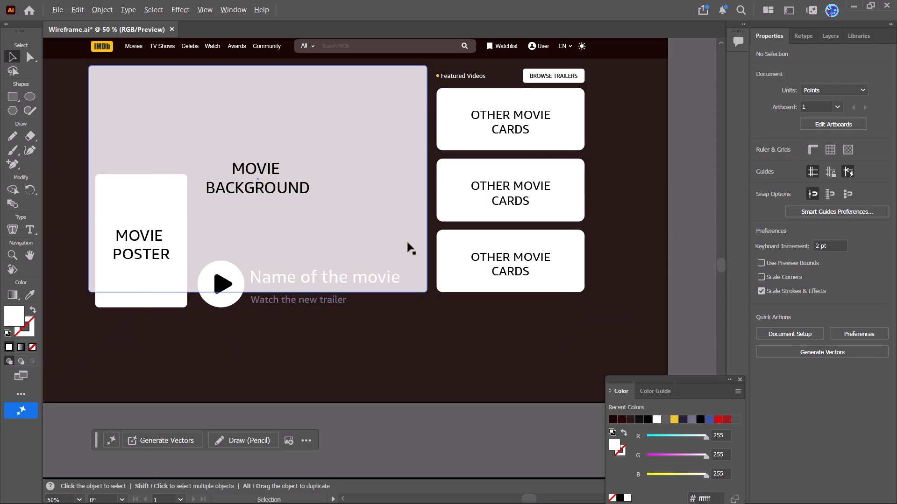
pyautogui.keyDown('alt'); pyautogui.scroll(-1, 408, 243); pyautogui.keyUp('alt')
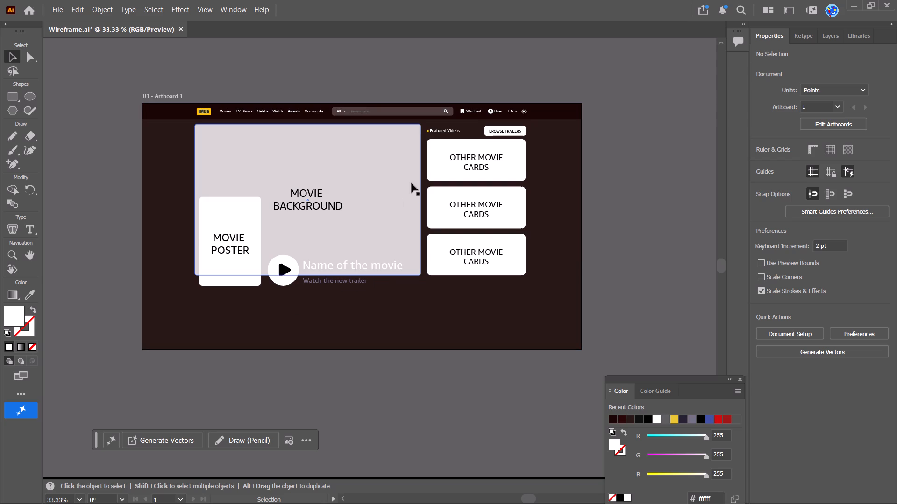
pyautogui.click(238, 217)
pyautogui.hotkey('ctrl', 'c')
pyautogui.hotkey('ctrl', 'v')
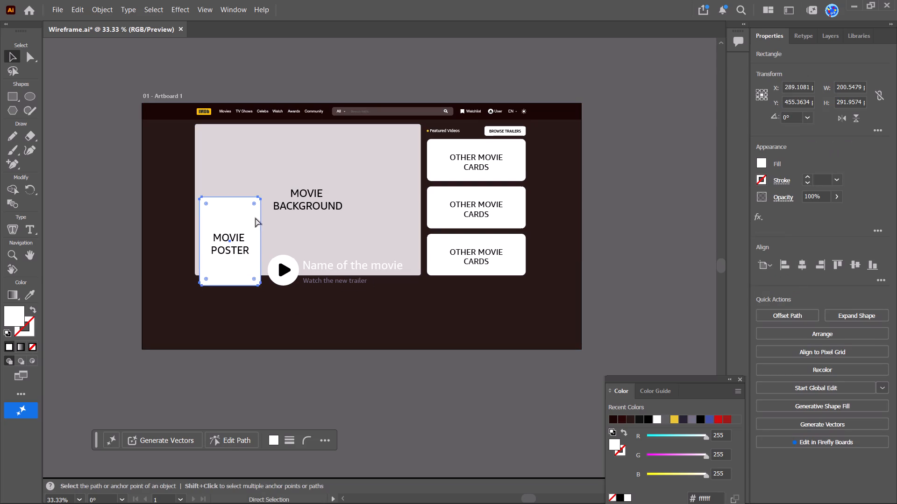
pyautogui.moveTo(371, 228); pyautogui.dragTo(244, 316)
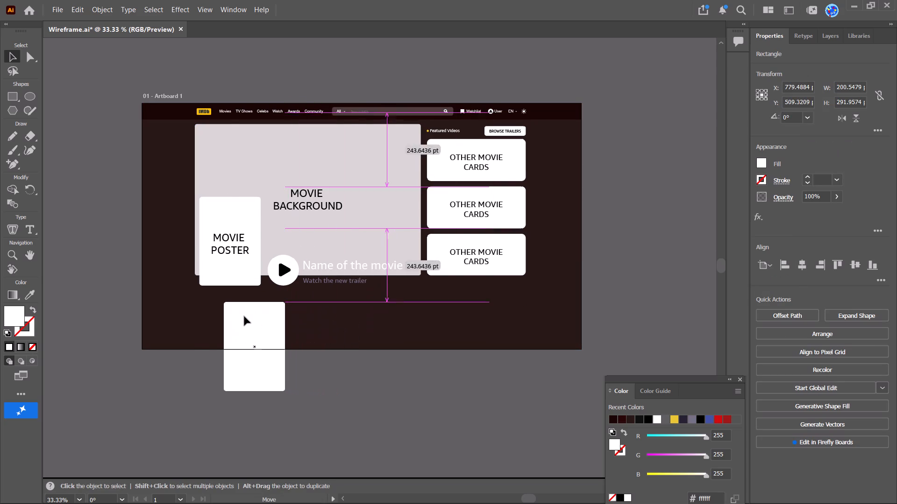
pyautogui.moveTo(244, 316); pyautogui.dragTo(214, 315)
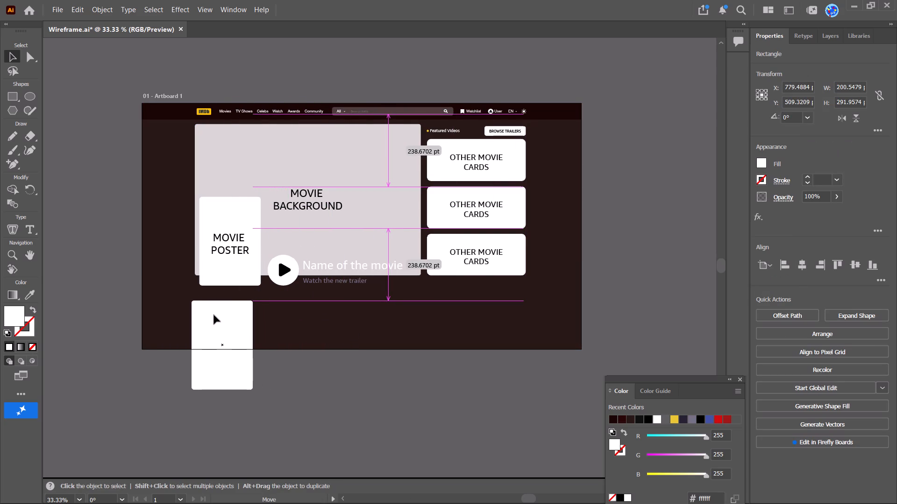
pyautogui.moveTo(214, 315); pyautogui.dragTo(217, 315)
pyautogui.keyDown('alt'); pyautogui.scroll(4, 169, 300); pyautogui.keyUp('alt')
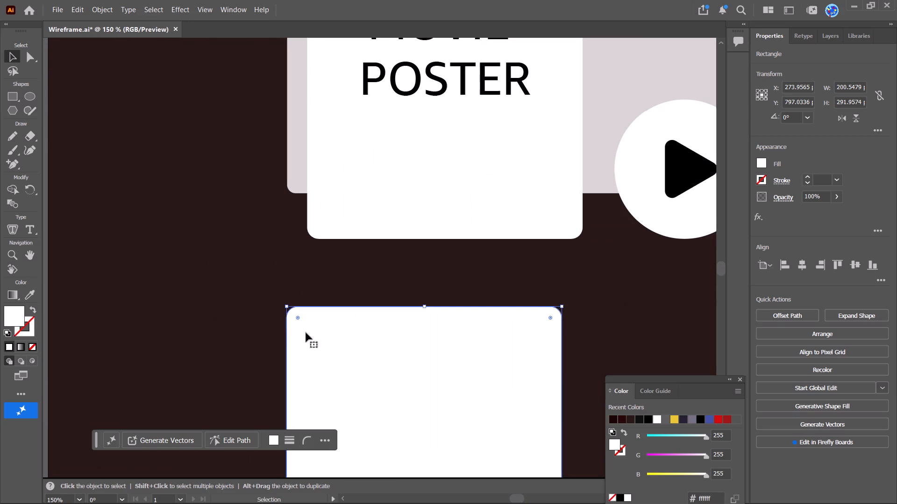
pyautogui.click(306, 336)
# Add a second blank poster card to the right of the first copy, at about X 518 pt, Y 799 pt.
pyautogui.keyDown('alt'); pyautogui.scroll(-5, 306, 337); pyautogui.keyUp('alt')
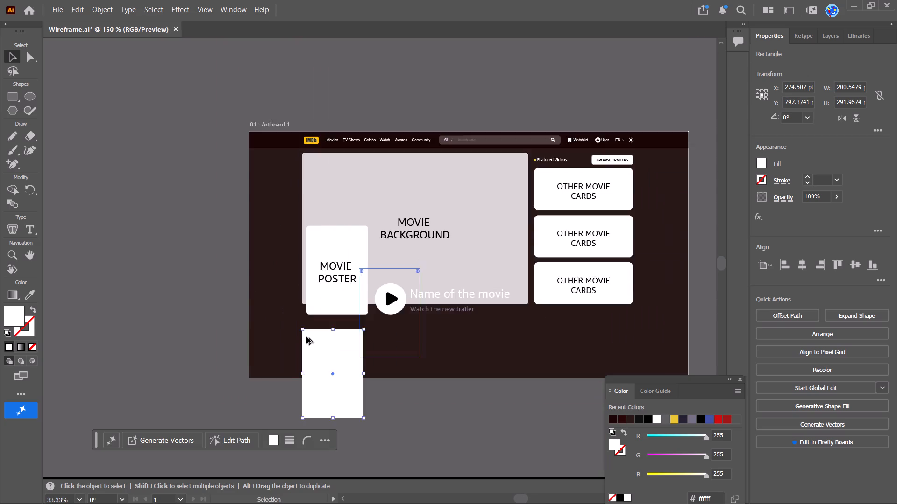
pyautogui.keyDown('alt'); pyautogui.scroll(1, 331, 380); pyautogui.keyUp('alt')
pyautogui.hotkey('ctrl', 'c')
pyautogui.hotkey('ctrl', 'v')
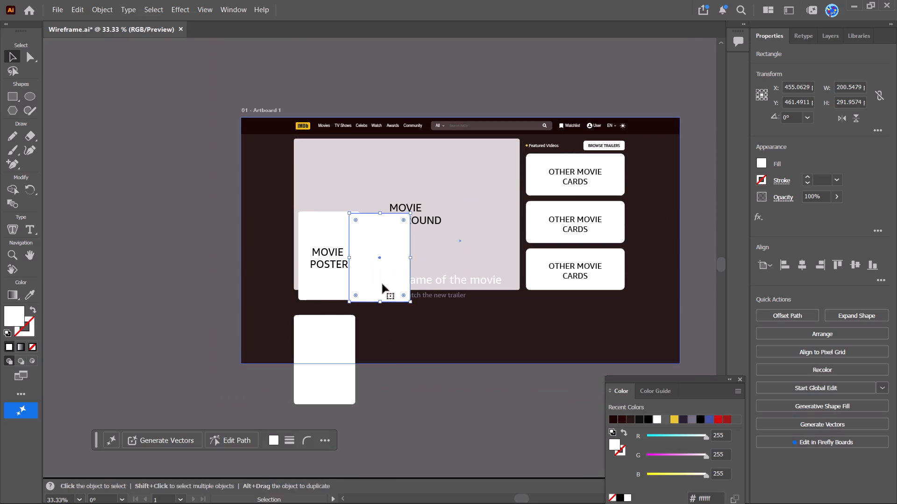
pyautogui.moveTo(378, 246); pyautogui.dragTo(394, 348)
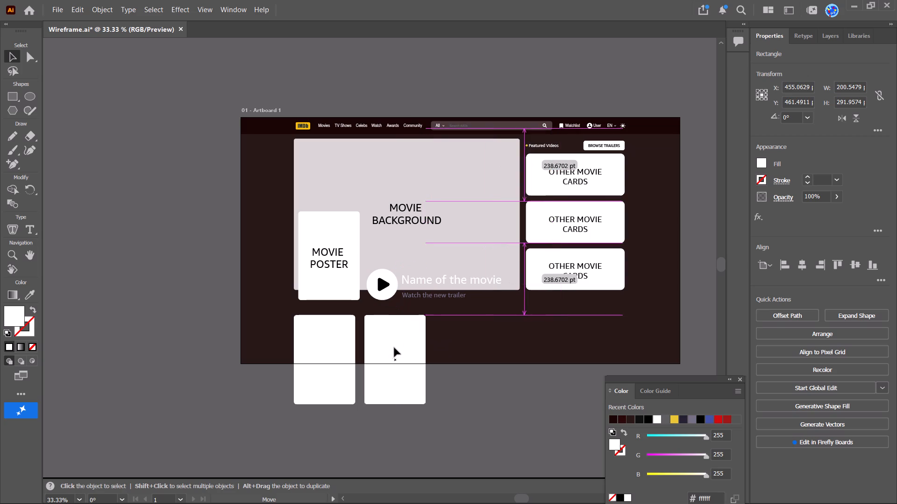
pyautogui.moveTo(394, 348); pyautogui.dragTo(398, 349)
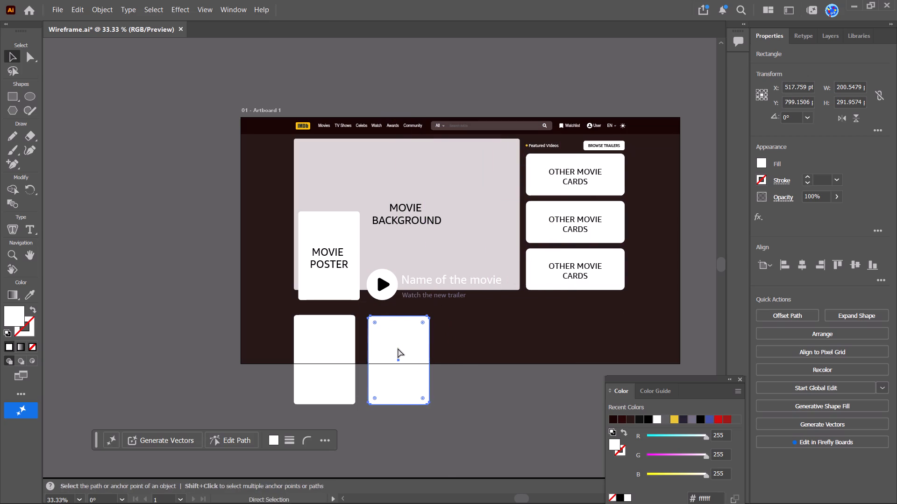
# Add a third blank poster card to the right of the second, level with it and spaced by the same gap.
pyautogui.hotkey('ctrl', 'd')
pyautogui.hotkey('ctrl', 'z')
pyautogui.hotkey('ctrl', 'c')
pyautogui.hotkey('ctrl', 'v')
pyautogui.moveTo(385, 259); pyautogui.dragTo(484, 374)
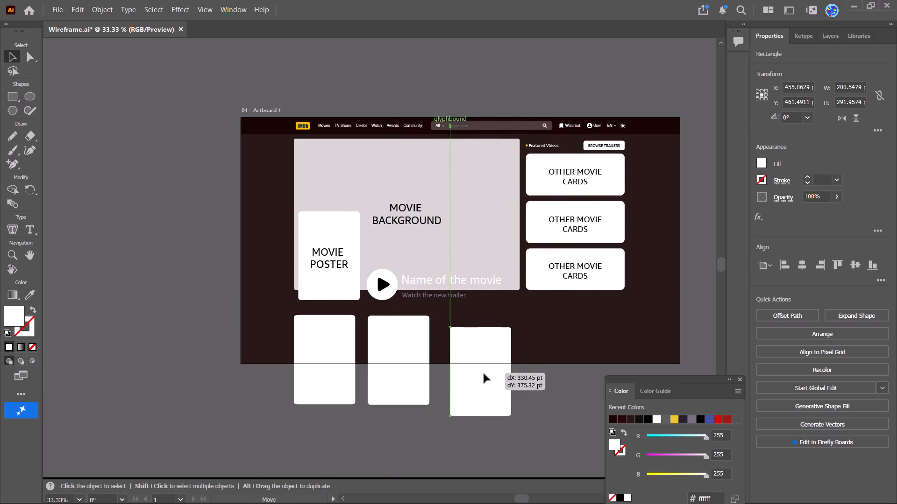
pyautogui.moveTo(484, 374); pyautogui.dragTo(478, 363)
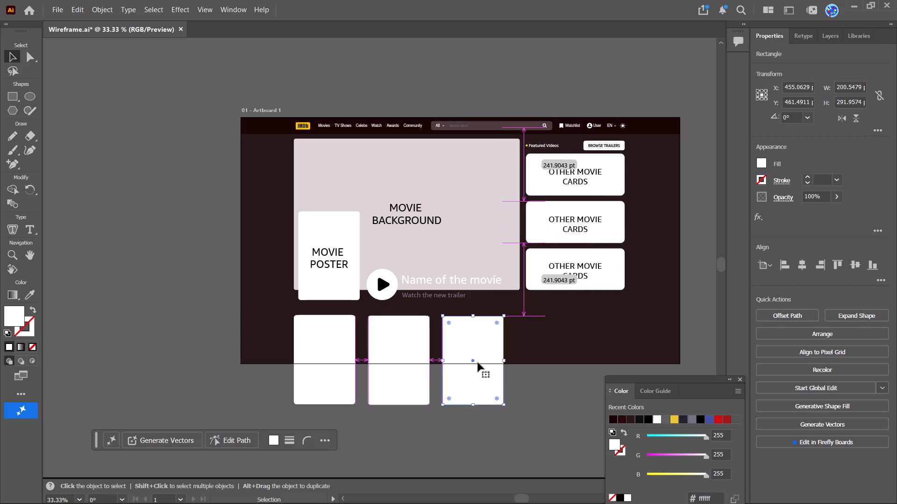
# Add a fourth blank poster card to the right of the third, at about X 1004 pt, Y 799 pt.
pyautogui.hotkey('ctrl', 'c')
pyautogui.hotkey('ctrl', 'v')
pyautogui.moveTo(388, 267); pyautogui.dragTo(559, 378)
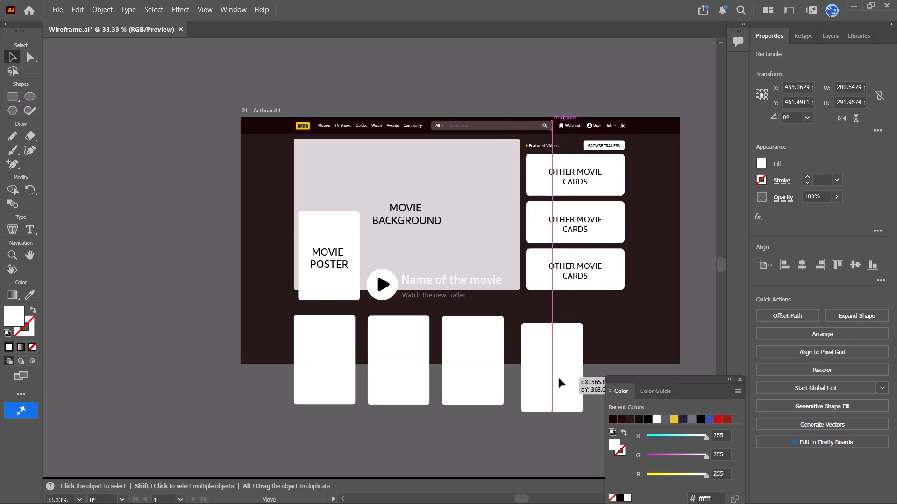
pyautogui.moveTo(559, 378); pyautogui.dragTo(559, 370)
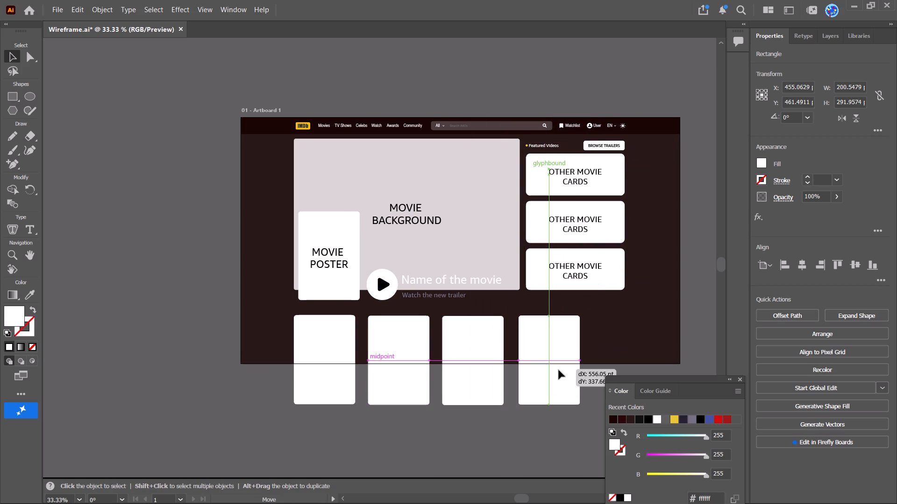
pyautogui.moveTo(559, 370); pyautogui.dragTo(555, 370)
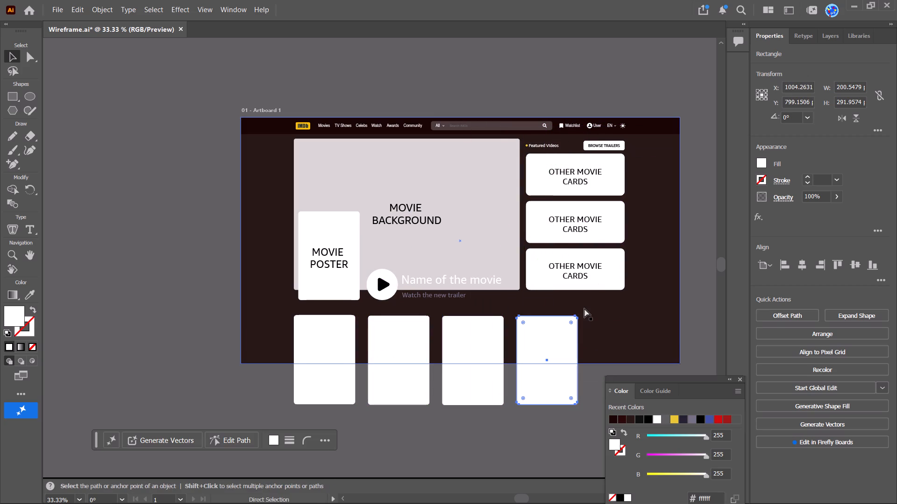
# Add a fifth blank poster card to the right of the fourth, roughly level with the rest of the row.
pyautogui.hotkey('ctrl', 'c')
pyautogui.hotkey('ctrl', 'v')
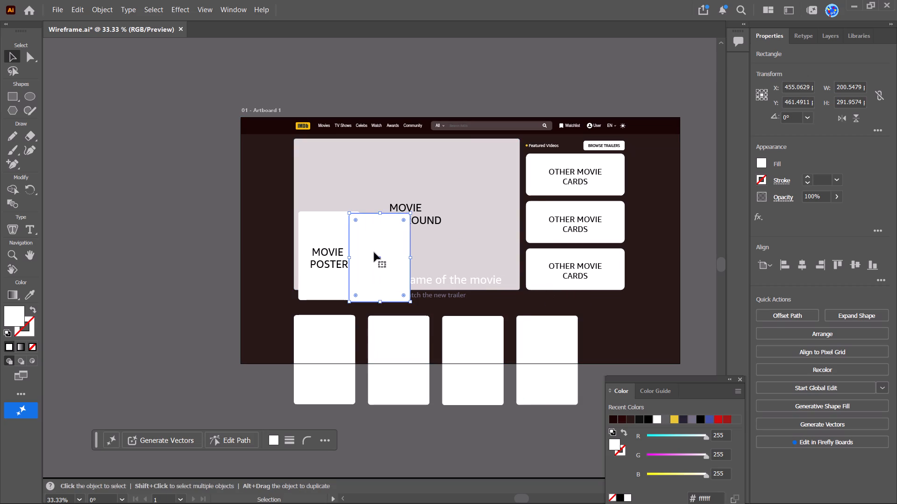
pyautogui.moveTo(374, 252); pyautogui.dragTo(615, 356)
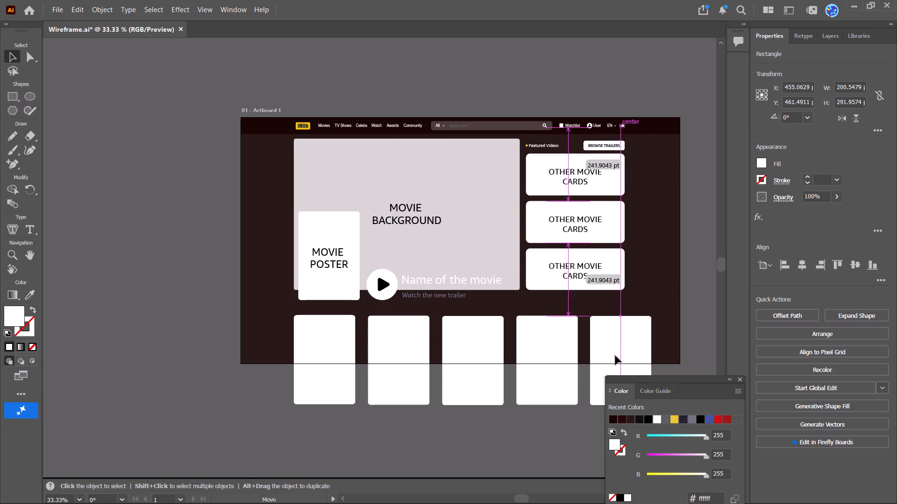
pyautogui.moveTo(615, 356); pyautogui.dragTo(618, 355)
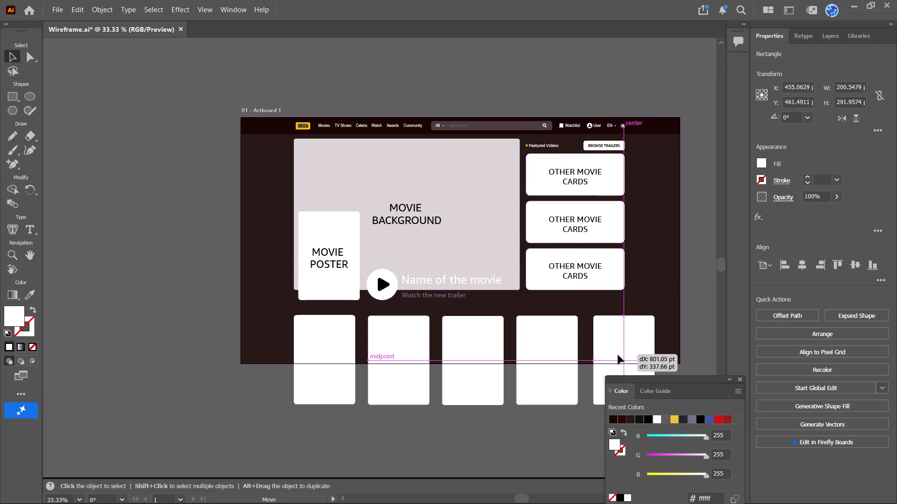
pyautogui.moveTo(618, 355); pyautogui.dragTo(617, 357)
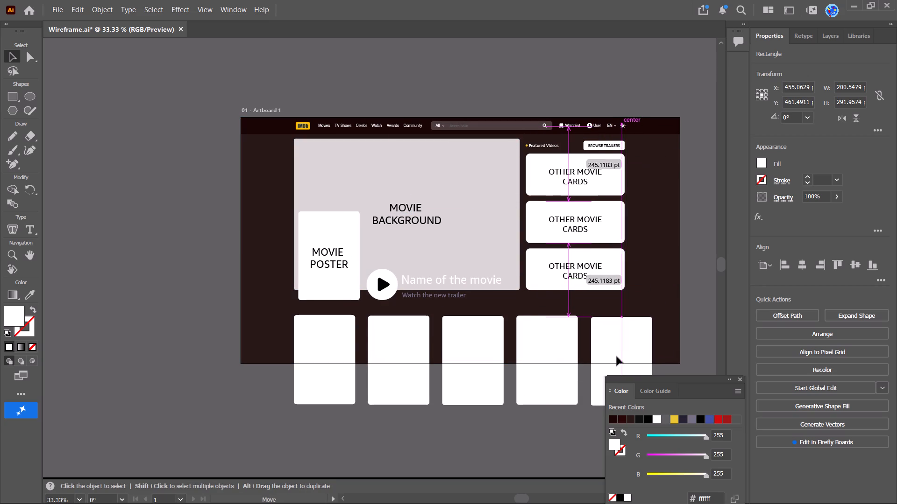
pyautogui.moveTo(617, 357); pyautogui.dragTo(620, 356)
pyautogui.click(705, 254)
# Switch to Chrome and review the IMDb redesign video's Homepage Redesign section, pausing at 3:53 on the Featured Today layout.
pyautogui.keyDown('ctrl'); pyautogui.scroll(-2, 452, 271); pyautogui.keyUp('ctrl')
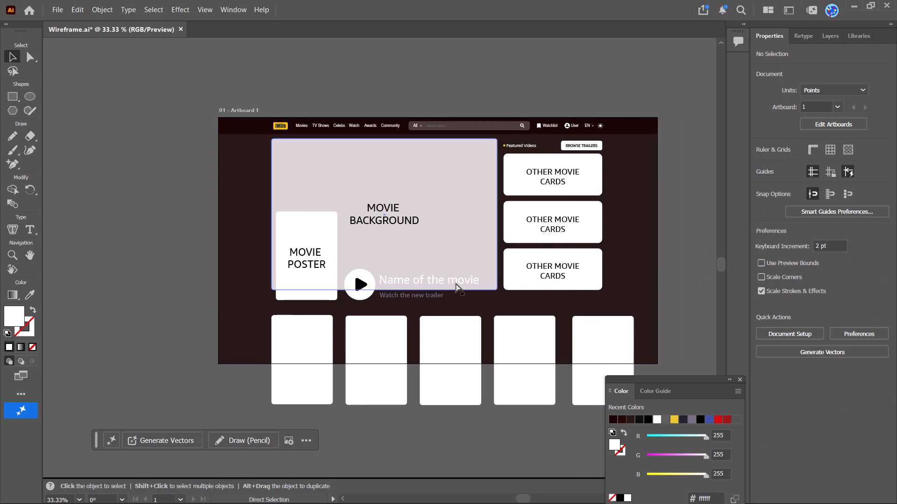
pyautogui.keyDown('ctrl'); pyautogui.scroll(-3, 449, 312); pyautogui.keyUp('ctrl')
pyautogui.click(479, 492)
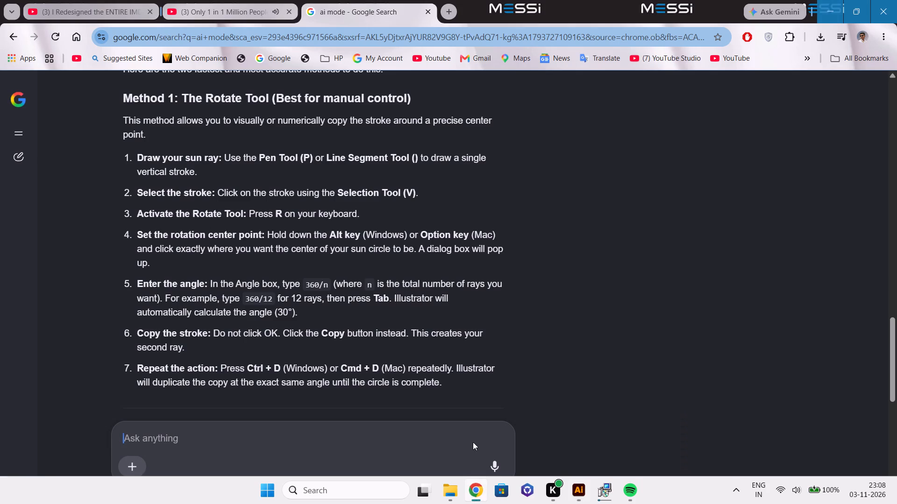
pyautogui.click(128, 0)
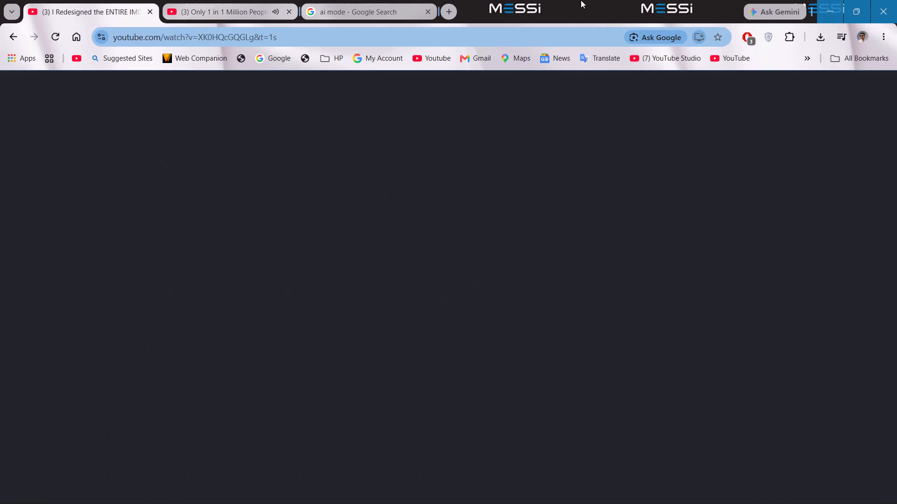
pyautogui.press('space')
pyautogui.press('Left')
pyautogui.press('Left')
pyautogui.press('Left')
pyautogui.press('Left')
pyautogui.press('Left')
pyautogui.press('Left')
pyautogui.press('Left')
pyautogui.press('Left')
pyautogui.press('Left')
pyautogui.press('Left')
pyautogui.press('Left')
pyautogui.press('Left')
pyautogui.press('Left')
pyautogui.press('Left')
pyautogui.press('Left')
pyautogui.press('Left')
pyautogui.press('Left')
pyautogui.press('Left')
pyautogui.press('Left')
pyautogui.press('Left')
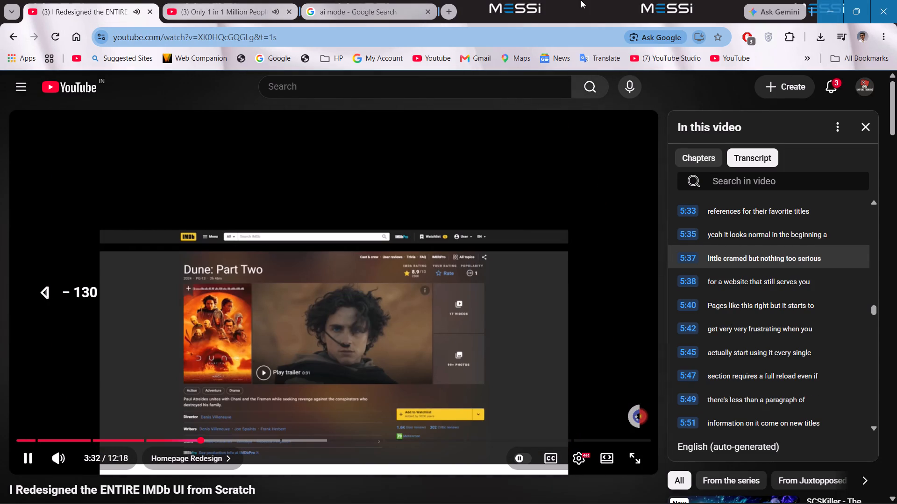
pyautogui.press('Right')
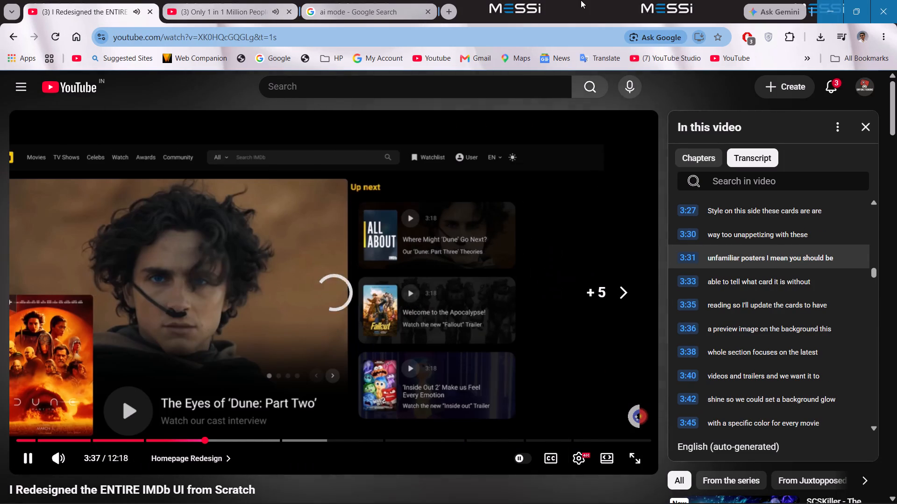
pyautogui.press('Right')
pyautogui.press('Right')
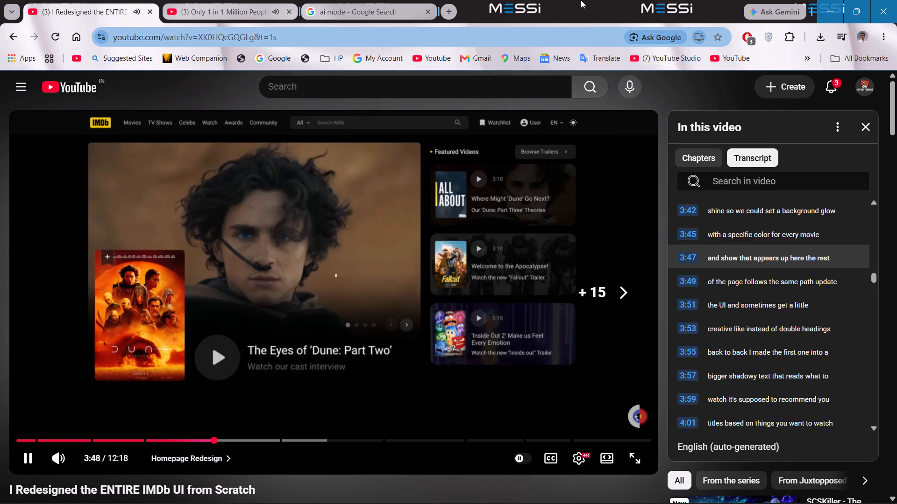
pyautogui.press('space')
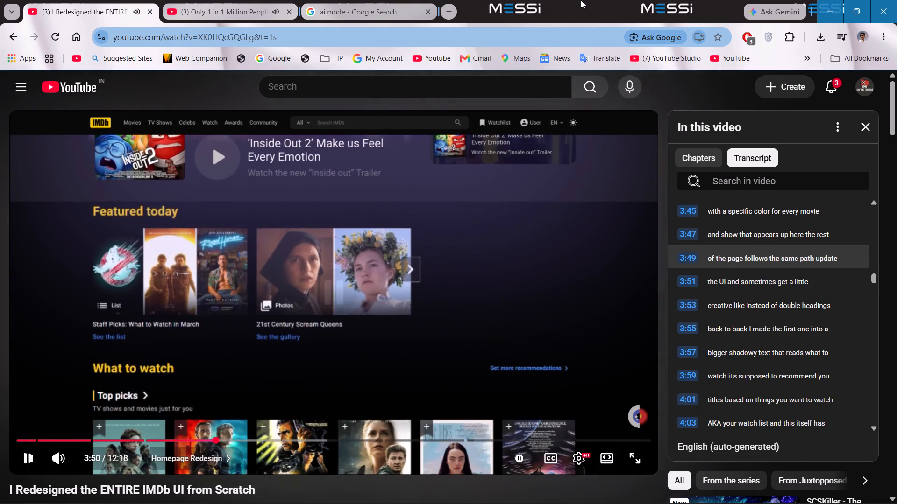
pyautogui.press('space')
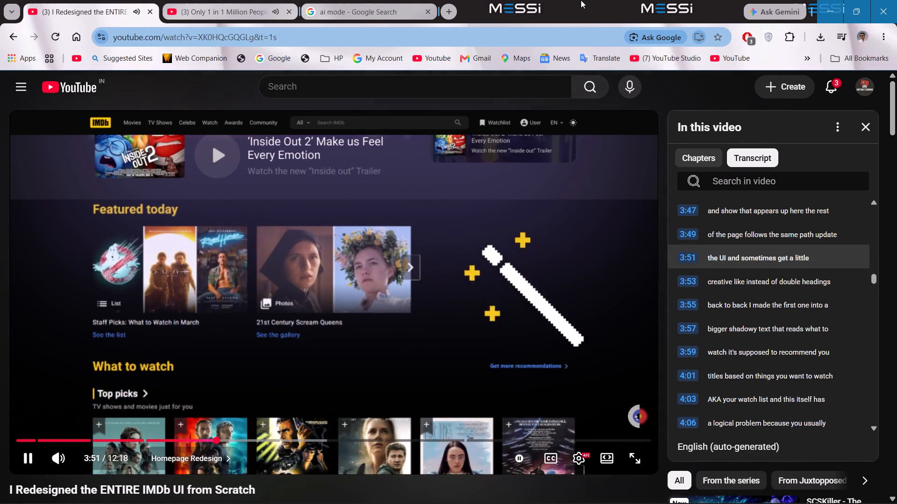
pyautogui.press('space')
pyautogui.press('space')
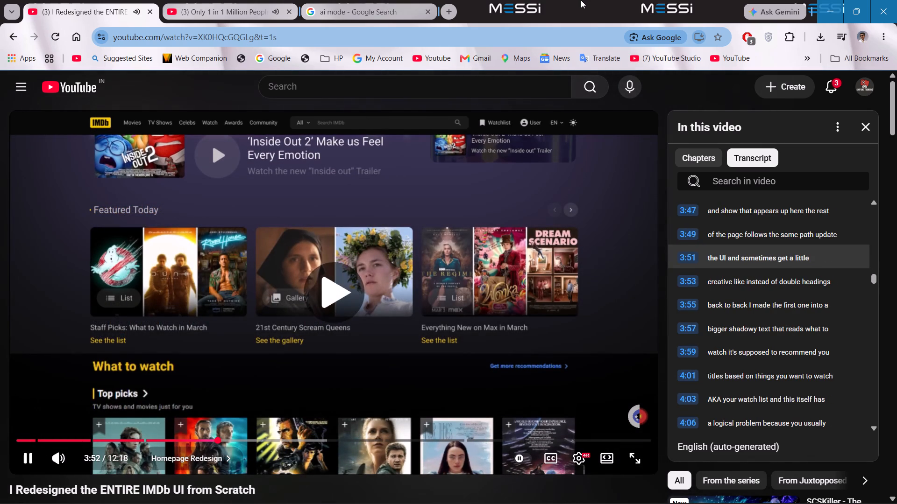
pyautogui.press('space')
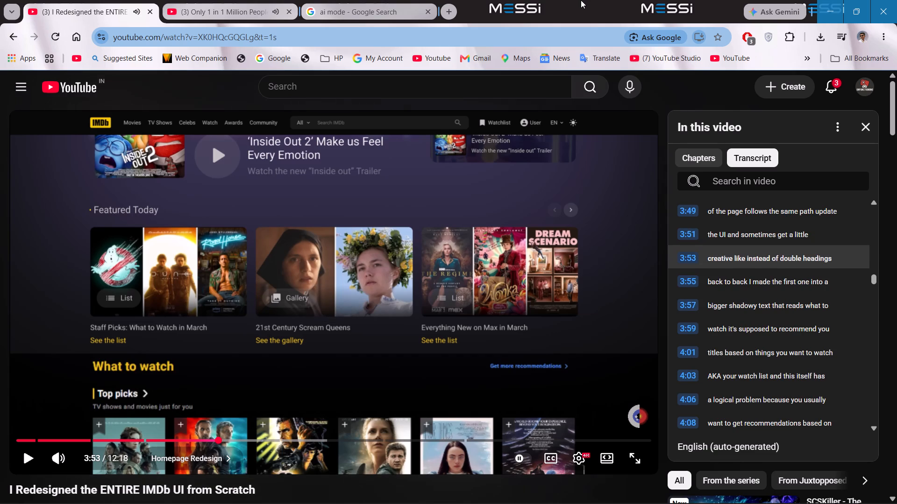
# Return to Illustrator and delete all five blank poster cards in the row below the movie background.
pyautogui.hotkey('alt', 'Tab')
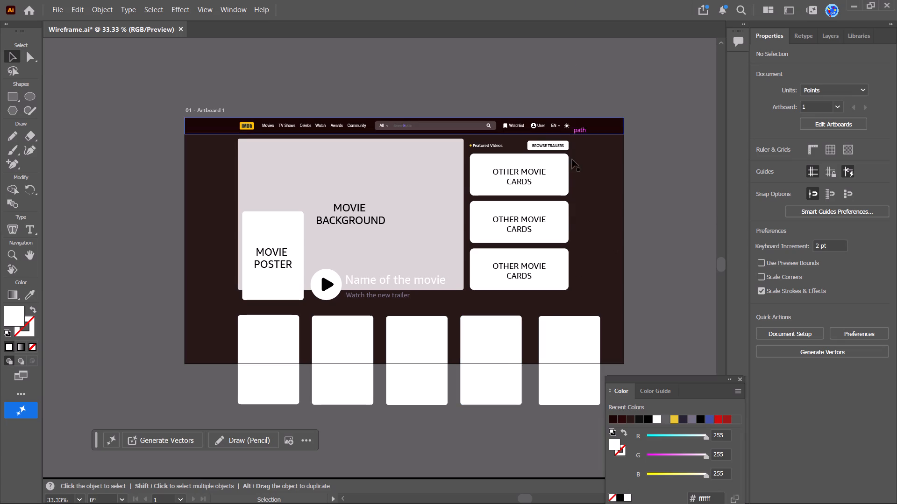
pyautogui.click(551, 349)
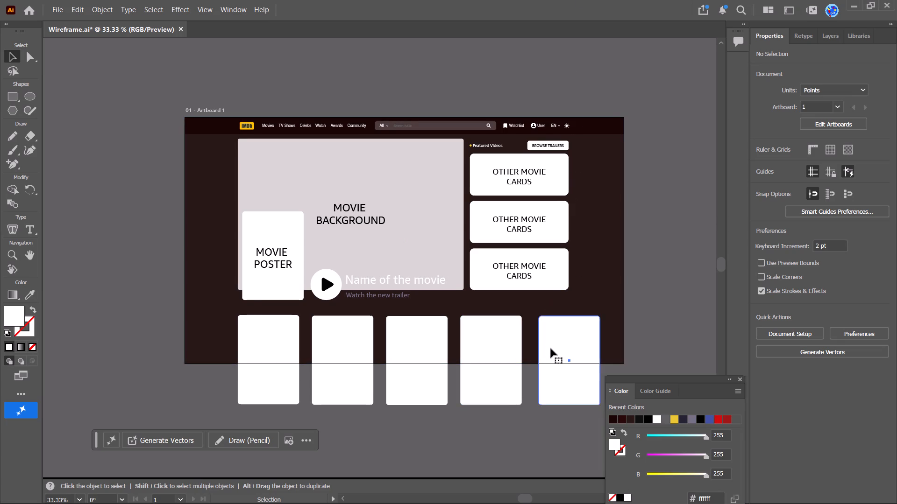
pyautogui.press('Delete')
pyautogui.click(512, 351)
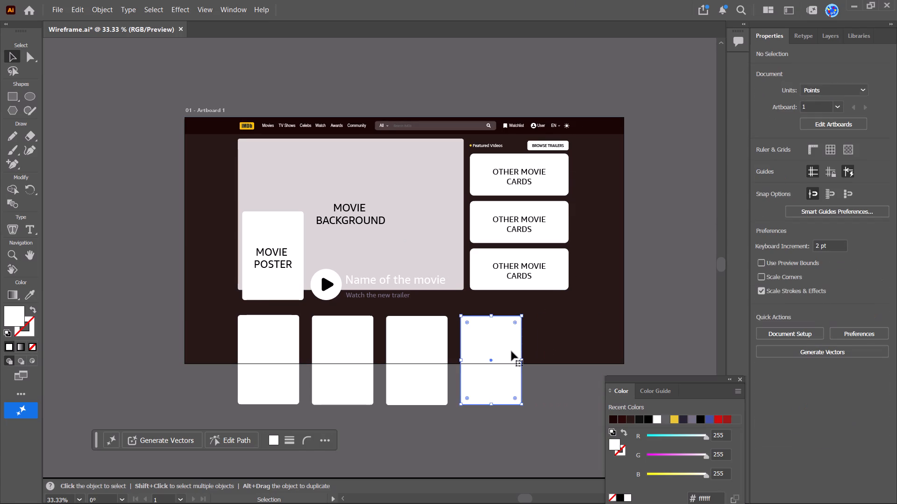
pyautogui.press('Delete')
pyautogui.click(414, 333)
pyautogui.press('Delete')
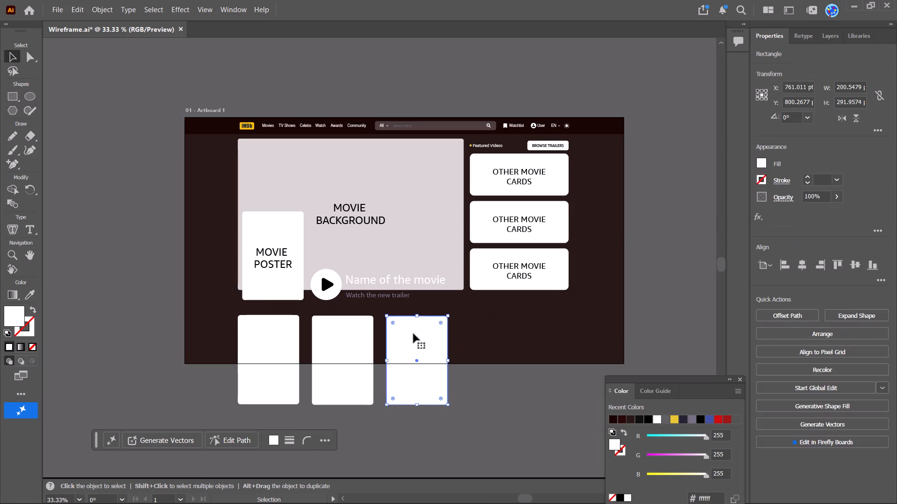
pyautogui.click(318, 335)
pyautogui.press('Delete')
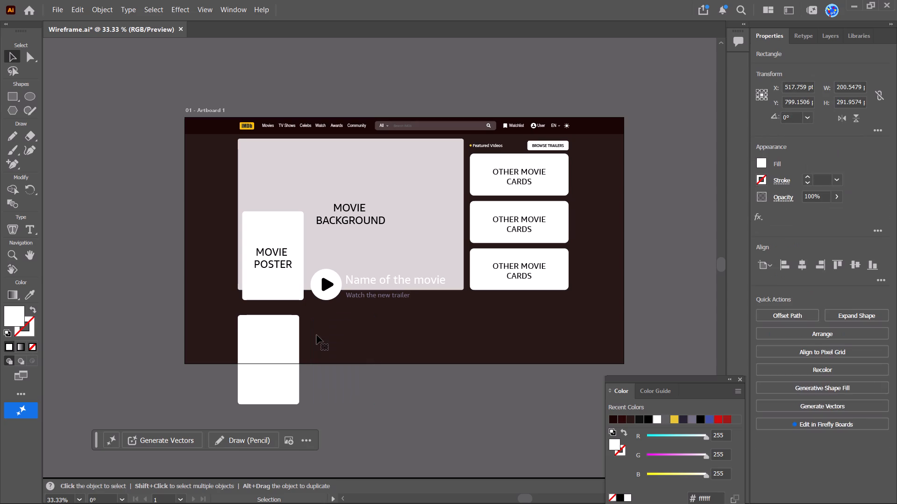
pyautogui.click(294, 343)
pyautogui.press('Delete')
# In Chrome, show the paused Featured Today frame full screen, take a screenshot of the whole screen, and leave full-screen view.
pyautogui.hotkey('alt', 'Tab')
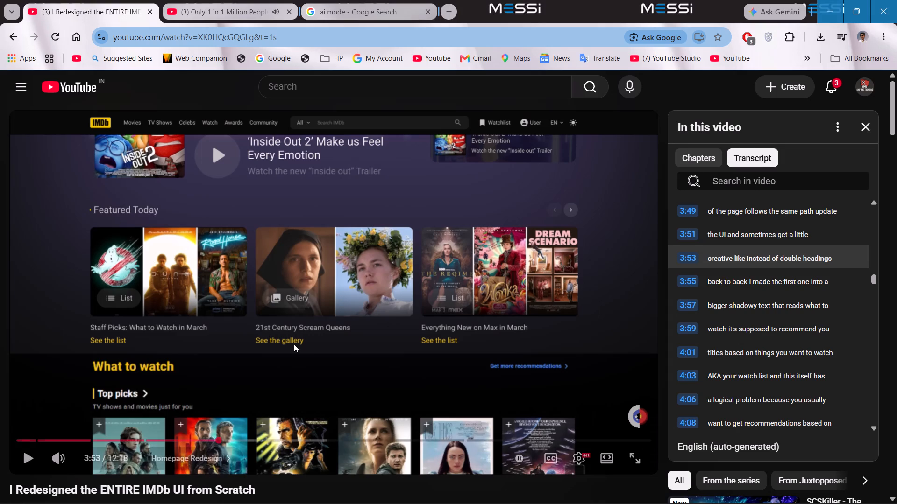
pyautogui.click(640, 453)
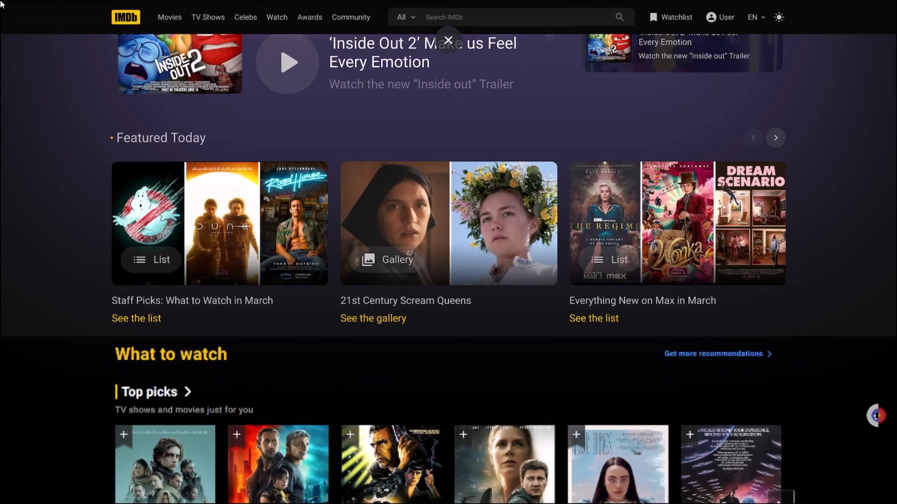
pyautogui.press('Print')
pyautogui.moveTo(0, 0); pyautogui.dragTo(896, 503)
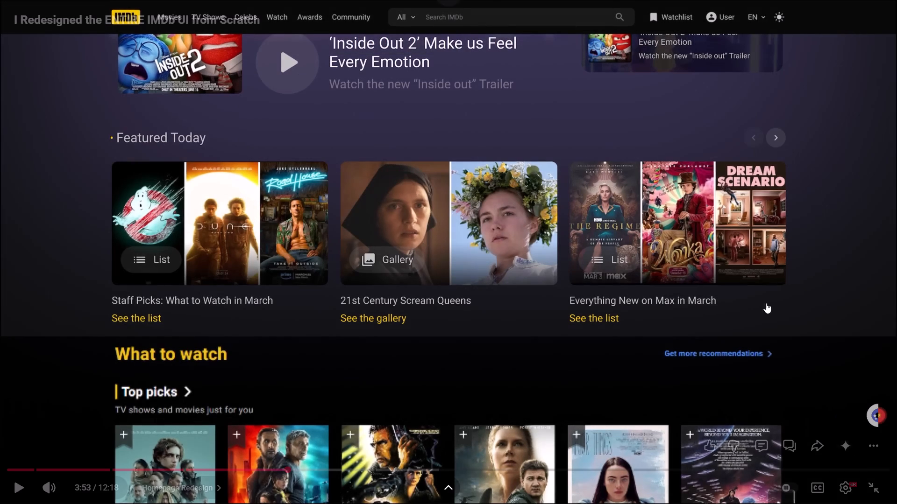
pyautogui.click(454, 43)
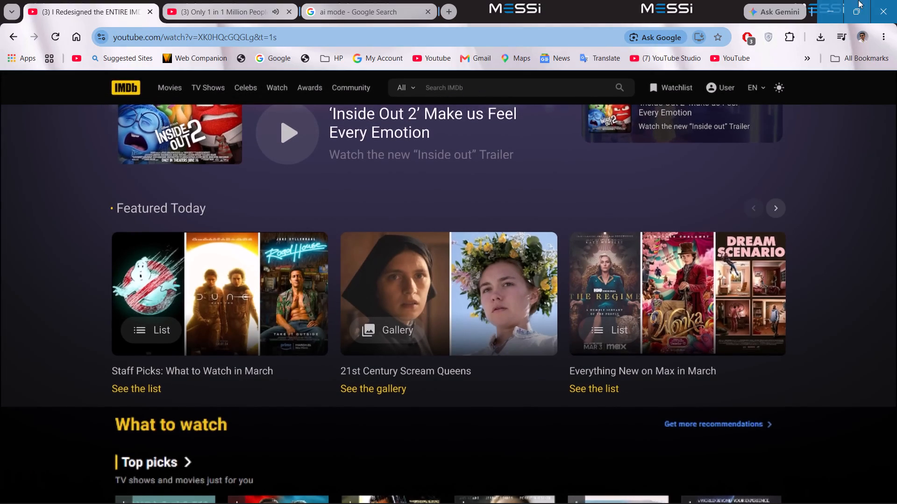
# Close the Google AI mode search page and minimise the browser.
pyautogui.click(429, 11)
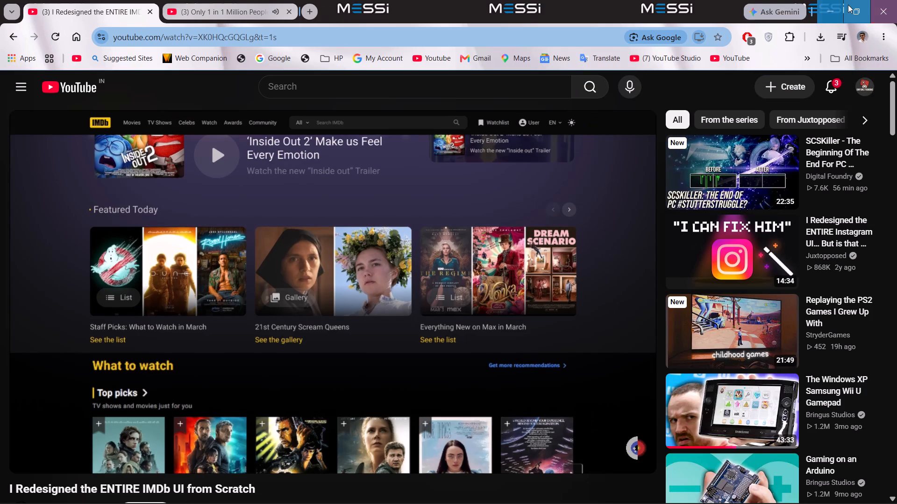
pyautogui.click(828, 10)
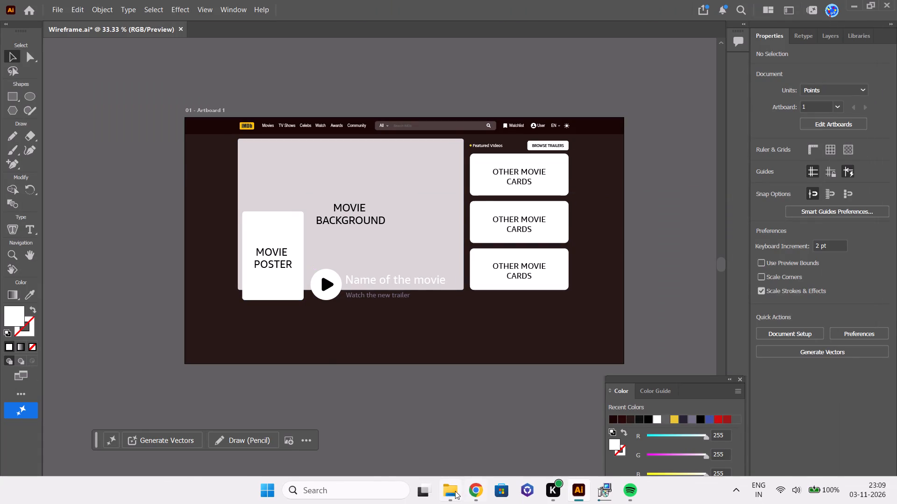
# Place Screenshot 2026-11-03 230935.png from the Screenshots folder in File Explorer onto the Illustrator wireframe artboard.
pyautogui.click(455, 491)
pyautogui.scroll(6, 192, 199)
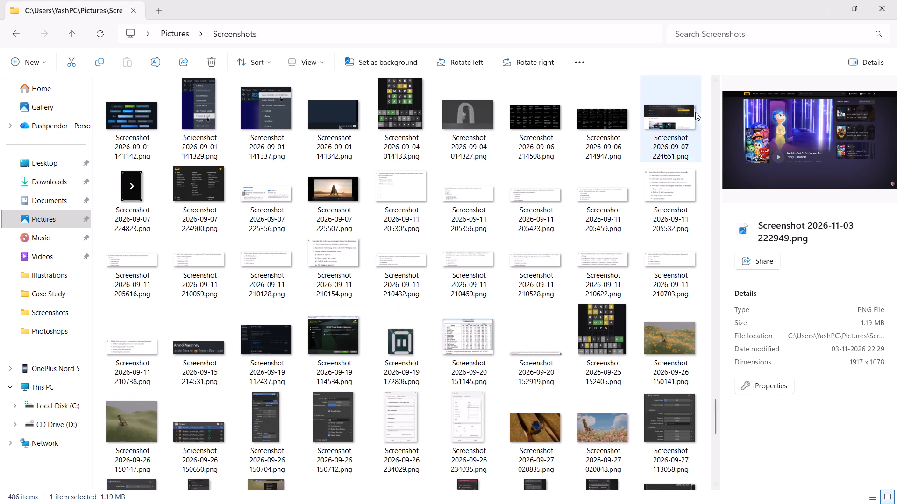
pyautogui.moveTo(717, 414); pyautogui.dragTo(718, 472)
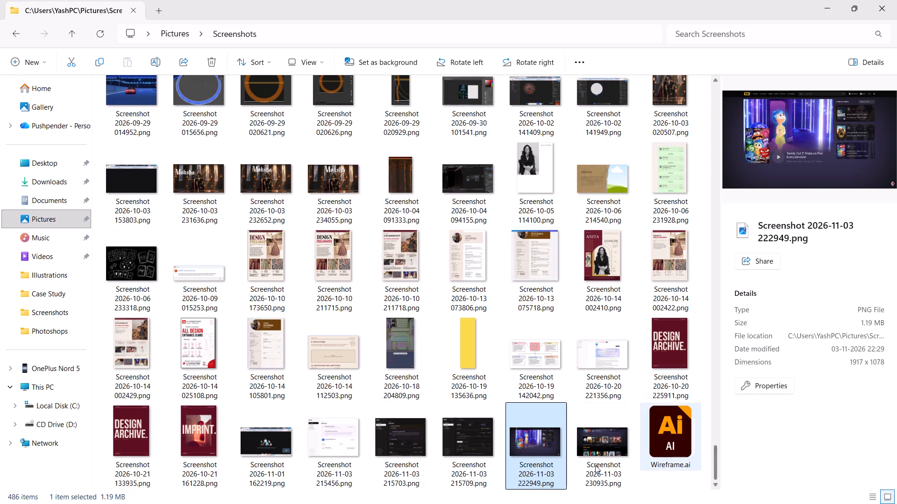
pyautogui.moveTo(584, 451); pyautogui.dragTo(410, 335)
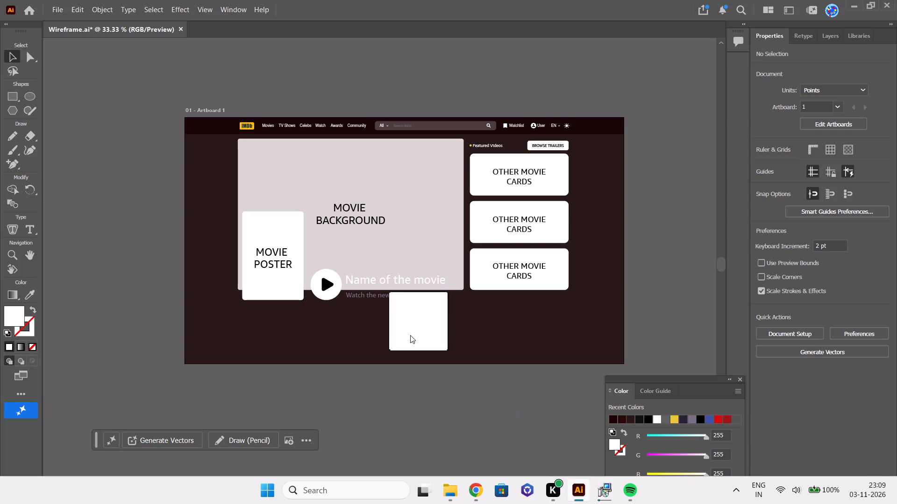
pyautogui.moveTo(410, 335); pyautogui.dragTo(397, 321)
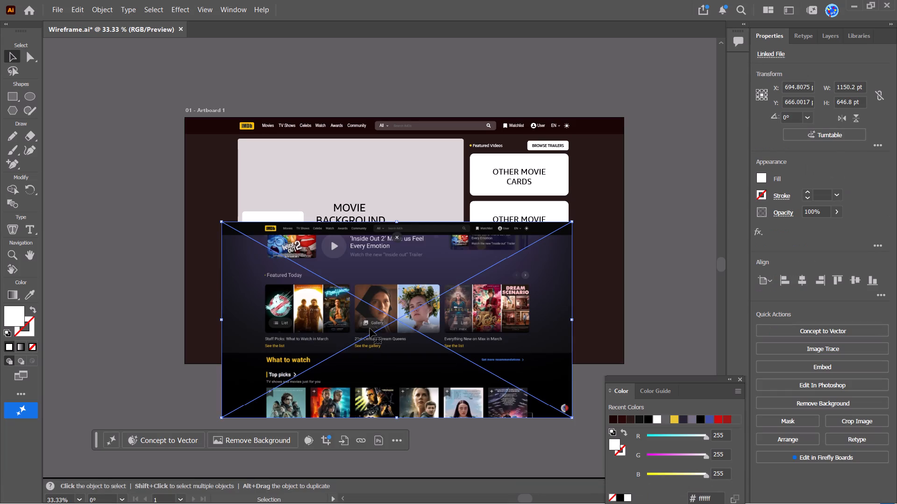
# Move the placed screenshot to the artboard's top-left corner, at about X 575 pt, Y 326 pt.
pyautogui.moveTo(370, 329); pyautogui.dragTo(334, 221)
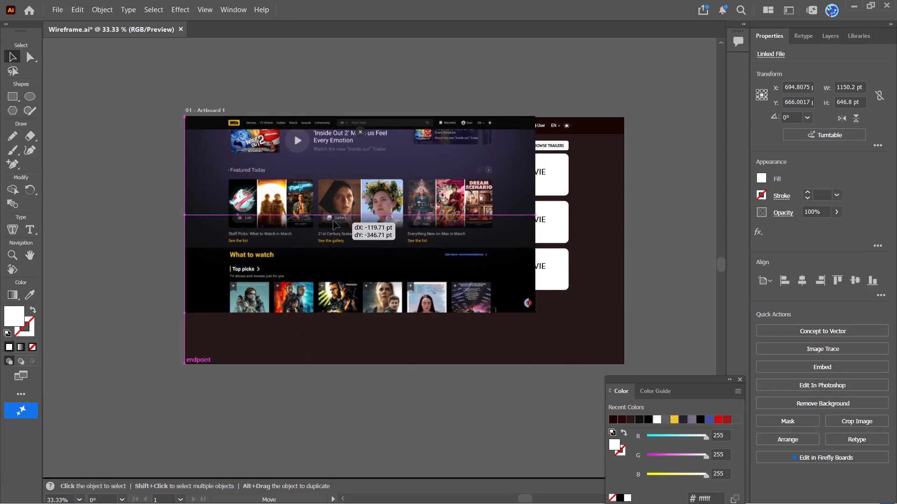
pyautogui.moveTo(334, 221); pyautogui.dragTo(333, 228)
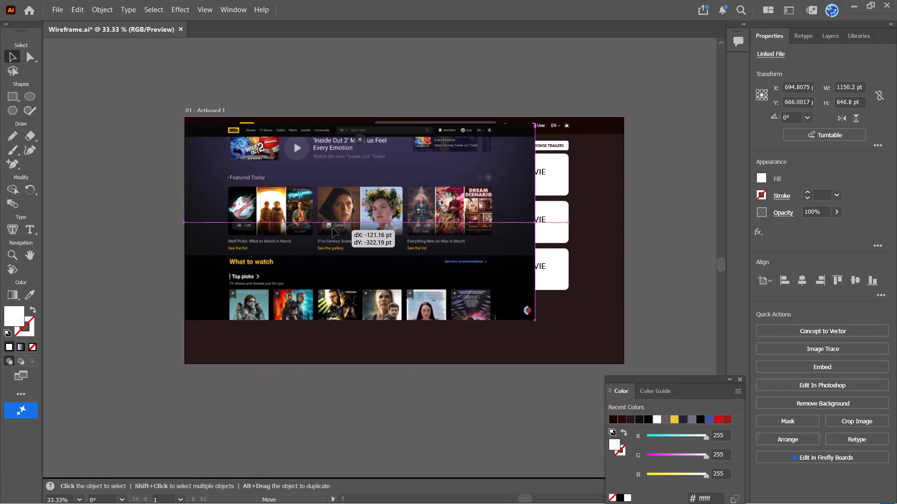
pyautogui.moveTo(333, 228); pyautogui.dragTo(333, 226)
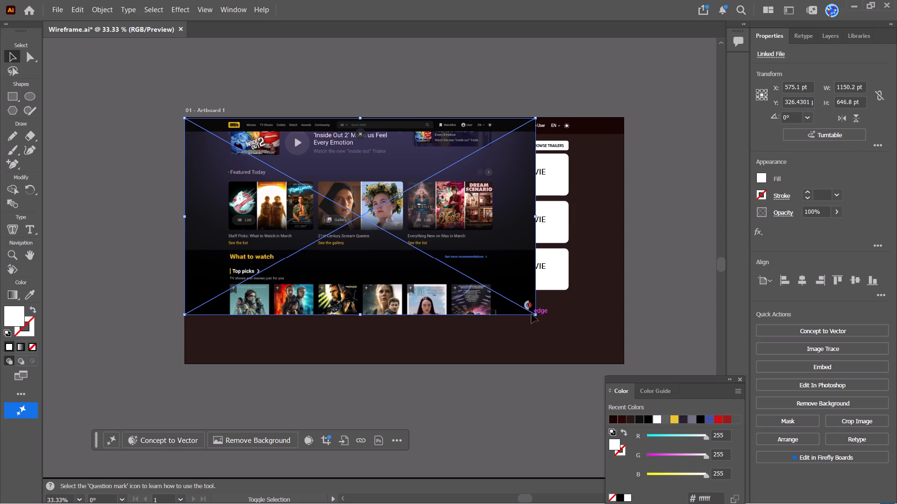
# Scale the placed screenshot to cover the whole artboard, about 1440 by 810 pt.
pyautogui.keyDown('shift'); pyautogui.moveTo(534, 315); pyautogui.dragTo(649, 363); pyautogui.keyUp('shift')
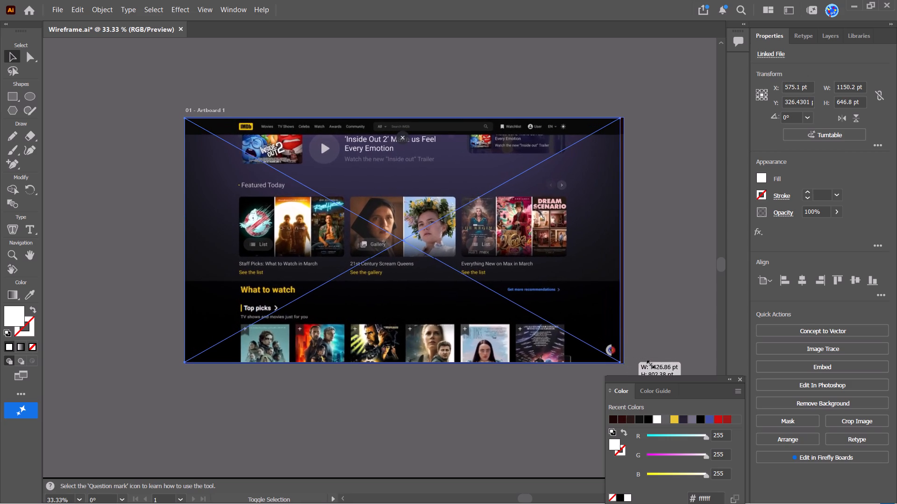
pyautogui.keyDown('shift'); pyautogui.moveTo(649, 363); pyautogui.dragTo(620, 350); pyautogui.keyUp('shift')
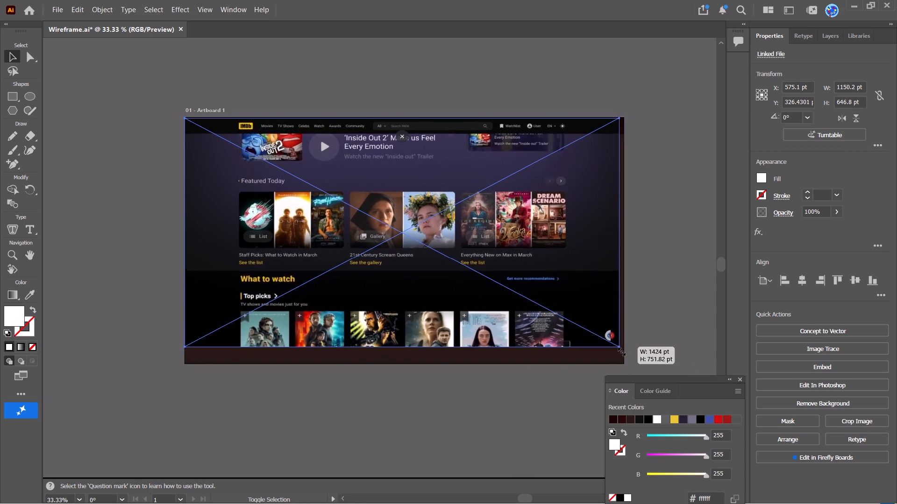
pyautogui.keyDown('shift'); pyautogui.moveTo(620, 350); pyautogui.dragTo(626, 364); pyautogui.keyUp('shift')
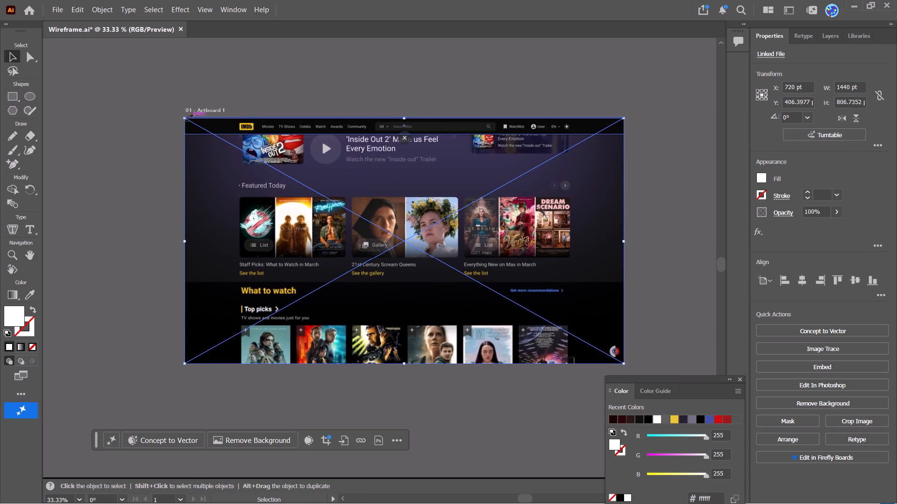
pyautogui.click(184, 118)
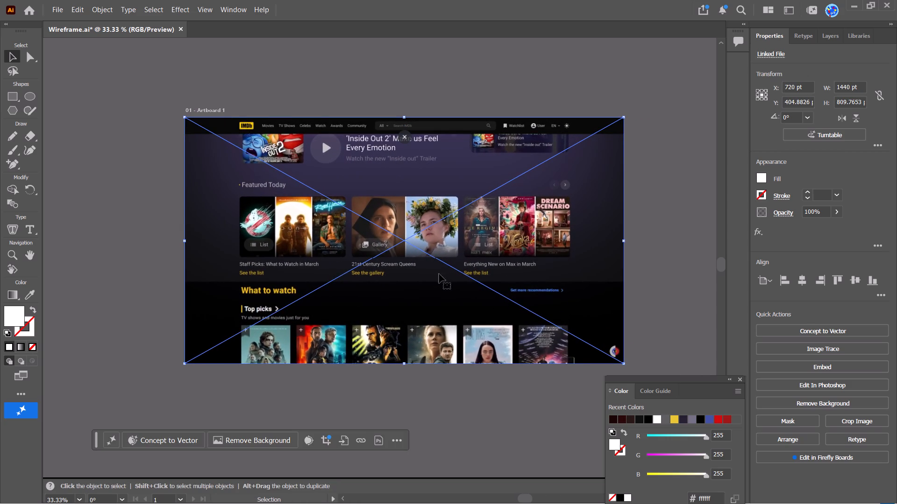
# Lower the placed screenshot's opacity to 36% so the wireframe beneath shows through.
pyautogui.click(837, 37)
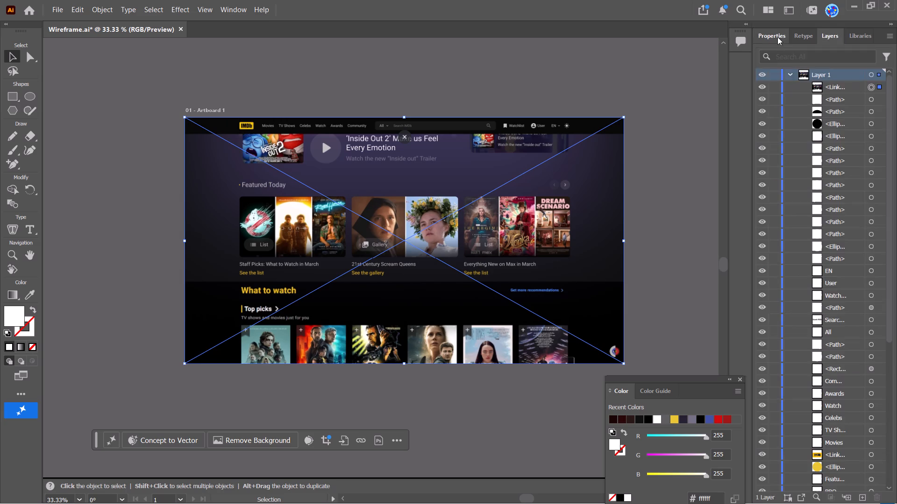
pyautogui.click(777, 37)
pyautogui.click(832, 215)
pyautogui.moveTo(827, 227); pyautogui.dragTo(815, 225)
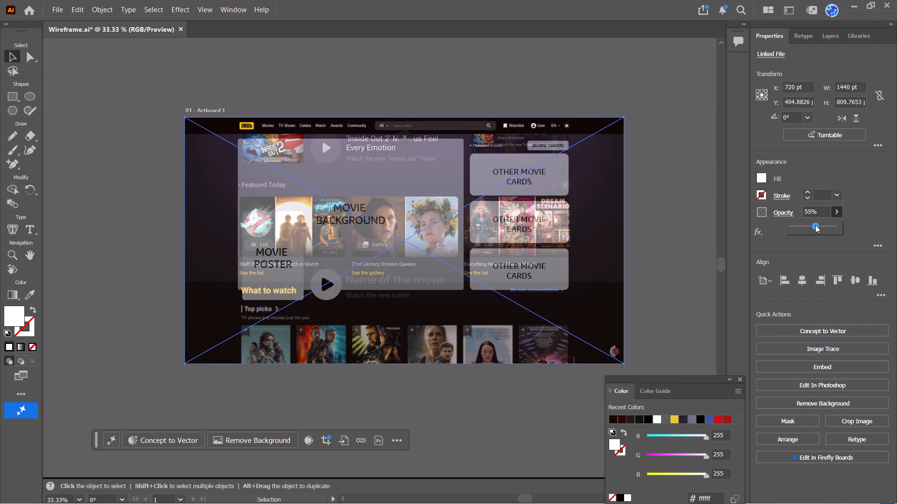
pyautogui.moveTo(815, 225); pyautogui.dragTo(821, 224)
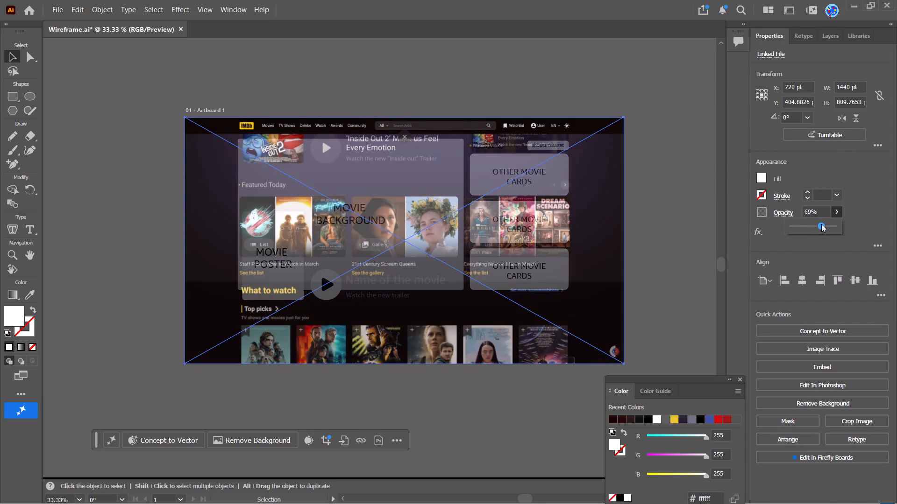
pyautogui.moveTo(821, 224); pyautogui.dragTo(831, 226)
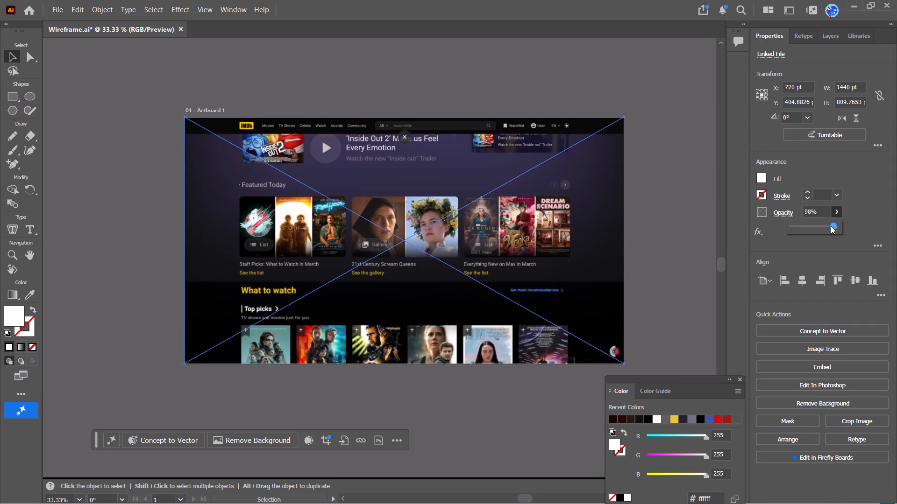
pyautogui.moveTo(831, 226); pyautogui.dragTo(807, 226)
# Move the translucent screenshot straight down to about Y 861 pt, keeping X at 720 pt, and deselect it.
pyautogui.moveTo(605, 177); pyautogui.dragTo(606, 291)
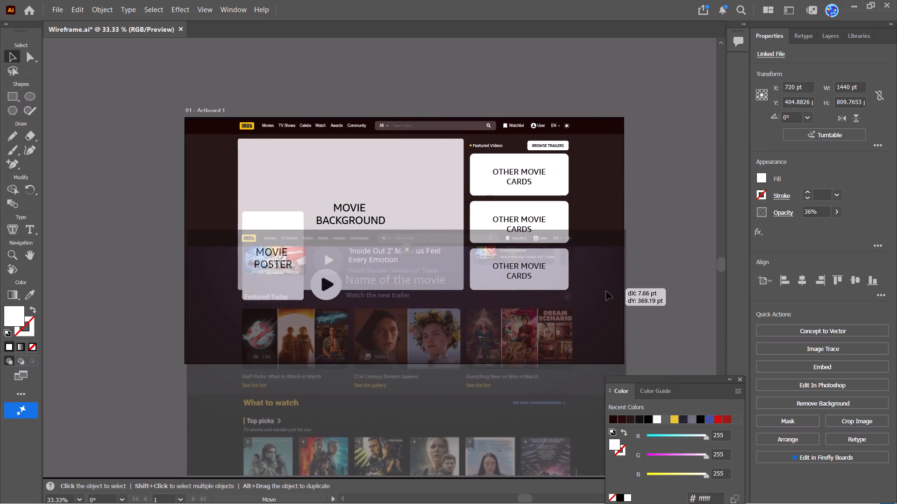
pyautogui.moveTo(606, 291); pyautogui.dragTo(605, 315)
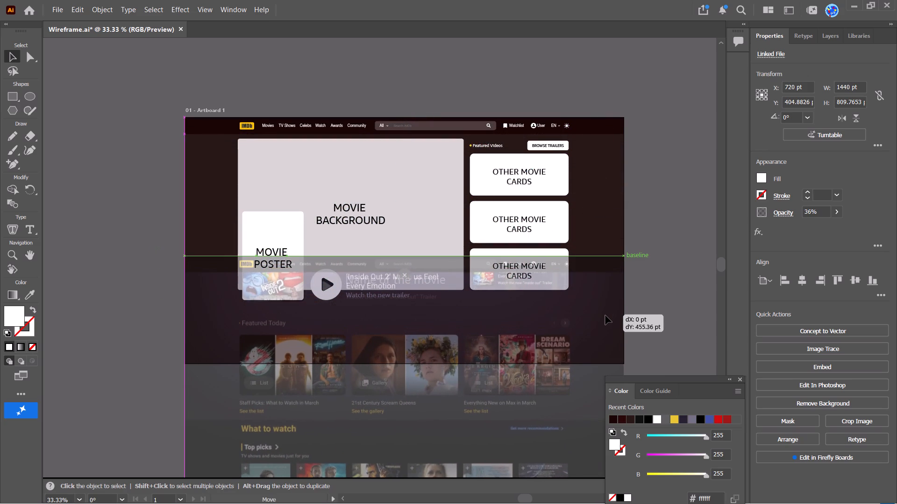
pyautogui.moveTo(605, 315); pyautogui.dragTo(605, 316)
pyautogui.keyDown('alt'); pyautogui.scroll(-1, 636, 189); pyautogui.keyUp('alt')
pyautogui.keyDown('alt'); pyautogui.scroll(1, 655, 236); pyautogui.keyUp('alt')
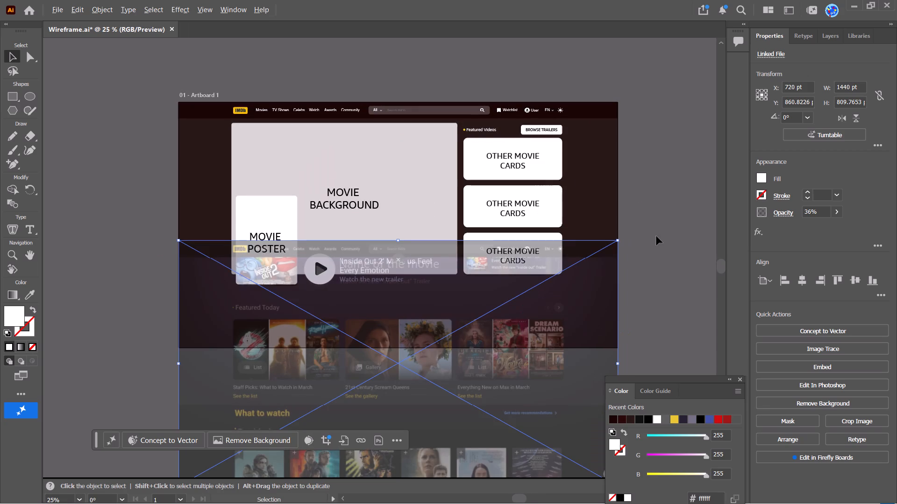
pyautogui.click(668, 247)
# Lock the translucent reference screenshot in the layer list and clear the selection.
pyautogui.keyDown('alt'); pyautogui.scroll(-2, 584, 161); pyautogui.keyUp('alt')
pyautogui.keyDown('alt'); pyautogui.scroll(2, 548, 275); pyautogui.keyUp('alt')
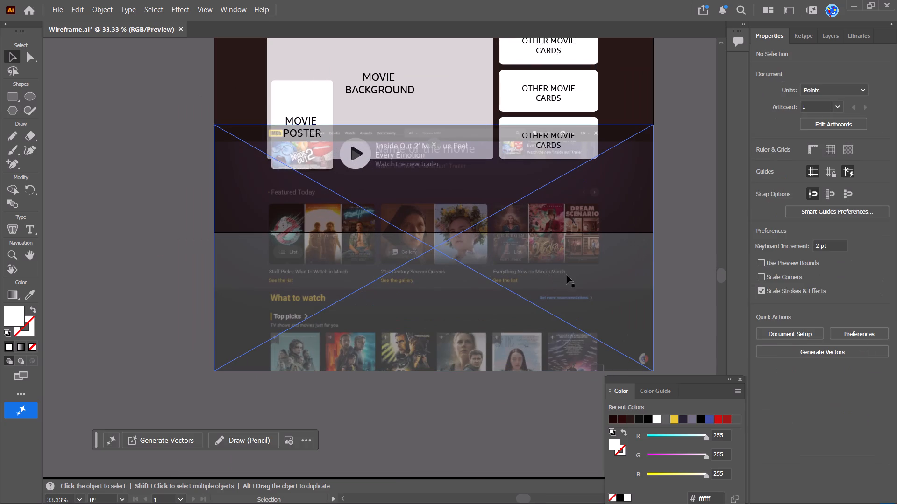
pyautogui.click(567, 275)
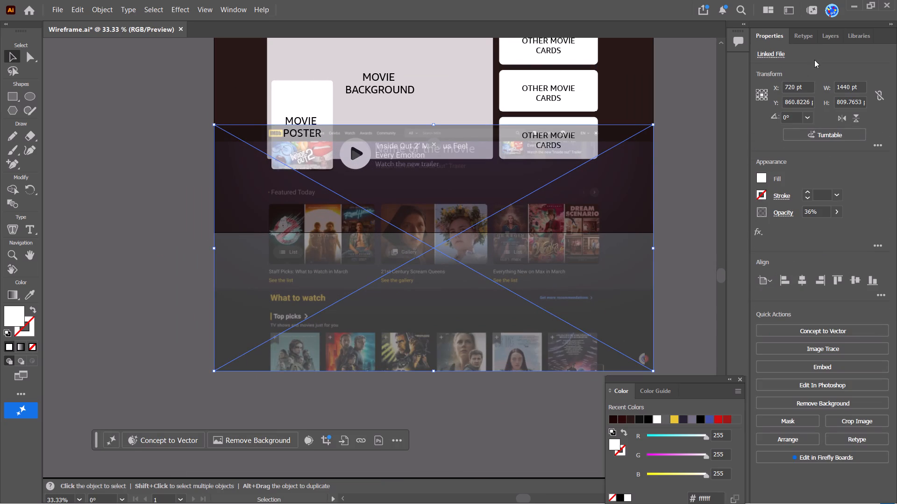
pyautogui.click(829, 41)
pyautogui.scroll(-7, 810, 364)
pyautogui.scroll(12, 816, 356)
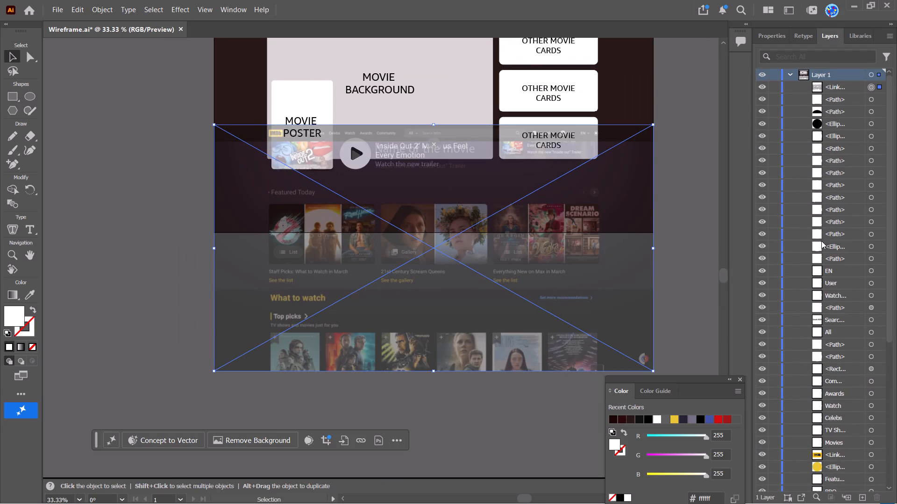
pyautogui.click(770, 85)
pyautogui.click(675, 141)
# Draw a white rectangle about 346 by 197 pt over the first Featured Today thumbnail, Staff Picks.
pyautogui.keyDown('alt'); pyautogui.scroll(1, 290, 241); pyautogui.keyUp('alt')
pyautogui.keyDown('alt'); pyautogui.scroll(1, 360, 234); pyautogui.keyUp('alt')
pyautogui.keyDown('alt'); pyautogui.scroll(-3, 183, 301); pyautogui.keyUp('alt')
pyautogui.keyDown('alt'); pyautogui.scroll(2, 192, 264); pyautogui.keyUp('alt')
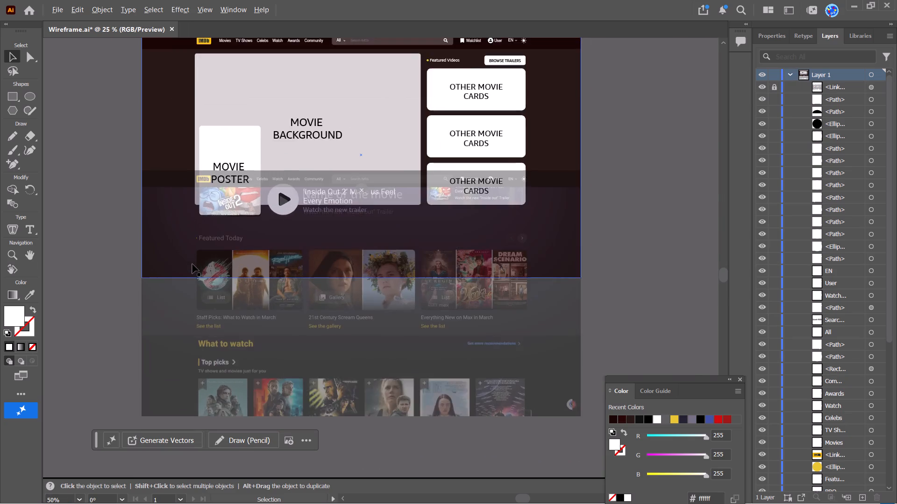
pyautogui.keyDown('alt'); pyautogui.scroll(1, 255, 275); pyautogui.keyUp('alt')
pyautogui.click(12, 100)
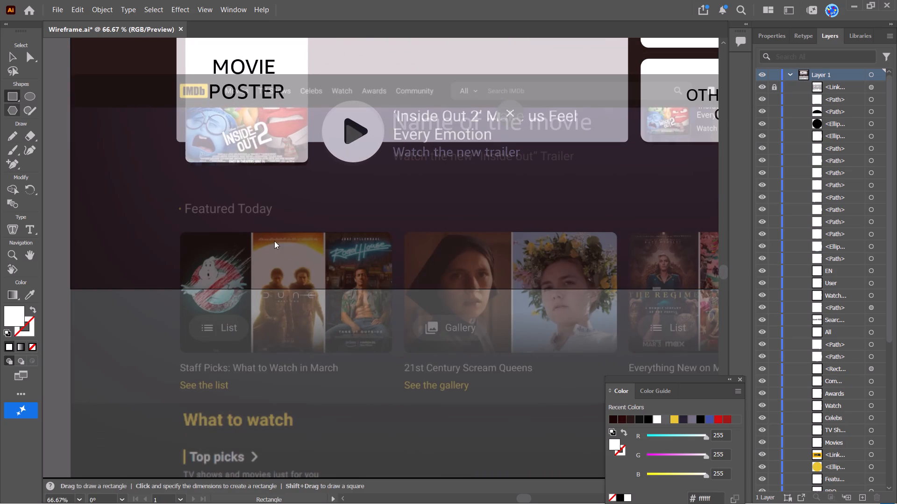
pyautogui.keyDown('alt'); pyautogui.scroll(1, 296, 253); pyautogui.keyUp('alt')
pyautogui.moveTo(123, 222); pyautogui.dragTo(285, 320)
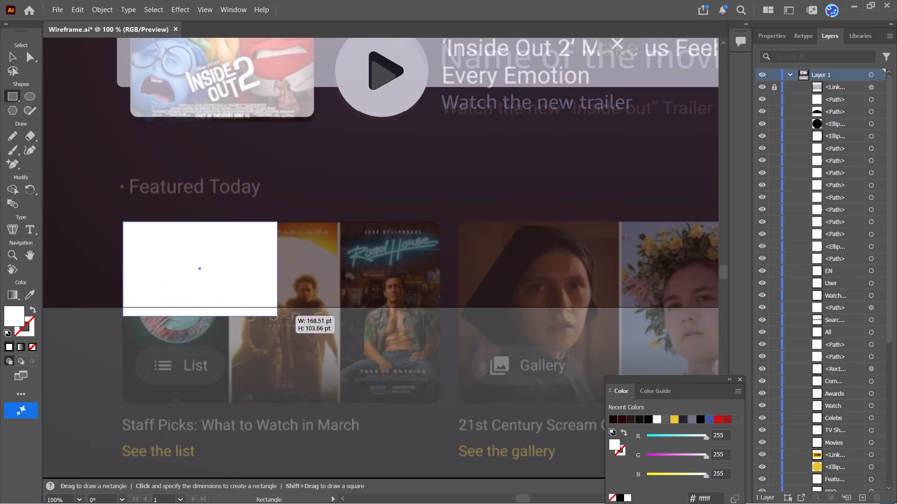
pyautogui.moveTo(285, 320); pyautogui.dragTo(439, 402)
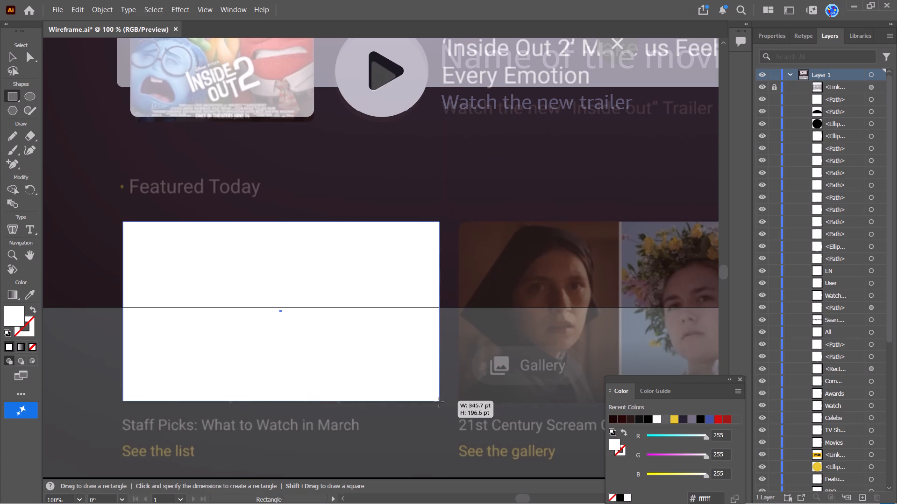
# Adjust the white rectangle's top, left and bottom edges to fit the Staff Picks thumbnail beneath it.
pyautogui.click(13, 55)
pyautogui.click(439, 313)
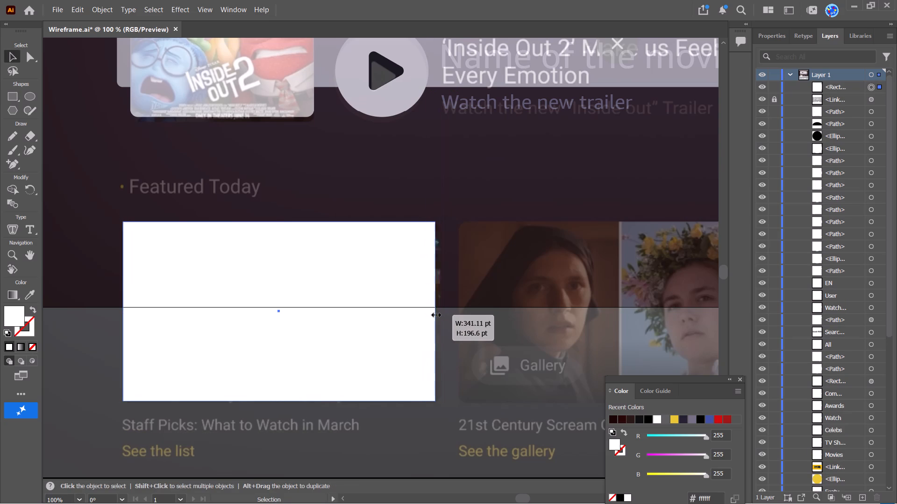
pyautogui.click(281, 222)
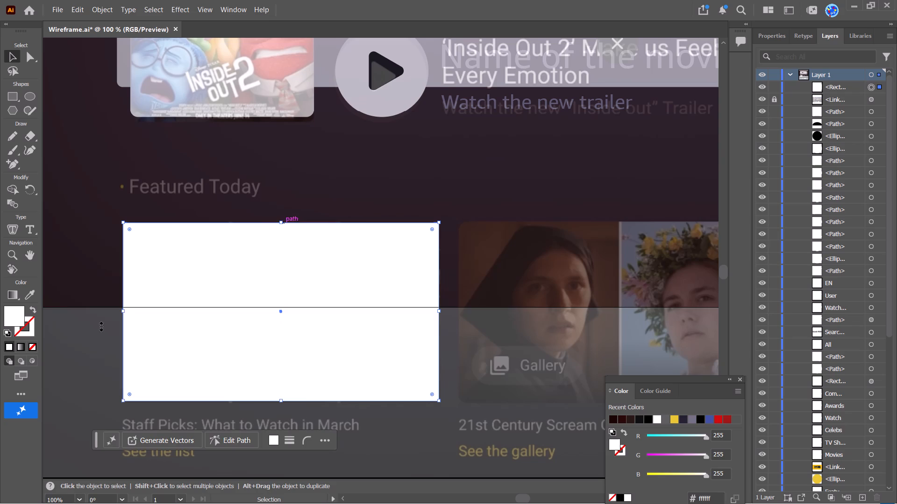
pyautogui.click(122, 309)
pyautogui.click(280, 402)
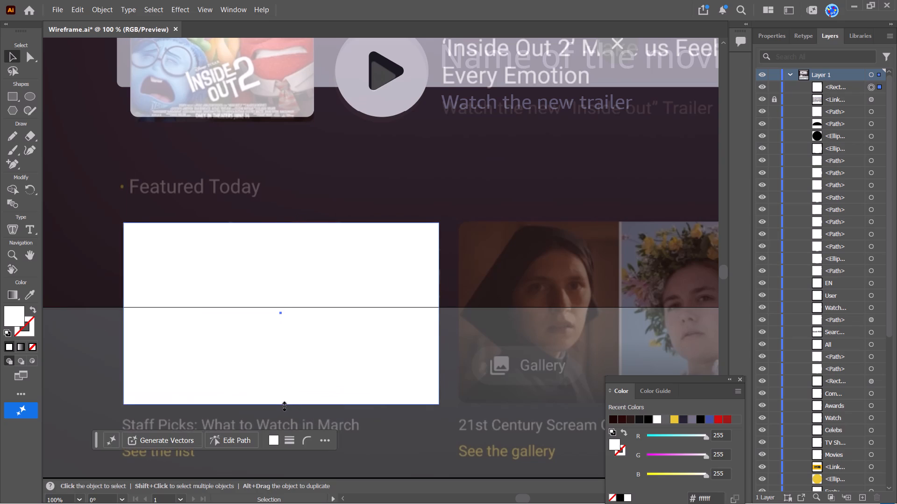
# Round all four corners of the Staff Picks card with a small radius matching the reference thumbnail, and deselect it.
pyautogui.moveTo(128, 229); pyautogui.dragTo(138, 235)
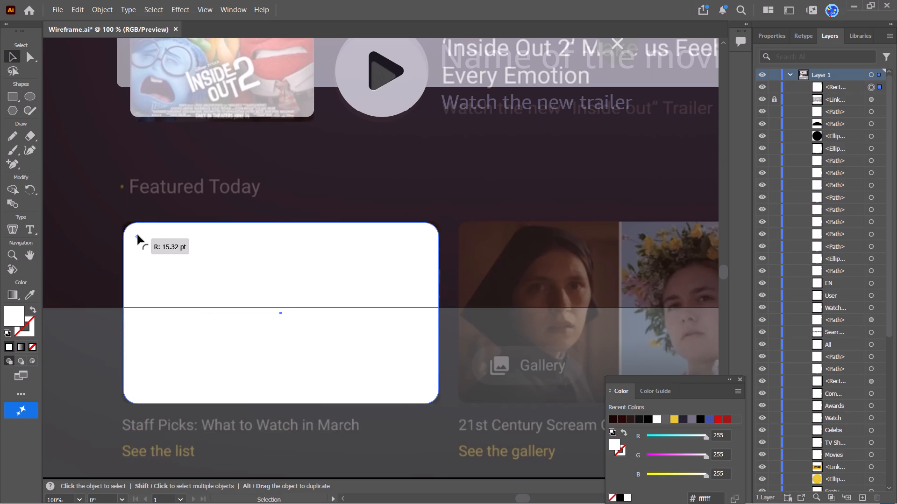
pyautogui.moveTo(138, 235); pyautogui.dragTo(136, 235)
pyautogui.keyDown('alt'); pyautogui.scroll(10, 120, 228); pyautogui.keyUp('alt')
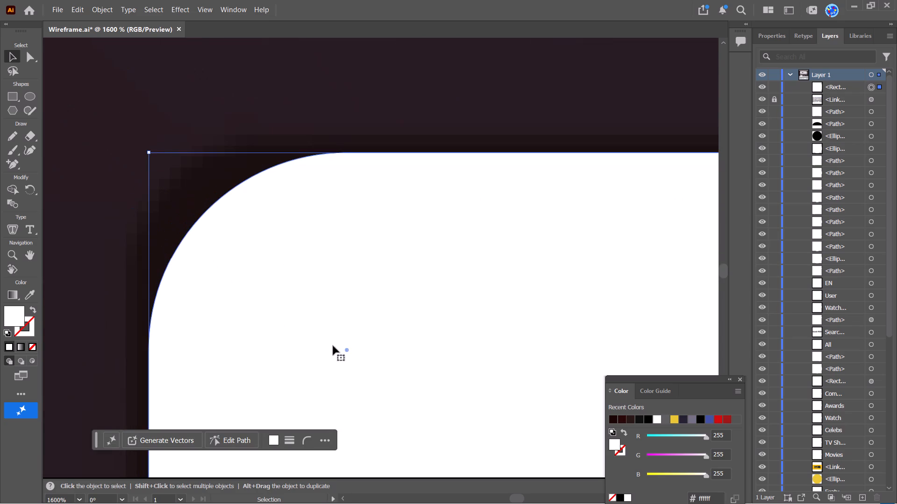
pyautogui.moveTo(349, 350); pyautogui.dragTo(226, 259)
pyautogui.keyDown('alt'); pyautogui.scroll(-2, 137, 204); pyautogui.keyUp('alt')
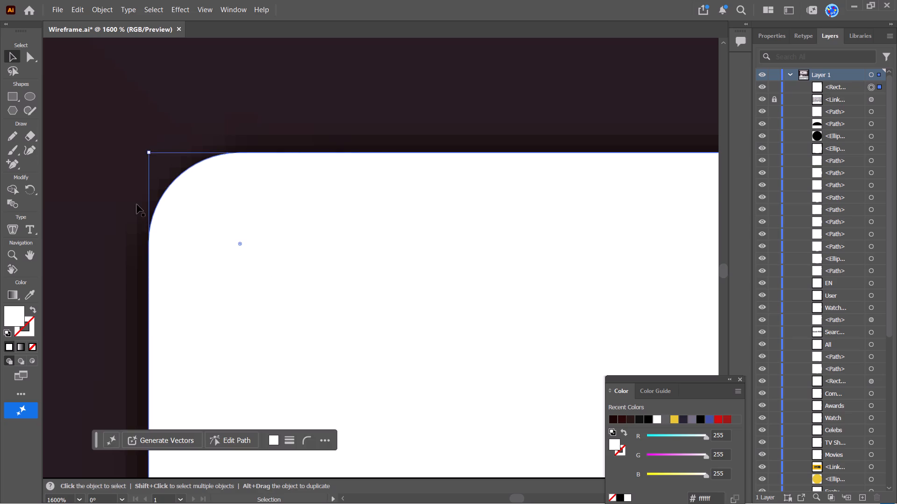
pyautogui.keyDown('alt'); pyautogui.scroll(-9, 137, 204); pyautogui.keyUp('alt')
pyautogui.click(636, 210)
# Duplicate the rounded Staff Picks card and place the copy over the 21st Century Scream Queens thumbnail, level with the first.
pyautogui.keyDown('alt'); pyautogui.scroll(1, 155, 224); pyautogui.keyUp('alt')
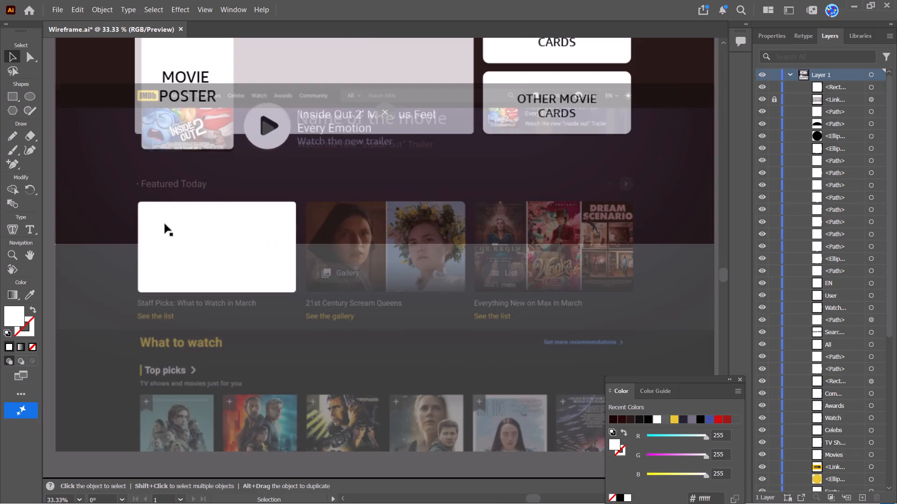
pyautogui.click(200, 221)
pyautogui.hotkey('ctrl', 'c')
pyautogui.hotkey('ctrl', 'v')
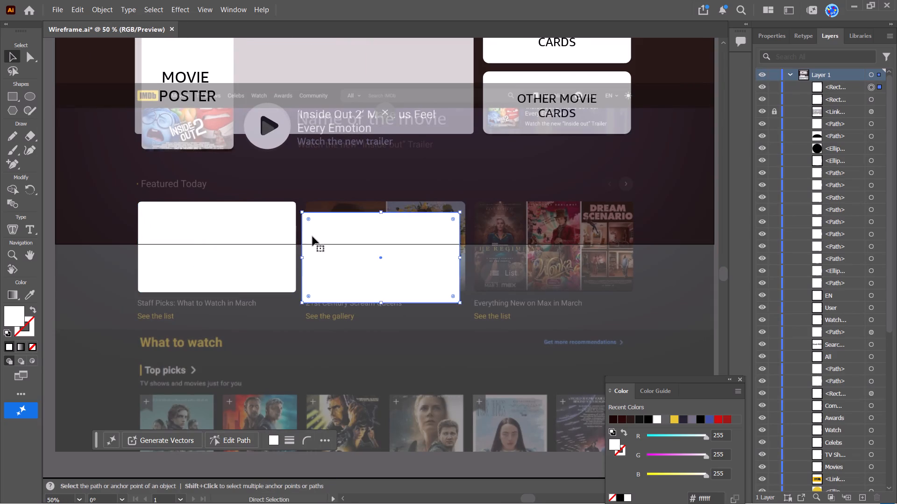
pyautogui.moveTo(323, 234); pyautogui.dragTo(327, 224)
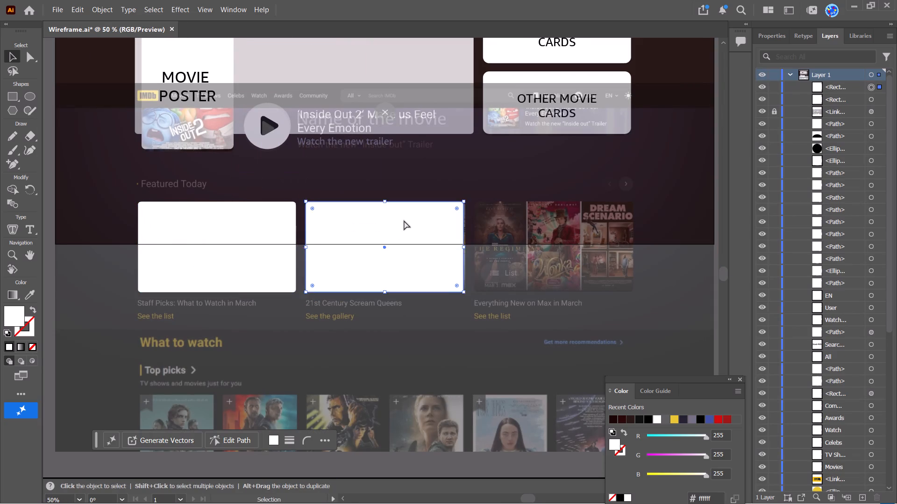
# Duplicate the middle card and place the copy roughly over the Everything New on Max in March thumbnail.
pyautogui.hotkey('ctrl', 'c')
pyautogui.hotkey('ctrl', 'v')
pyautogui.moveTo(399, 247); pyautogui.dragTo(569, 240)
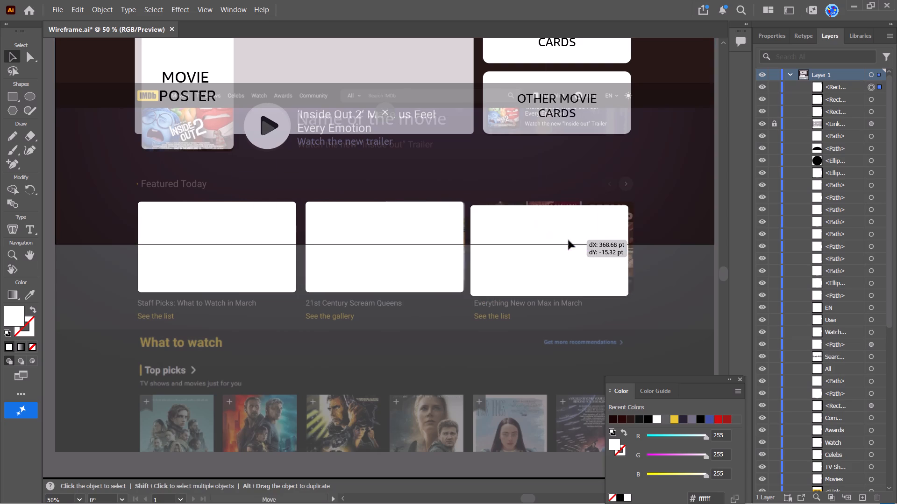
pyautogui.moveTo(569, 240); pyautogui.dragTo(584, 240)
# Fine-tune the middle card's horizontal position over the 21st Century Scream Queens thumbnail, keeping it level with the first card.
pyautogui.keyDown('alt'); pyautogui.scroll(3, 433, 237); pyautogui.keyUp('alt')
pyautogui.click(323, 220)
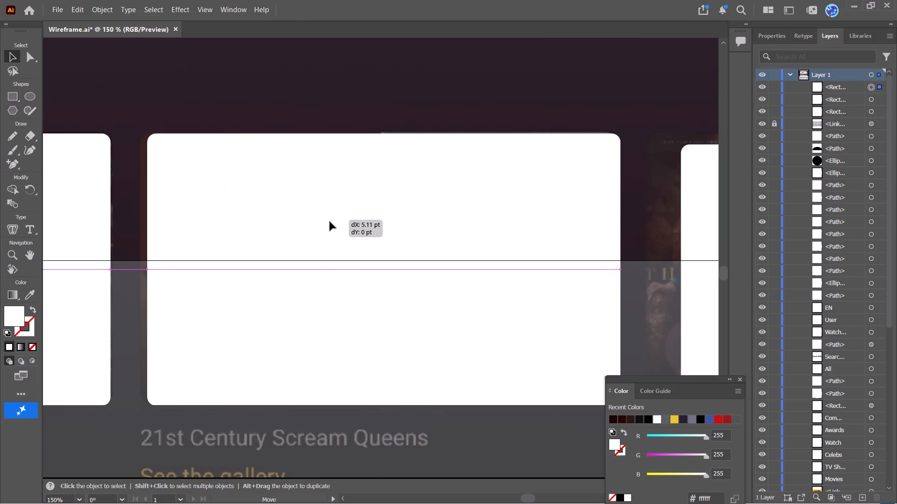
pyautogui.keyDown('alt'); pyautogui.scroll(-2, 249, 239); pyautogui.keyUp('alt')
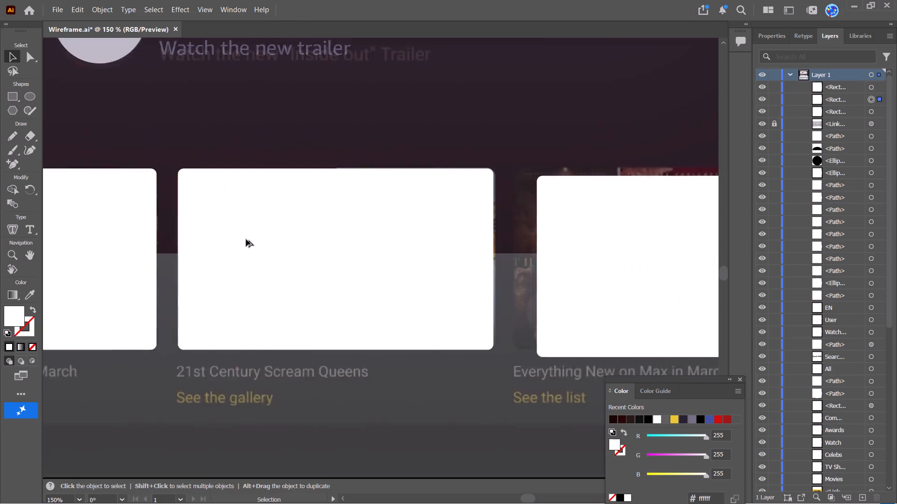
pyautogui.keyDown('alt'); pyautogui.scroll(-1, 246, 239); pyautogui.keyUp('alt')
pyautogui.keyDown('alt'); pyautogui.scroll(1, 271, 242); pyautogui.keyUp('alt')
pyautogui.click(307, 231)
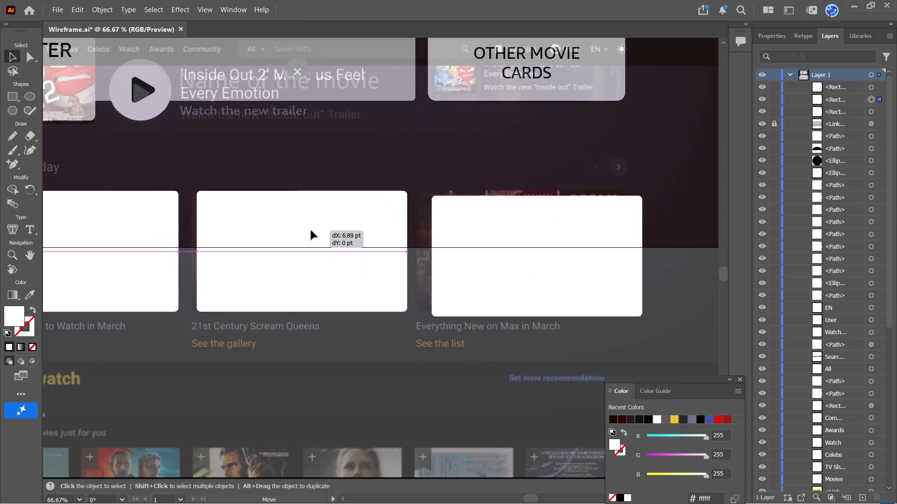
# Align the third card level with the middle one over the Everything New on Max thumbnail, fine-tuning the gap between them.
pyautogui.keyDown('alt'); pyautogui.scroll(2, 428, 232); pyautogui.keyUp('alt')
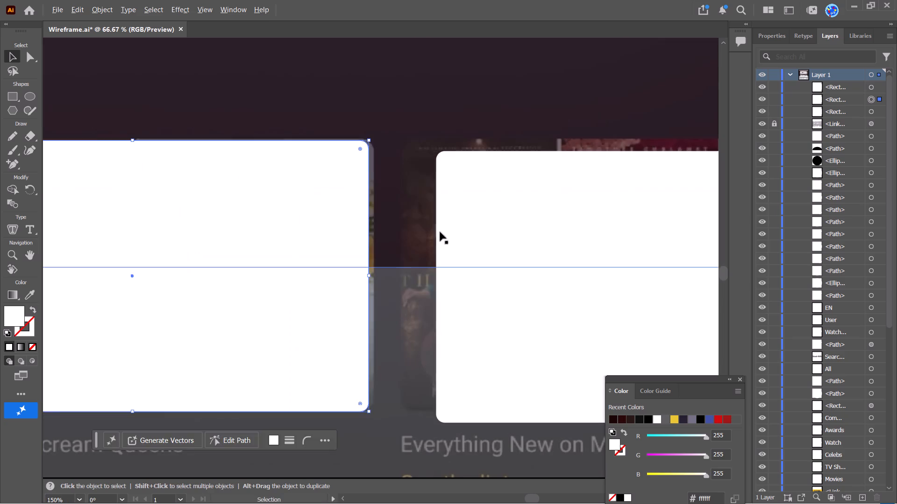
pyautogui.moveTo(484, 234); pyautogui.dragTo(446, 223)
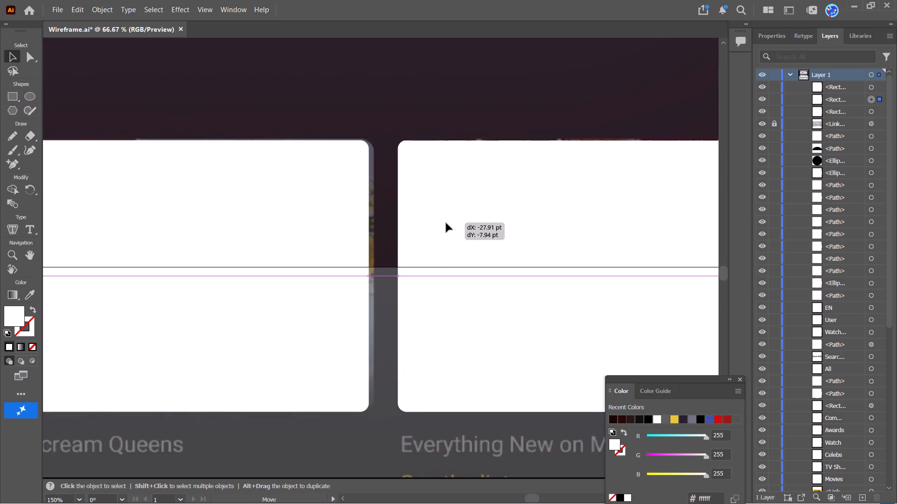
pyautogui.moveTo(446, 223); pyautogui.dragTo(449, 223)
pyautogui.keyDown('alt'); pyautogui.scroll(-2, 458, 240); pyautogui.keyUp('alt')
pyautogui.click(471, 236)
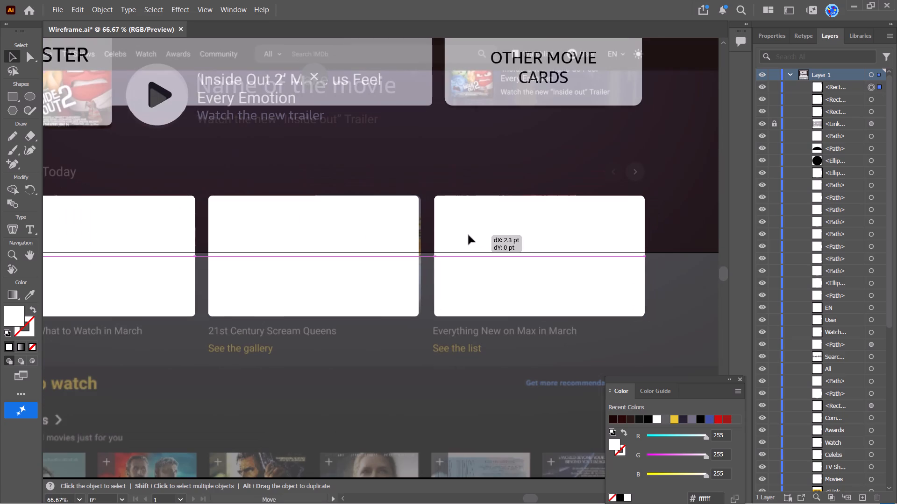
# Draw a white circle over the next-arrow button above the third Featured Today card.
pyautogui.keyDown('alt'); pyautogui.scroll(-2, 472, 243); pyautogui.keyUp('alt')
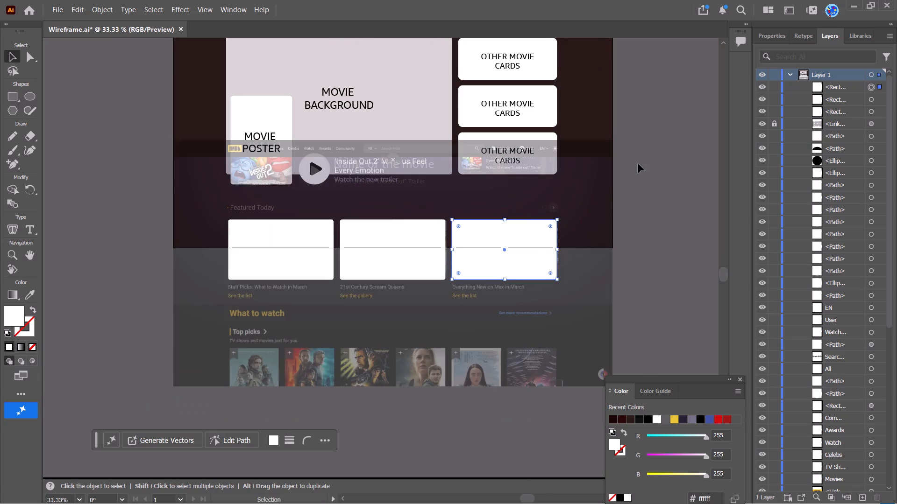
pyautogui.click(638, 164)
pyautogui.keyDown('alt'); pyautogui.scroll(1, 630, 172); pyautogui.keyUp('alt')
pyautogui.keyDown('alt'); pyautogui.scroll(1, 279, 199); pyautogui.keyUp('alt')
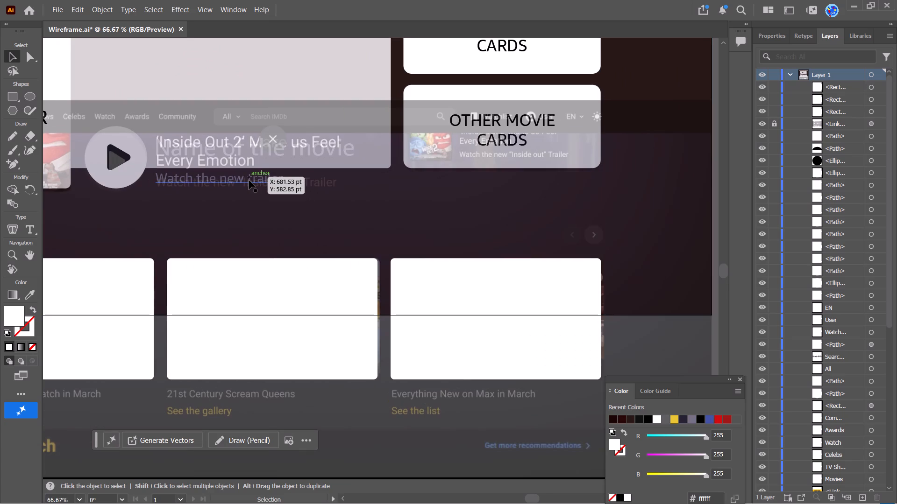
pyautogui.keyDown('alt'); pyautogui.scroll(-1, 305, 198); pyautogui.keyUp('alt')
pyautogui.keyDown('alt'); pyautogui.scroll(-1, 461, 235); pyautogui.keyUp('alt')
pyautogui.keyDown('alt'); pyautogui.scroll(1, 505, 222); pyautogui.keyUp('alt')
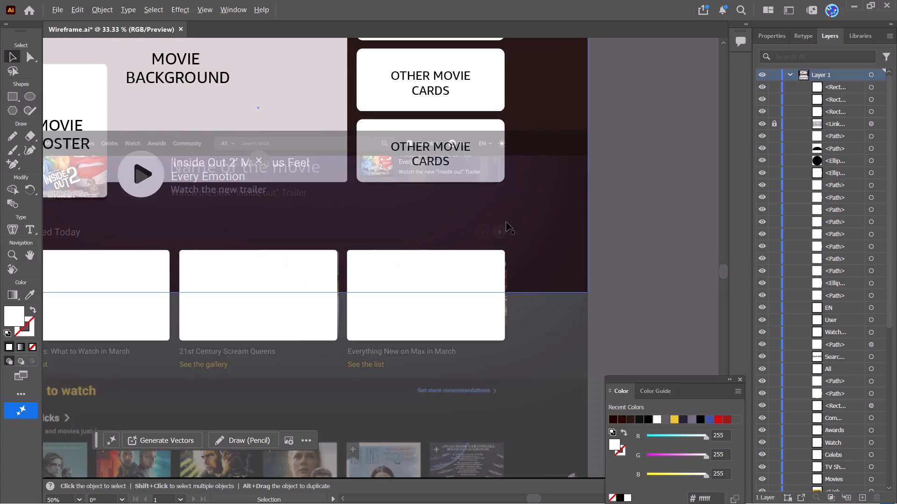
pyautogui.keyDown('alt'); pyautogui.scroll(5, 506, 222); pyautogui.keyUp('alt')
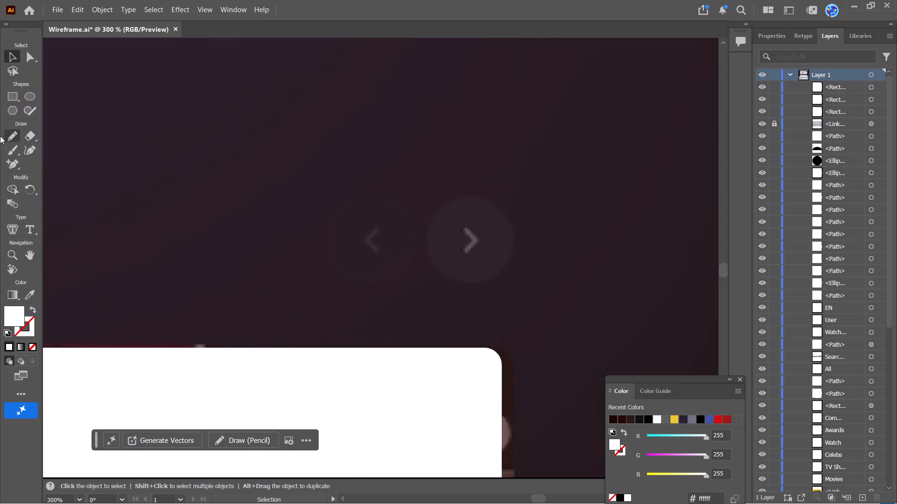
pyautogui.click(30, 101)
pyautogui.keyDown('alt'); pyautogui.scroll(2, 441, 207); pyautogui.keyUp('alt')
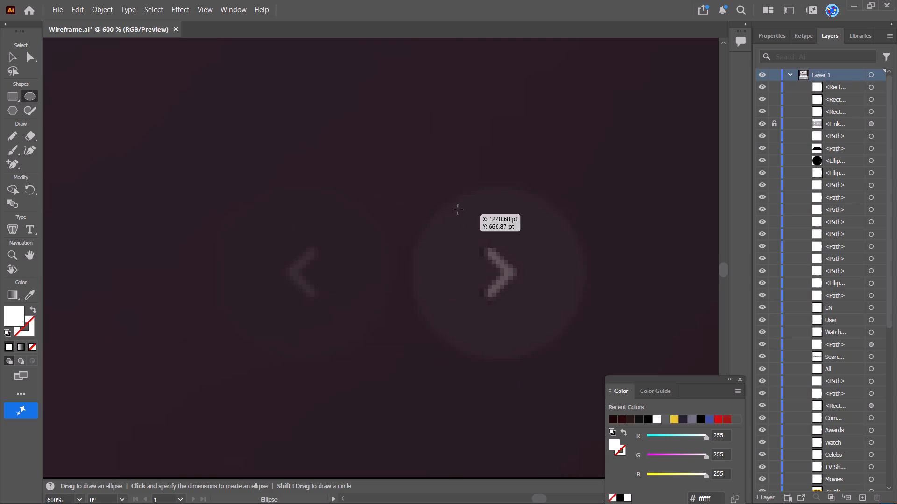
pyautogui.keyDown('shift'); pyautogui.moveTo(448, 200); pyautogui.dragTo(608, 340); pyautogui.keyUp('shift')
# Align the circle with the next-arrow button's outline and enlarge it to about 31 pt across.
pyautogui.click(15, 55)
pyautogui.moveTo(533, 266); pyautogui.dragTo(505, 257)
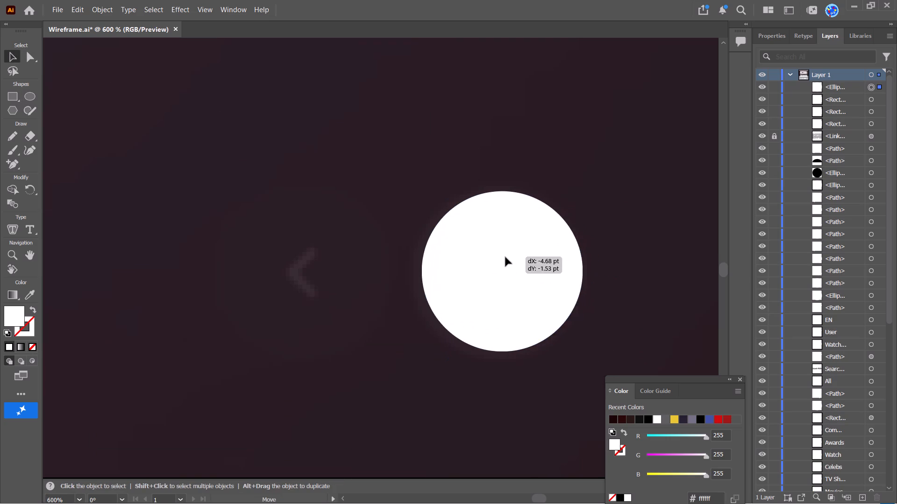
pyautogui.moveTo(505, 257); pyautogui.dragTo(498, 256)
pyautogui.keyDown('shift'); pyautogui.moveTo(571, 353); pyautogui.dragTo(583, 362); pyautogui.keyUp('shift')
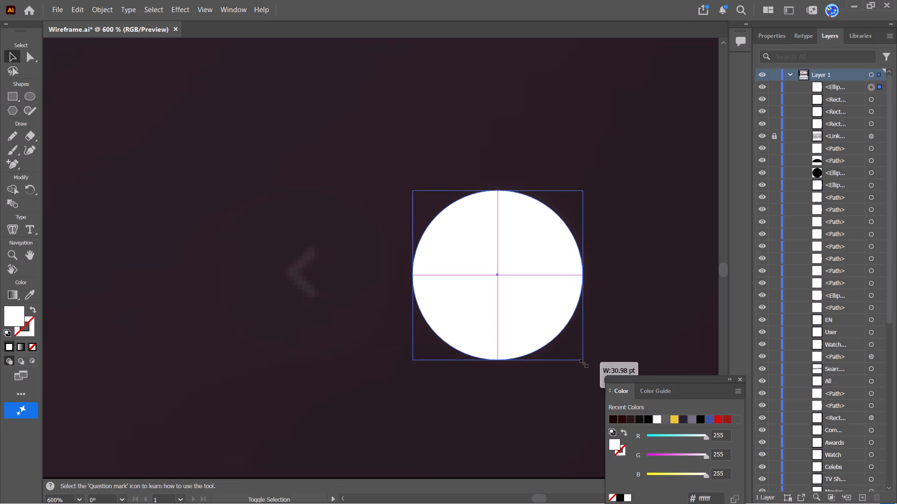
pyautogui.keyDown('shift'); pyautogui.moveTo(583, 362); pyautogui.dragTo(584, 363); pyautogui.keyUp('shift')
# Duplicate the circle and place the copy over the previous-arrow button, level with the first circle.
pyautogui.hotkey('ctrl', 'c')
pyautogui.hotkey('ctrl', 'v')
pyautogui.moveTo(402, 268); pyautogui.dragTo(328, 288)
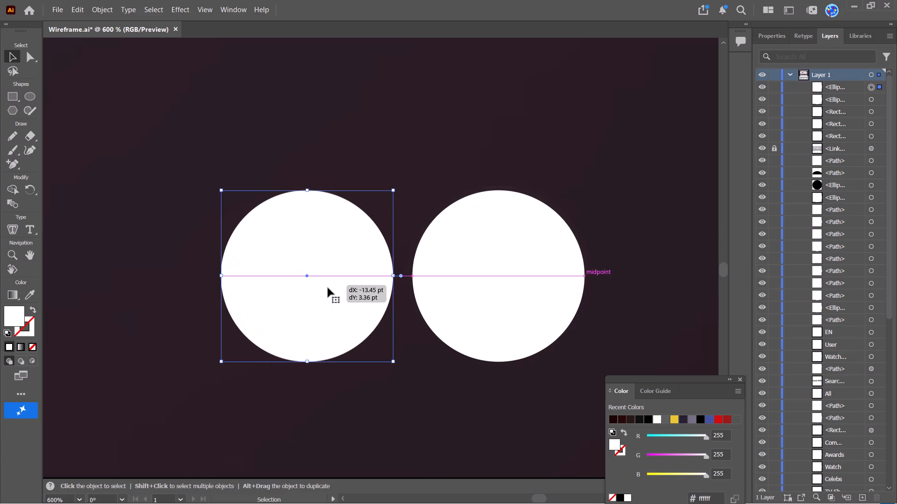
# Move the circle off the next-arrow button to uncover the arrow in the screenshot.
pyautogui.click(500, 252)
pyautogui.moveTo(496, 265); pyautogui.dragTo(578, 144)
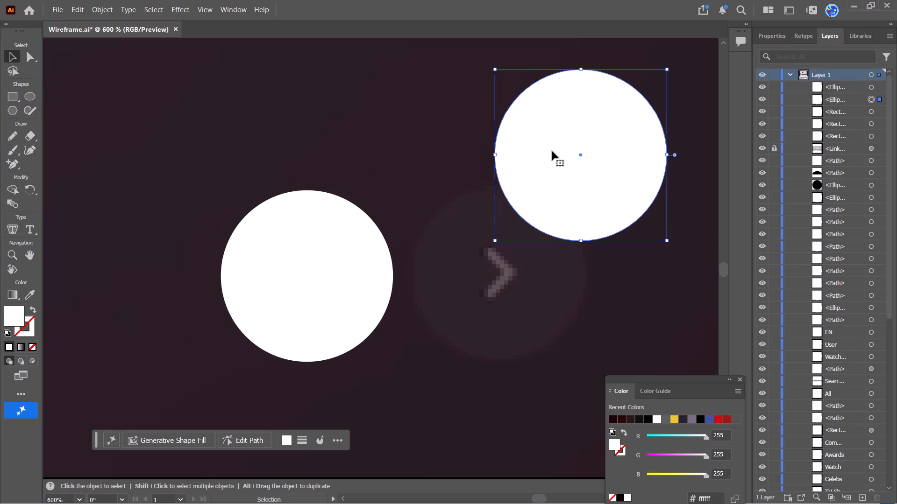
# Unlock the linked homepage screenshot.
pyautogui.scroll(-5, 444, 309)
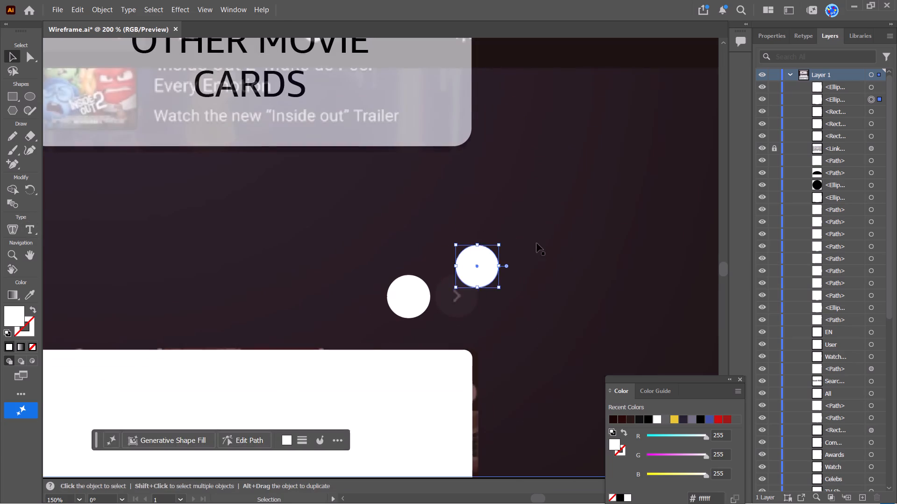
pyautogui.keyDown('alt'); pyautogui.scroll(-4, 454, 262); pyautogui.keyUp('alt')
pyautogui.click(503, 253)
pyautogui.click(449, 360)
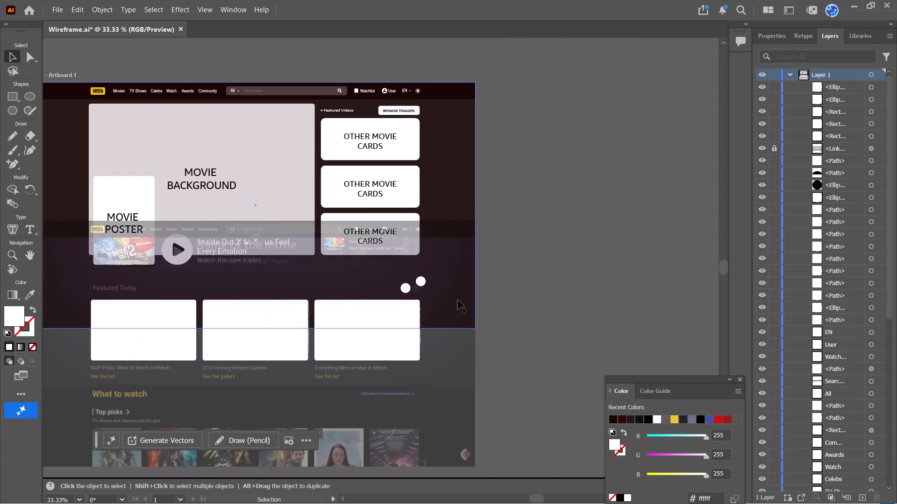
pyautogui.click(458, 300)
pyautogui.click(467, 357)
pyautogui.click(771, 148)
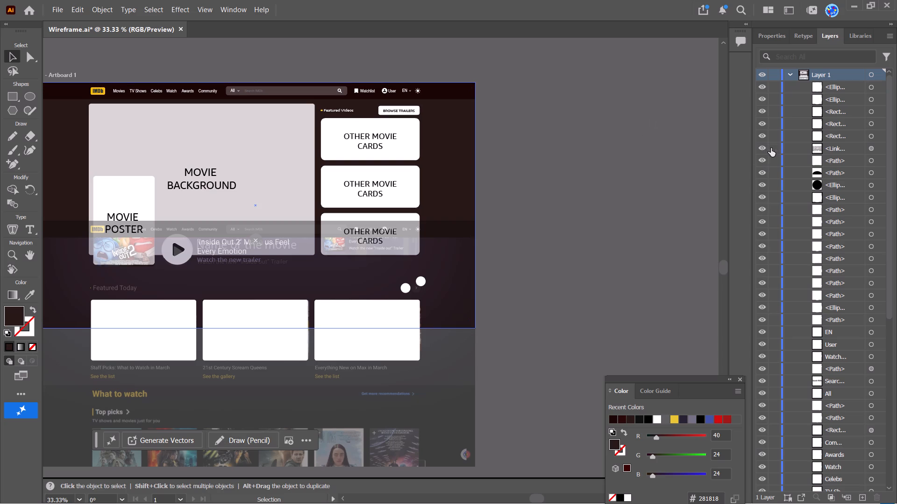
# Raise the linked screenshot's opacity to full.
pyautogui.click(436, 390)
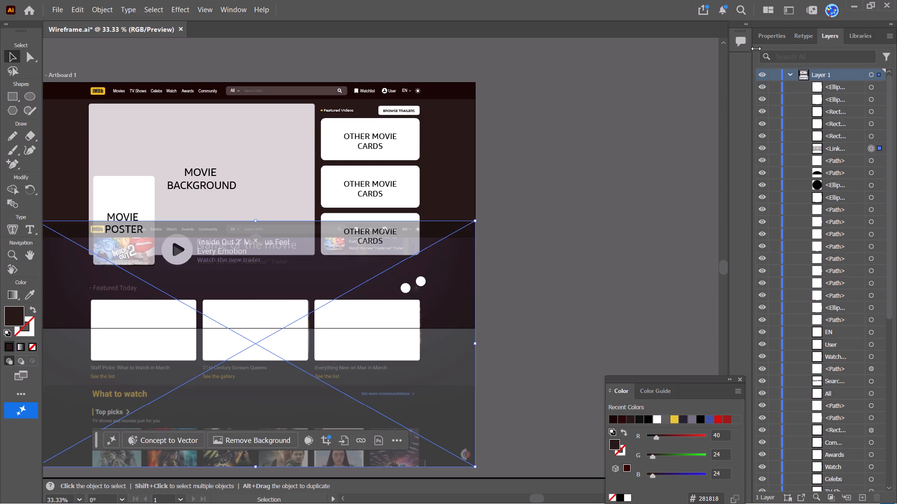
pyautogui.click(777, 33)
pyautogui.click(831, 211)
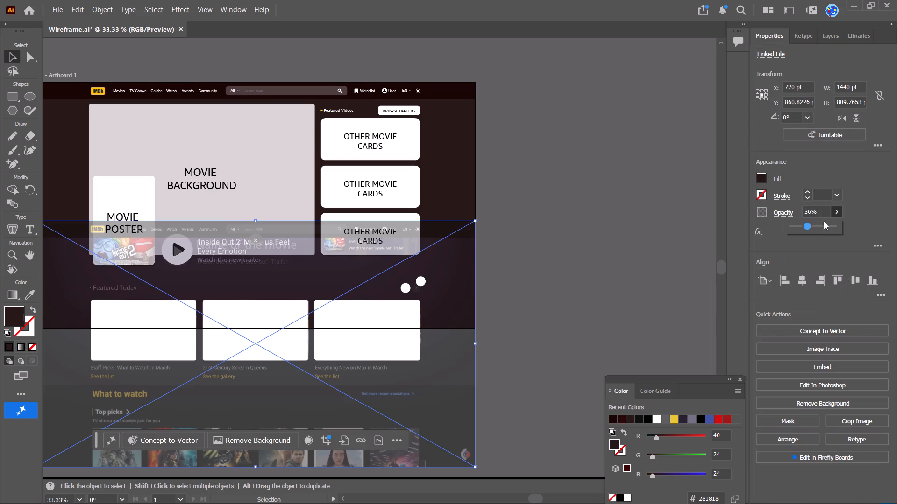
pyautogui.moveTo(820, 224); pyautogui.dragTo(896, 241)
pyautogui.click(592, 265)
# Place the offset circle back over the next-arrow button in the screenshot.
pyautogui.keyDown('alt'); pyautogui.scroll(4, 421, 333); pyautogui.keyUp('alt')
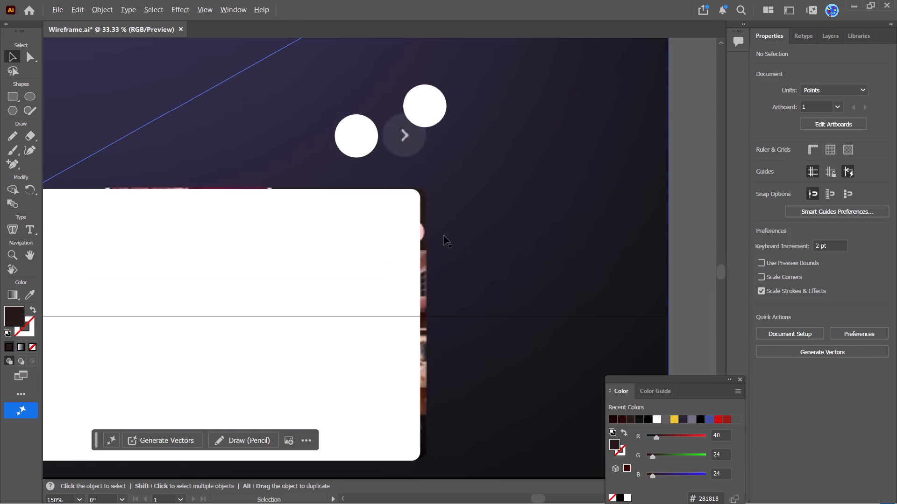
pyautogui.keyDown('alt'); pyautogui.scroll(4, 428, 80); pyautogui.keyUp('alt')
pyautogui.click(422, 170)
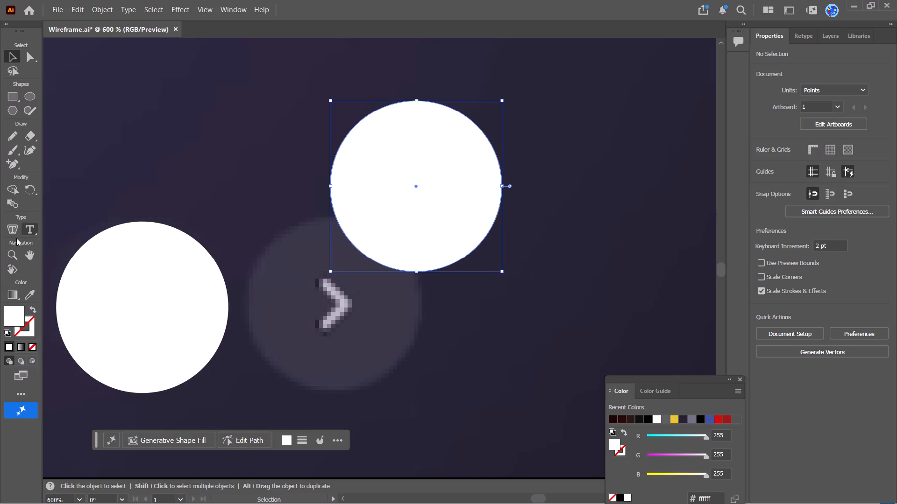
pyautogui.moveTo(422, 176); pyautogui.dragTo(381, 273)
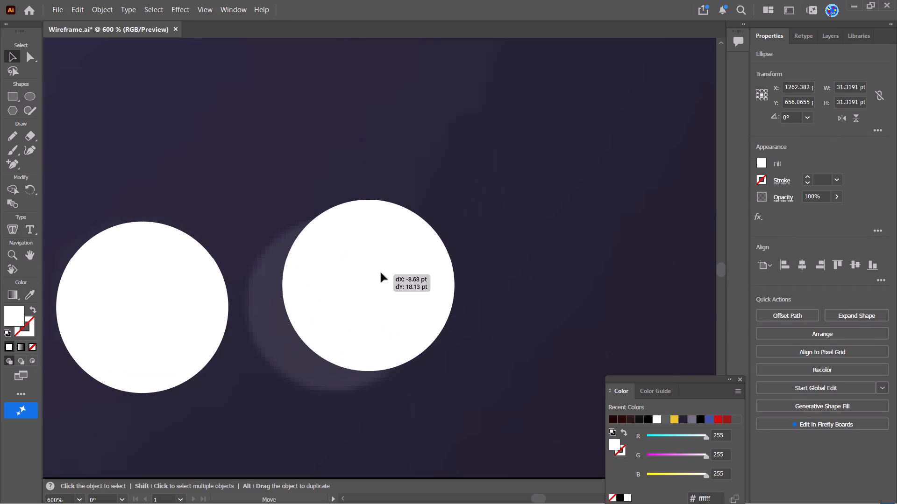
pyautogui.moveTo(381, 273); pyautogui.dragTo(339, 294)
# Fill the next-arrow circle with the artboard background's dark brown, 281818, using the Eyedropper.
pyautogui.keyDown('alt'); pyautogui.scroll(-8, 402, 319); pyautogui.keyUp('alt')
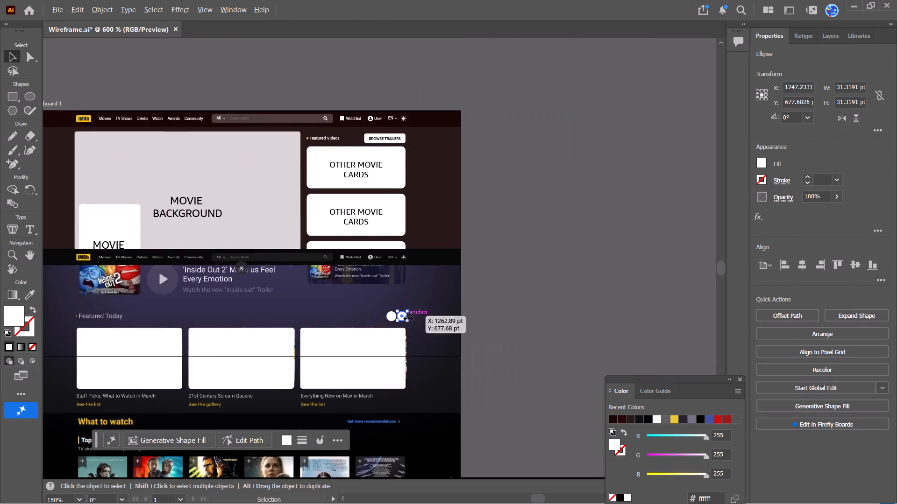
pyautogui.keyDown('alt'); pyautogui.scroll(4, 385, 158); pyautogui.keyUp('alt')
pyautogui.click(29, 298)
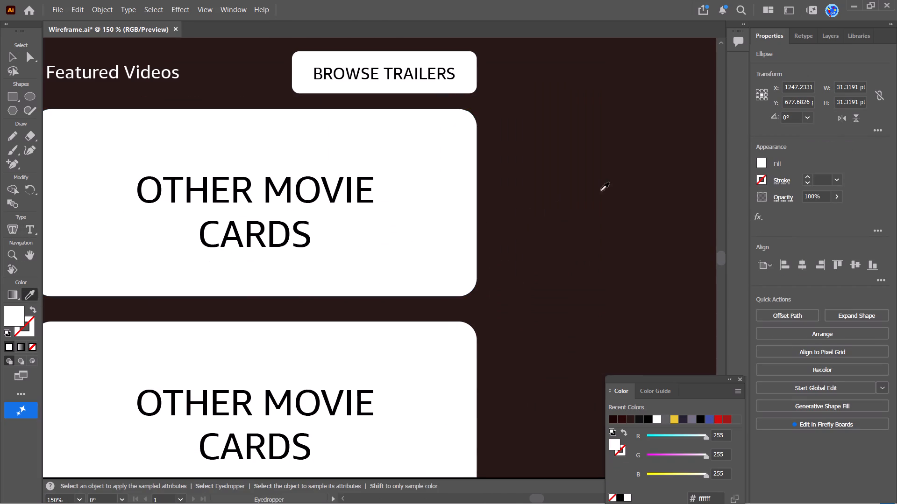
pyautogui.click(612, 178)
pyautogui.keyDown('alt'); pyautogui.scroll(-4, 477, 110); pyautogui.keyUp('alt')
pyautogui.keyDown('alt'); pyautogui.scroll(2, 508, 224); pyautogui.keyUp('alt')
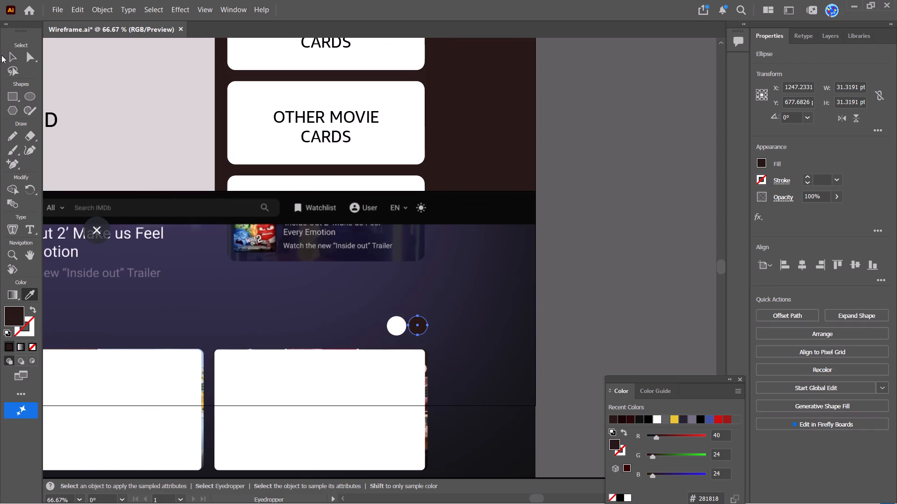
pyautogui.click(9, 51)
pyautogui.click(662, 220)
# Apply the next-arrow circle's dark brown fill to the white previous-arrow circle with the Eyedropper.
pyautogui.keyDown('alt'); pyautogui.scroll(4, 376, 364); pyautogui.keyUp('alt')
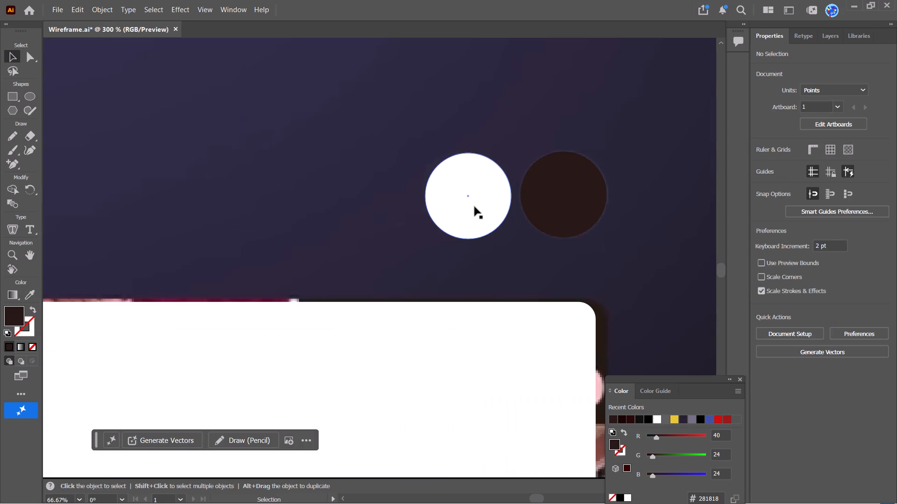
pyautogui.click(475, 206)
pyautogui.click(33, 292)
pyautogui.click(559, 210)
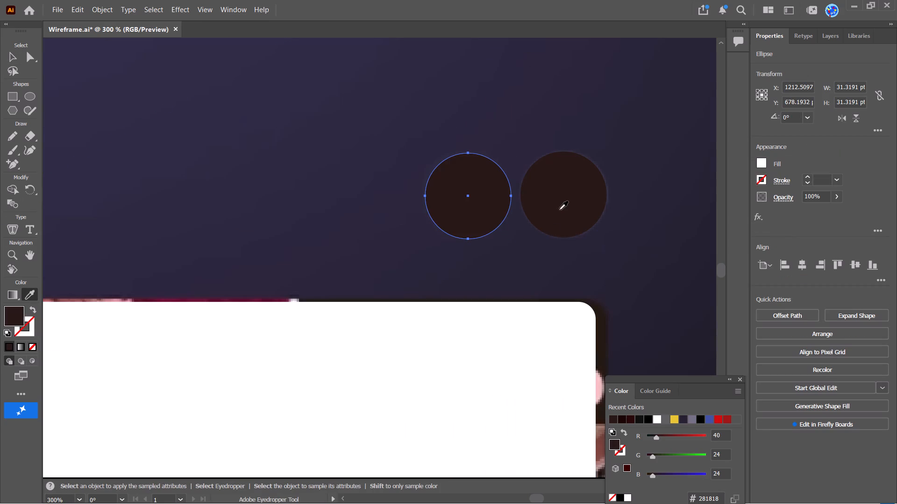
pyautogui.click(7, 52)
# Set the previous-arrow circle's opacity to 48%.
pyautogui.click(839, 198)
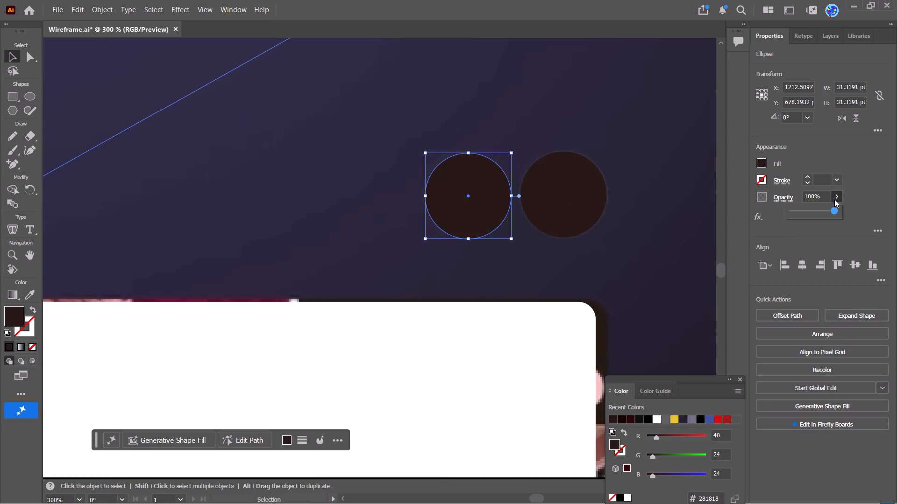
pyautogui.moveTo(827, 209); pyautogui.dragTo(812, 210)
pyautogui.keyDown('alt'); pyautogui.scroll(-3, 319, 211); pyautogui.keyUp('alt')
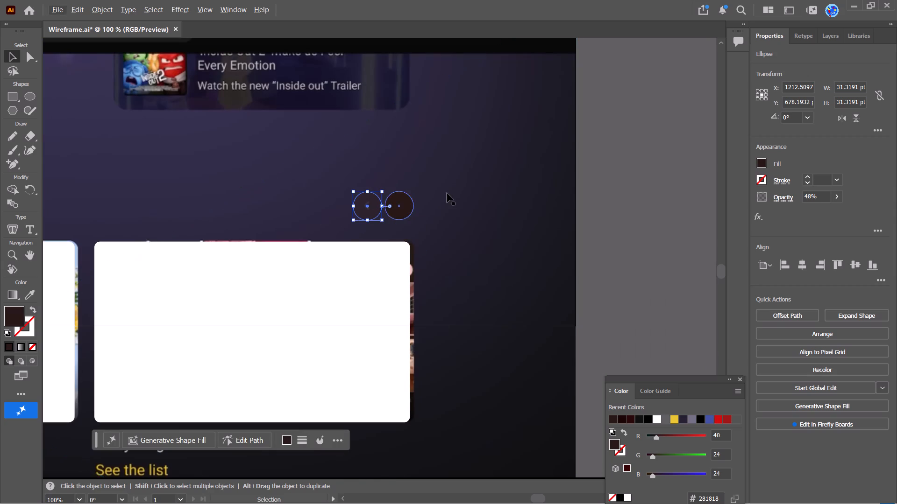
pyautogui.click(625, 127)
# Trace the left-pointing chevron inside the previous-arrow circle as an open three-point path with the Pen tool.
pyautogui.keyDown('alt'); pyautogui.scroll(5, 375, 196); pyautogui.keyUp('alt')
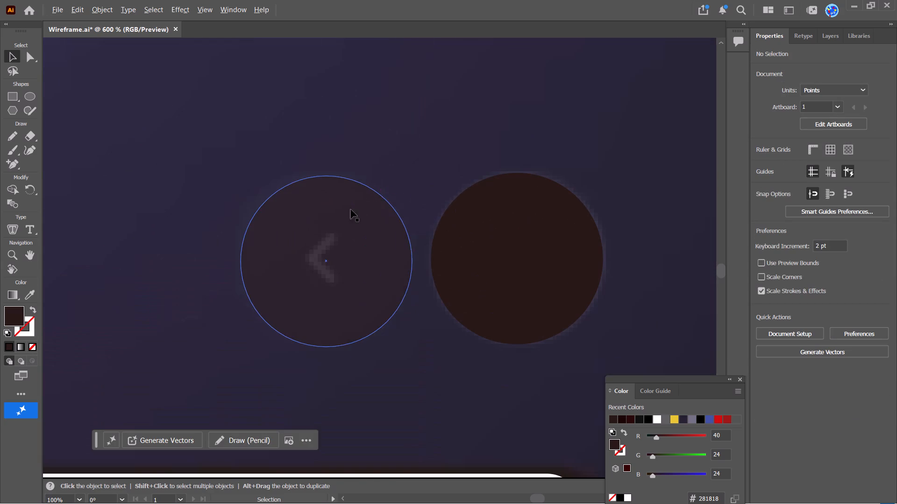
pyautogui.moveTo(16, 160); pyautogui.dragTo(42, 167)
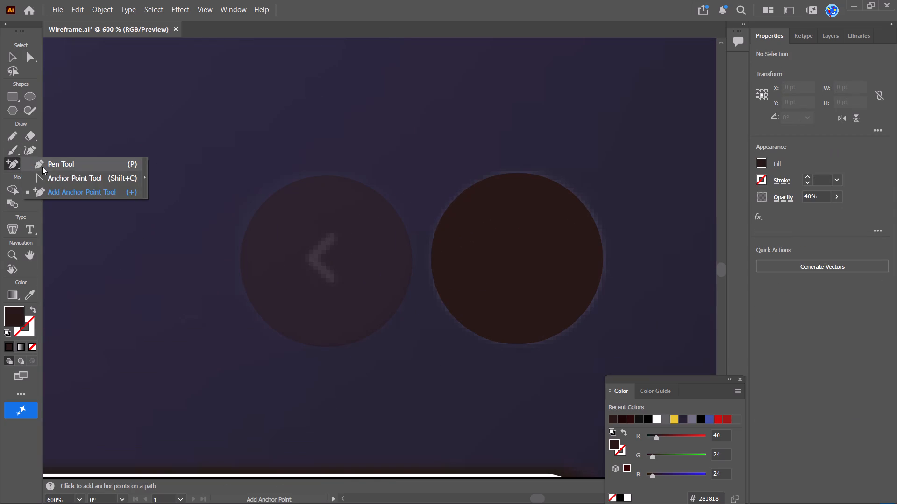
pyautogui.moveTo(42, 167); pyautogui.dragTo(49, 167)
pyautogui.keyDown('alt'); pyautogui.scroll(3, 364, 257); pyautogui.keyUp('alt')
pyautogui.click(299, 205)
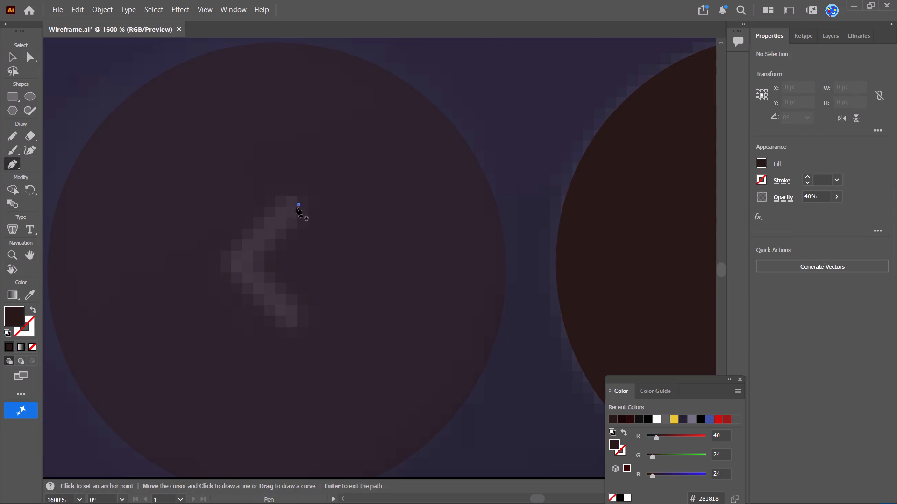
pyautogui.click(235, 265)
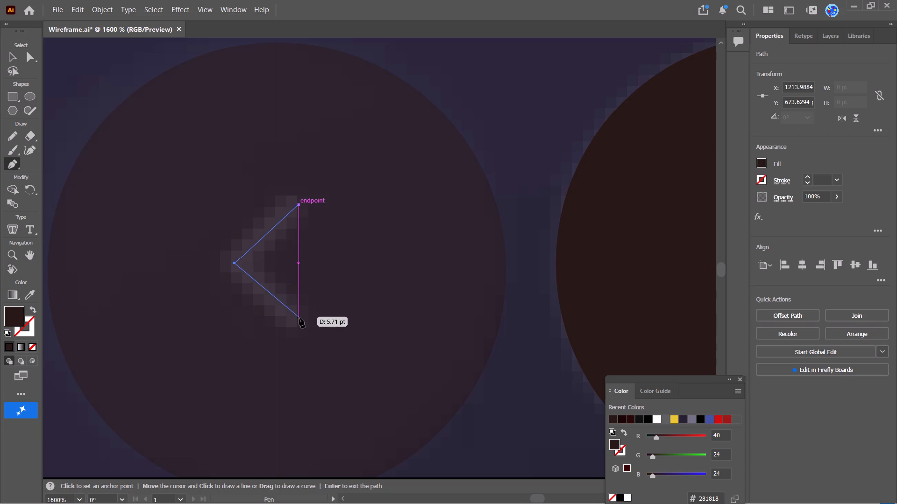
pyautogui.click(299, 320)
pyautogui.click(7, 57)
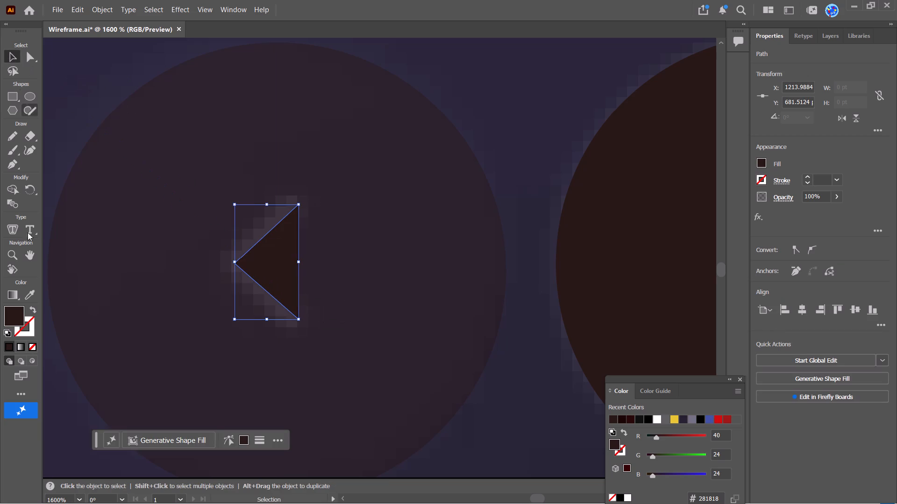
# Give the chevron path a 1 pt dark brown stroke and remove its fill.
pyautogui.click(27, 333)
pyautogui.click(11, 344)
pyautogui.click(11, 315)
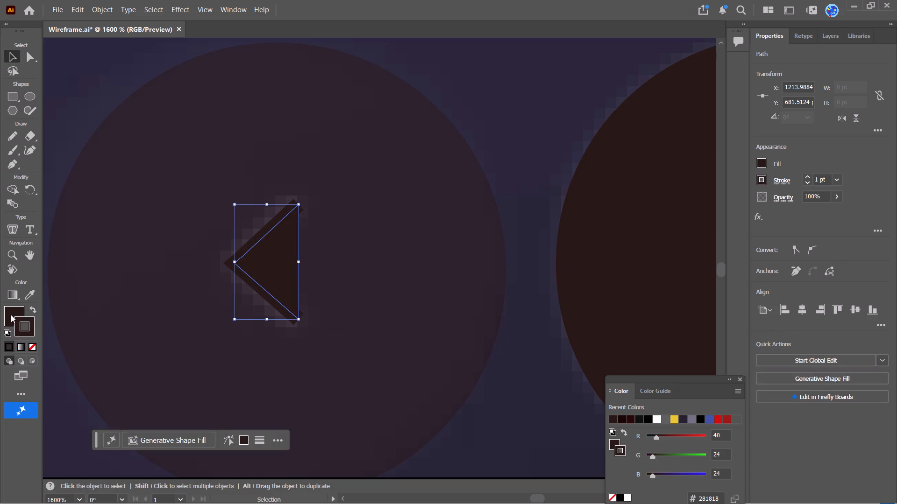
pyautogui.click(34, 346)
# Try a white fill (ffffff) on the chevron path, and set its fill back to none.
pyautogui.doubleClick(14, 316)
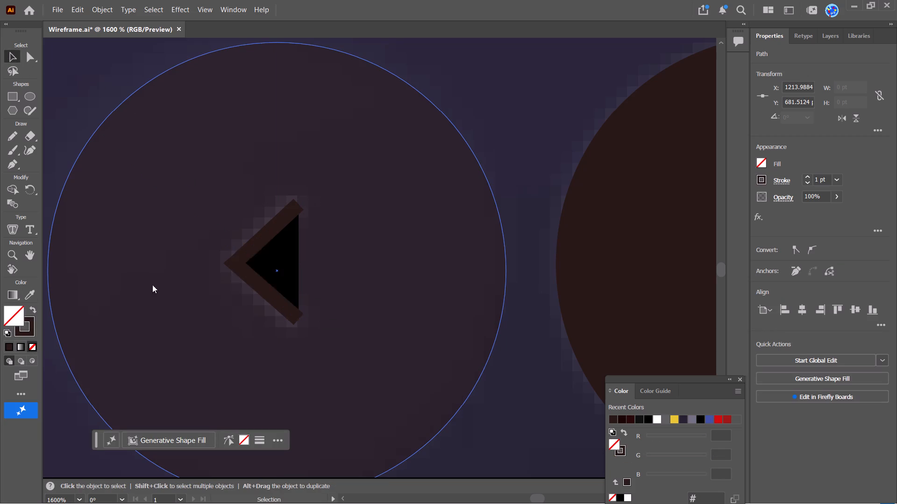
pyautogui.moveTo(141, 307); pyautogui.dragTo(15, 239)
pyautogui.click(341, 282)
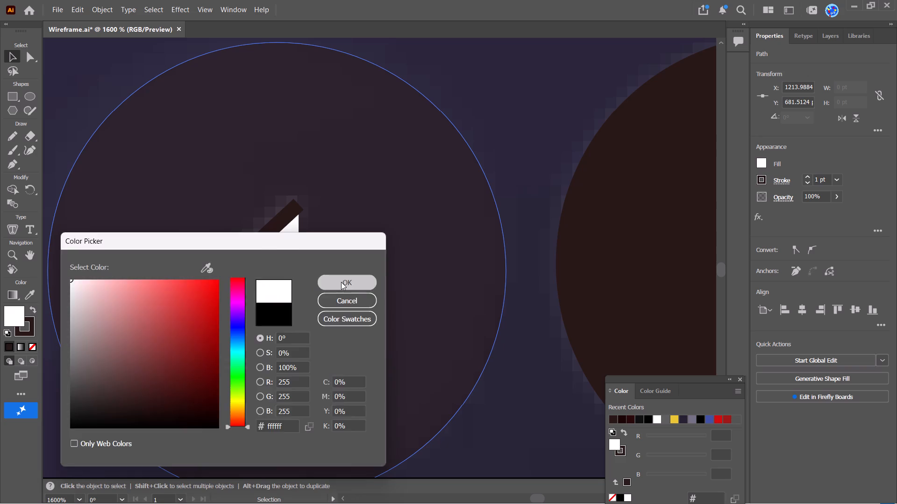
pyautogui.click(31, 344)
# Set the stroke of the chevron in the previous-arrow circle to white (ffffff).
pyautogui.click(24, 330)
pyautogui.doubleClick(7, 344)
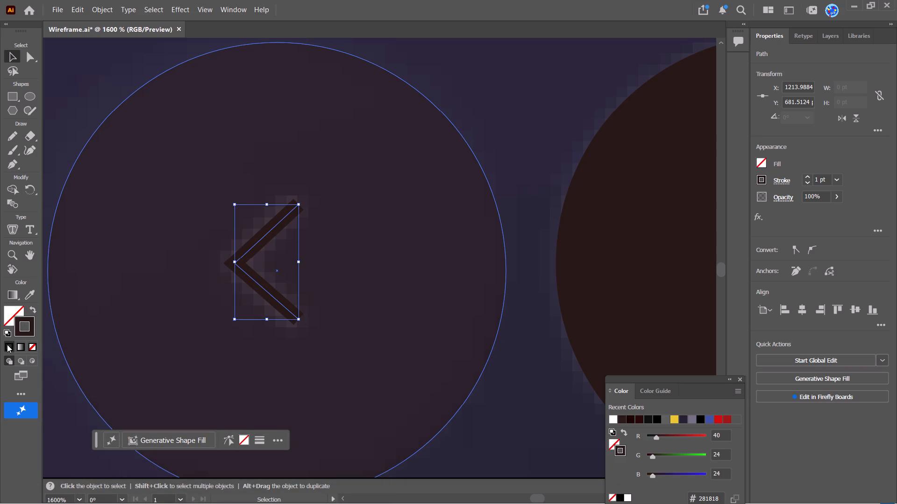
pyautogui.doubleClick(20, 329)
pyautogui.doubleClick(30, 325)
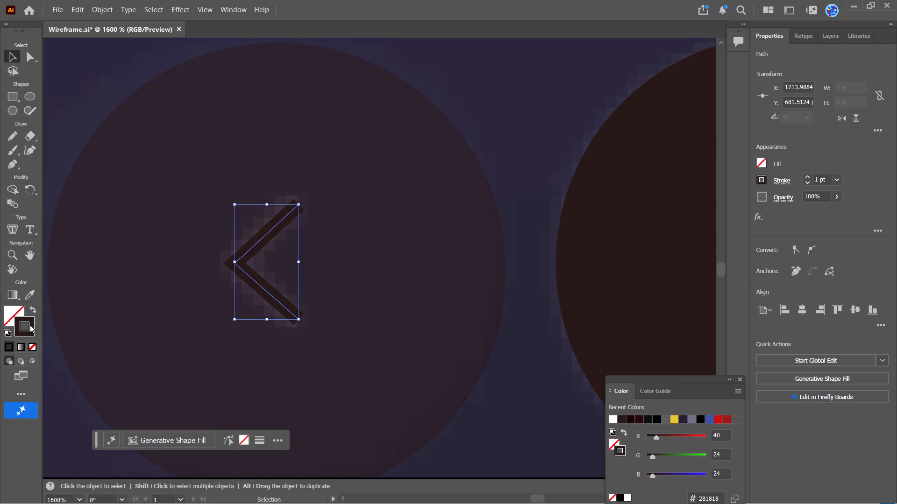
pyautogui.moveTo(148, 308); pyautogui.dragTo(19, 247)
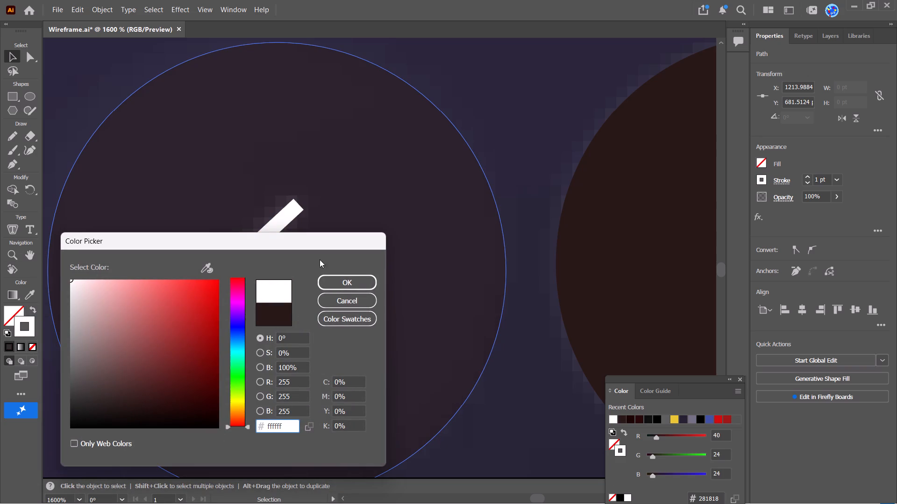
pyautogui.click(341, 280)
pyautogui.click(16, 58)
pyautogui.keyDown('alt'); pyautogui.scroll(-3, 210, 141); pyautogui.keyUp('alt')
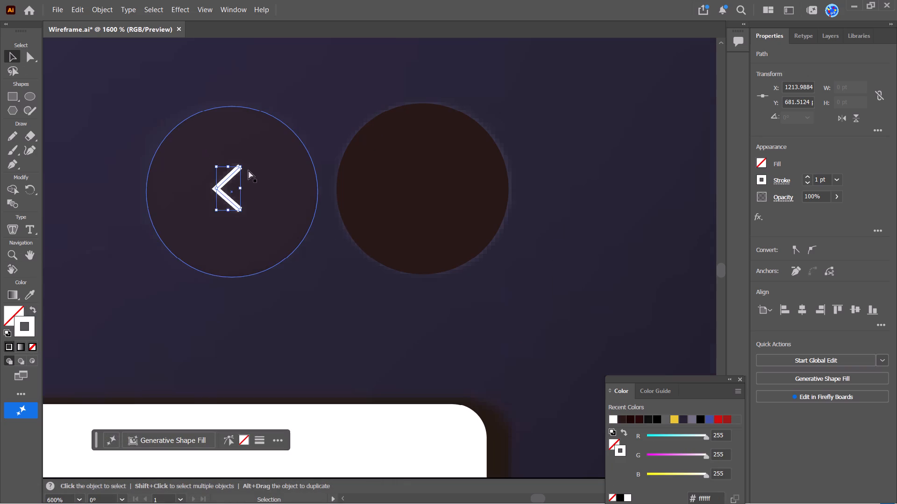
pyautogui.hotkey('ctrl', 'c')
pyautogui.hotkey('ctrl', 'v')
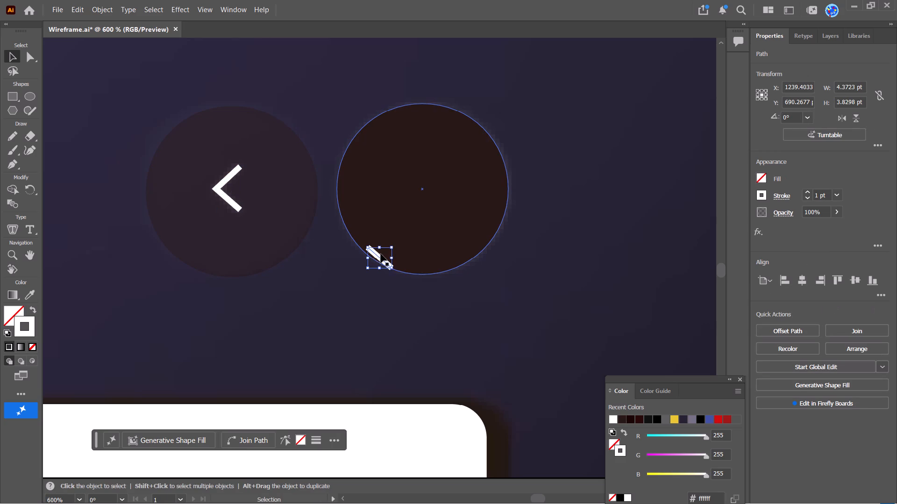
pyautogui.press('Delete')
# Copy the whole white chevron and place the duplicate in the middle of the next-arrow circle.
pyautogui.click(224, 181)
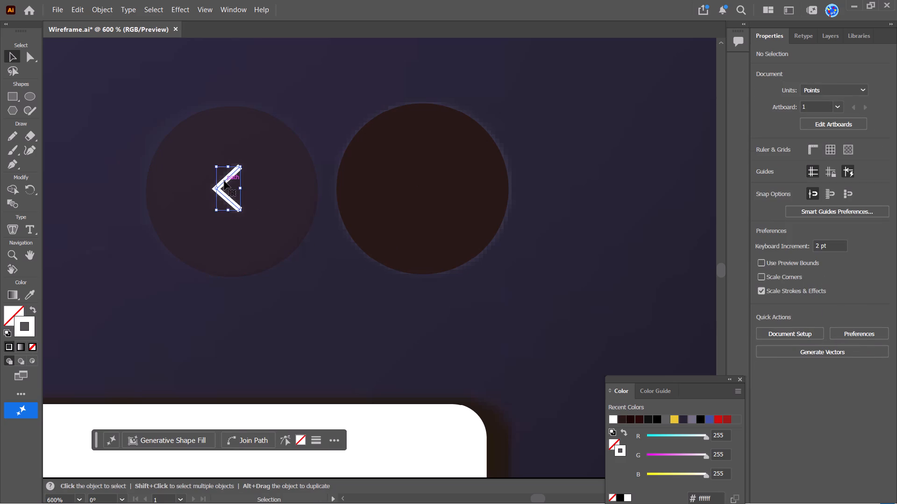
pyautogui.hotkey('ctrl', 'c')
pyautogui.hotkey('ctrl', 'v')
pyautogui.moveTo(377, 247); pyautogui.dragTo(402, 189)
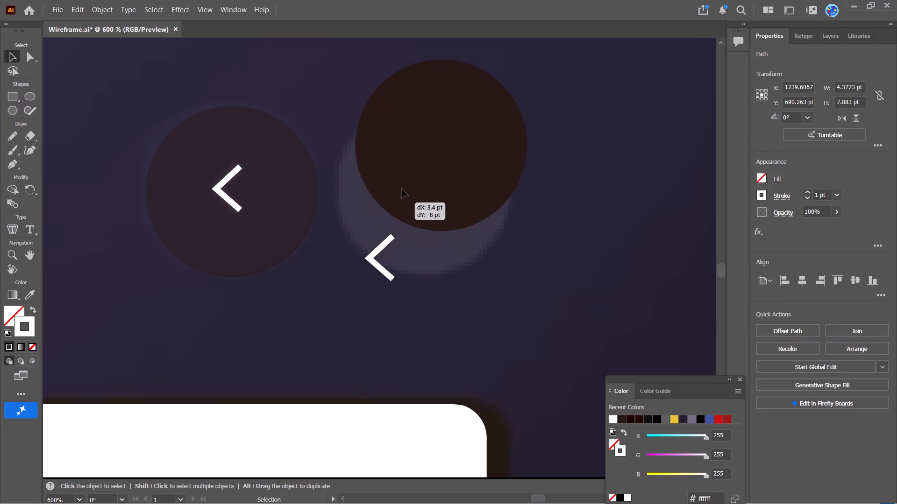
pyautogui.moveTo(402, 189); pyautogui.dragTo(400, 182)
pyautogui.hotkey('ctrl', 'z')
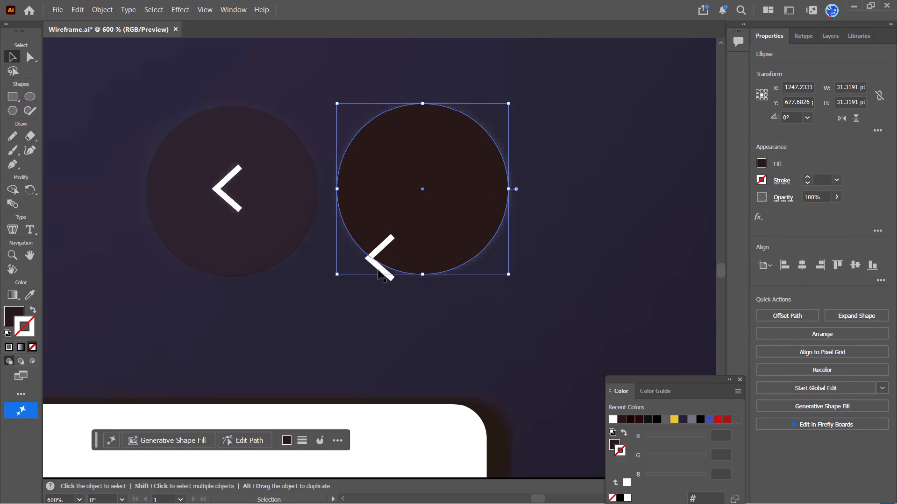
pyautogui.moveTo(380, 268); pyautogui.dragTo(420, 201)
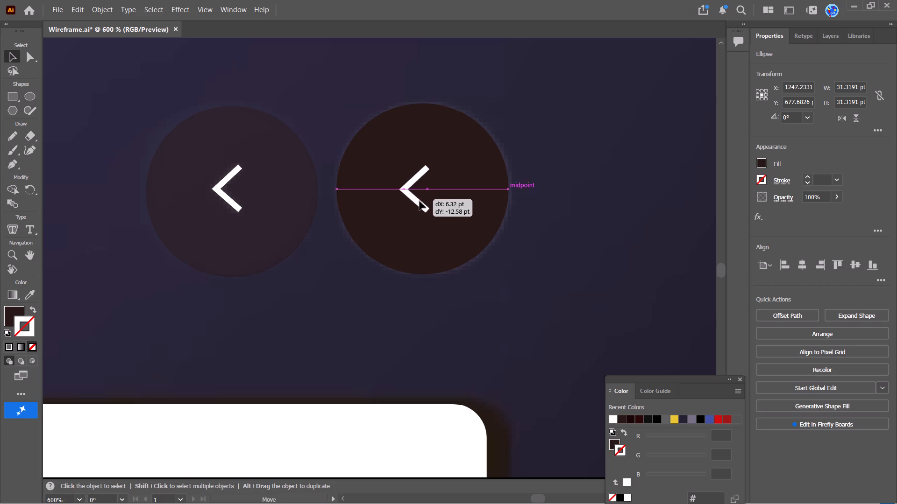
pyautogui.moveTo(420, 201); pyautogui.dragTo(422, 196)
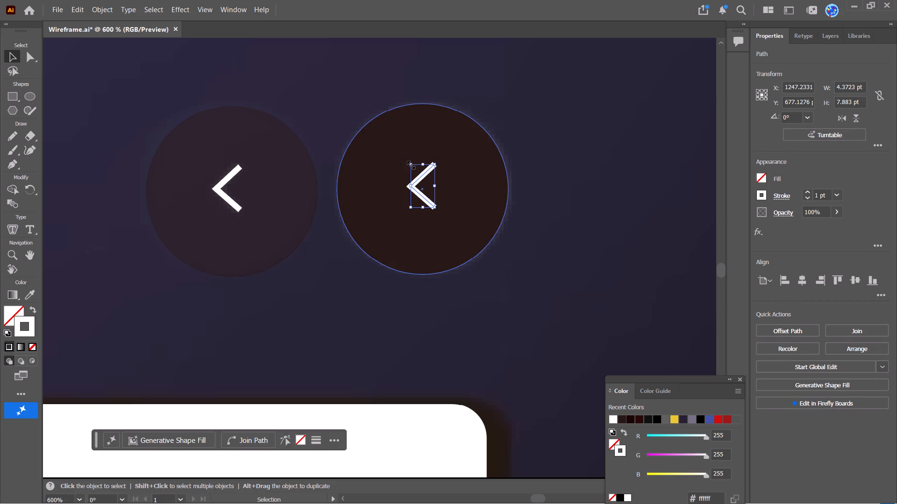
# Rotate the duplicated chevron 180° so it points right, and centre it in the next-arrow circle.
pyautogui.moveTo(407, 161); pyautogui.dragTo(440, 214)
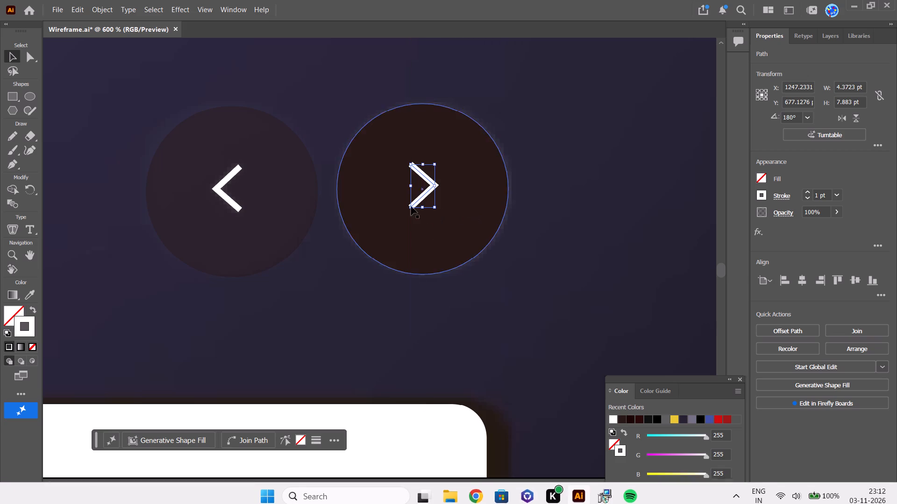
pyautogui.moveTo(427, 190); pyautogui.dragTo(435, 191)
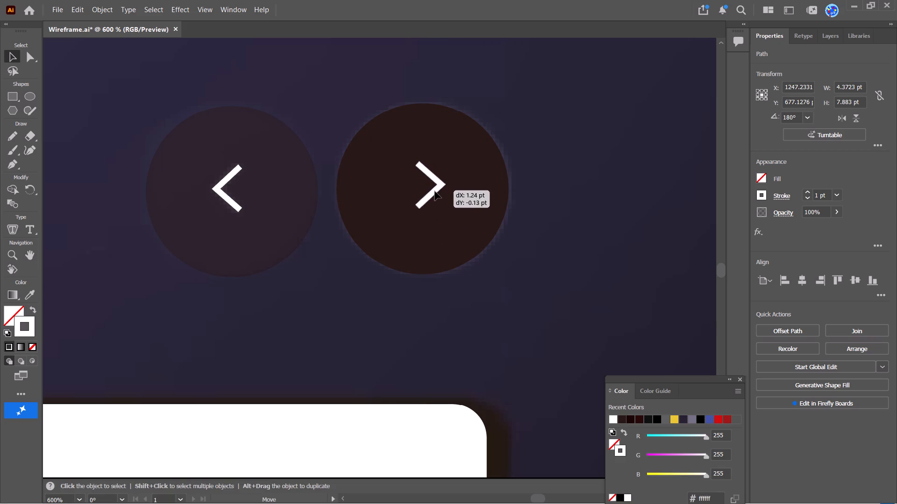
pyautogui.moveTo(435, 191); pyautogui.dragTo(428, 195)
pyautogui.keyDown('alt'); pyautogui.scroll(-3, 435, 264); pyautogui.keyUp('alt')
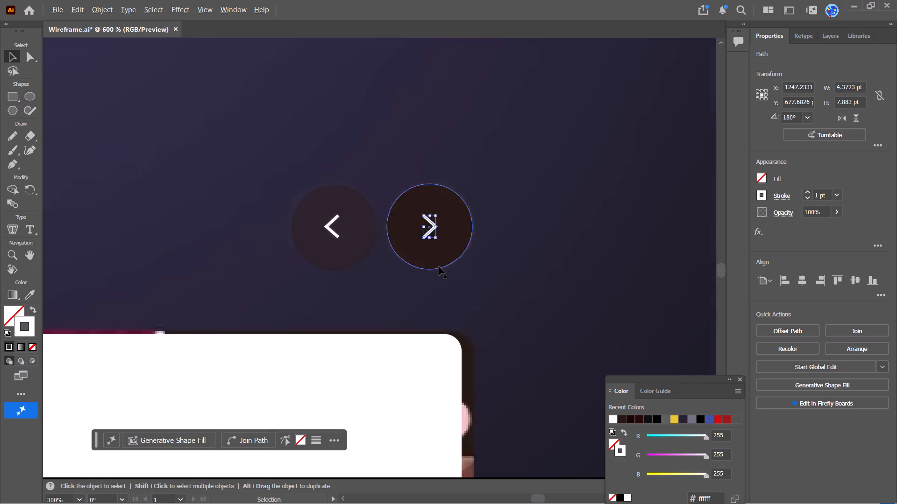
pyautogui.keyDown('alt'); pyautogui.scroll(-3, 439, 266); pyautogui.keyUp('alt')
pyautogui.click(593, 237)
# Copy the "Featured Videos" heading and place the duplicate over the screenshot's Featured Today heading, starting at its first letter.
pyautogui.keyDown('alt'); pyautogui.scroll(-2, 612, 238); pyautogui.keyUp('alt')
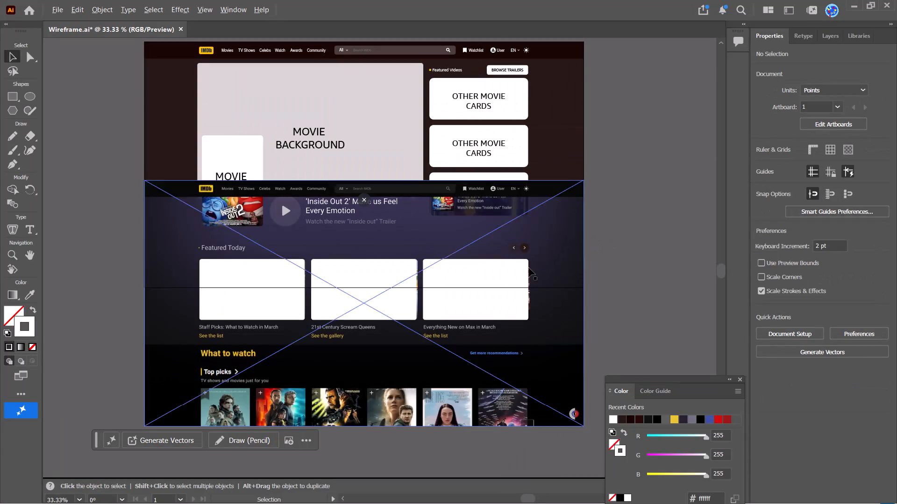
pyautogui.keyDown('alt'); pyautogui.scroll(3, 205, 249); pyautogui.keyUp('alt')
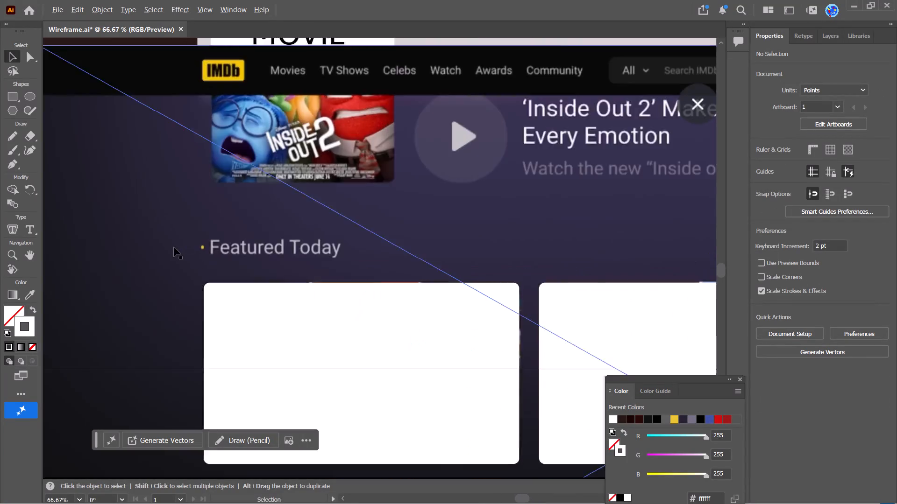
pyautogui.keyDown('alt'); pyautogui.scroll(2, 174, 247); pyautogui.keyUp('alt')
pyautogui.keyDown('alt'); pyautogui.scroll(-5, 150, 318); pyautogui.keyUp('alt')
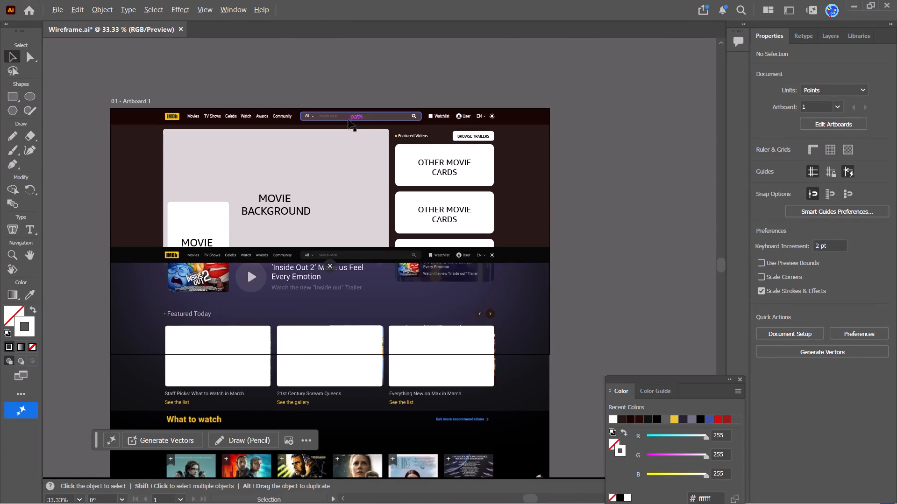
pyautogui.click(424, 135)
pyautogui.hotkey('ctrl', 'c')
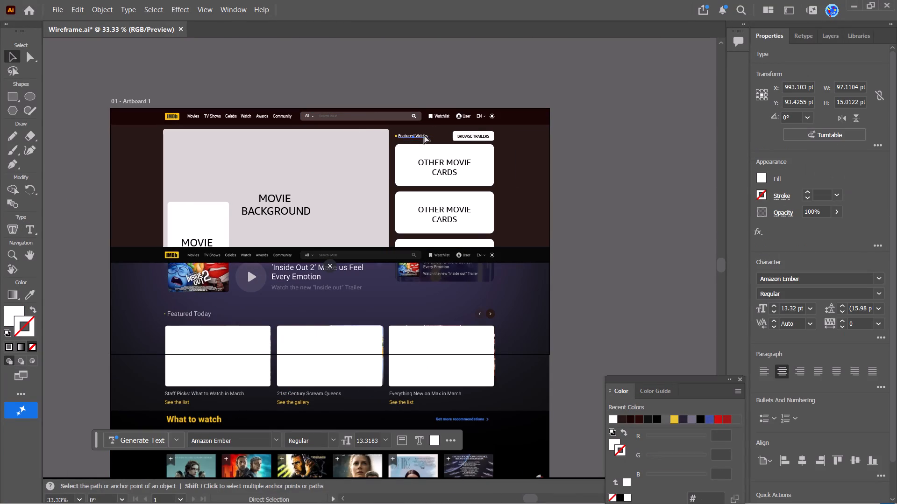
pyautogui.hotkey('ctrl', 'v')
pyautogui.moveTo(385, 257); pyautogui.dragTo(197, 310)
pyautogui.keyDown('alt'); pyautogui.scroll(5, 156, 313); pyautogui.keyUp('alt')
pyautogui.moveTo(328, 301); pyautogui.dragTo(282, 311)
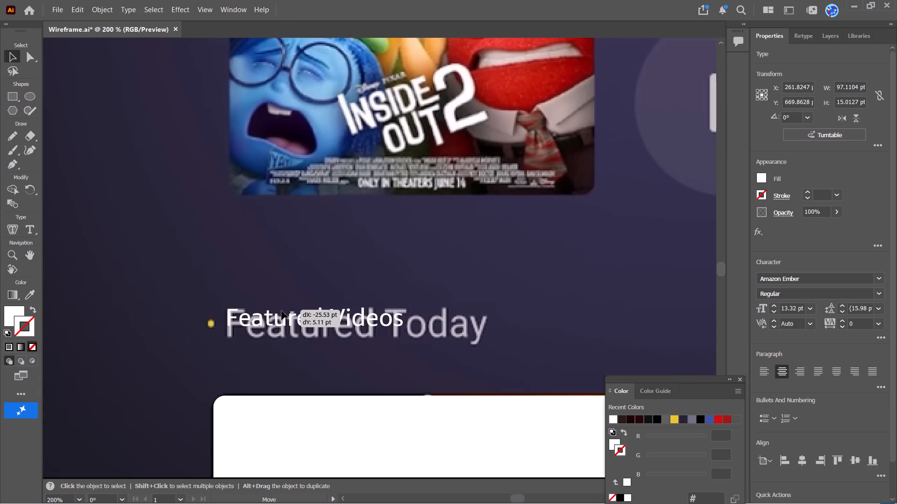
pyautogui.moveTo(282, 311); pyautogui.dragTo(282, 311)
# Scale the duplicated heading up to about 20.69 pt to match the screenshot's heading size.
pyautogui.keyDown('shift'); pyautogui.moveTo(405, 332); pyautogui.dragTo(504, 352); pyautogui.keyUp('shift')
pyautogui.click(477, 330)
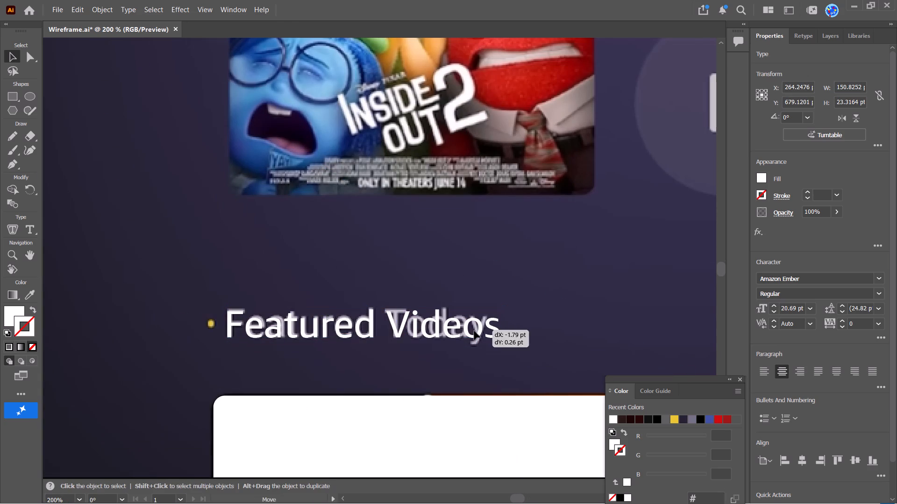
# Change the duplicated heading's text to "Featured Today" and align it over the screenshot's heading.
pyautogui.tripleClick(475, 331)
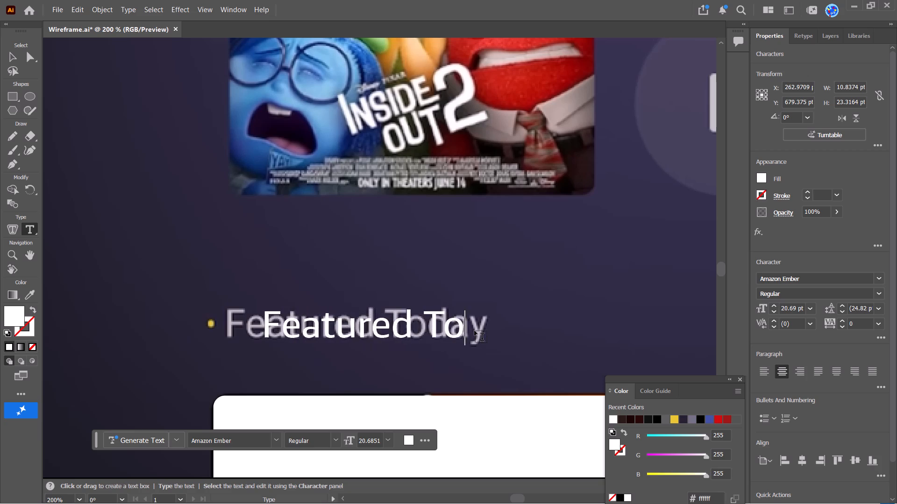
pyautogui.click(4, 58)
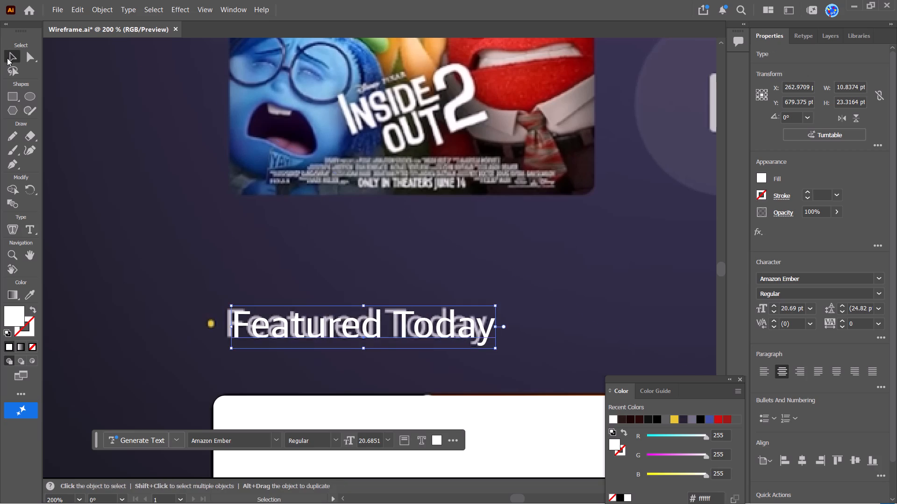
pyautogui.keyDown('alt'); pyautogui.scroll(1, 350, 316); pyautogui.keyUp('alt')
pyautogui.moveTo(345, 338); pyautogui.dragTo(333, 335)
pyautogui.keyDown('alt'); pyautogui.scroll(-3, 369, 300); pyautogui.keyUp('alt')
pyautogui.click(91, 244)
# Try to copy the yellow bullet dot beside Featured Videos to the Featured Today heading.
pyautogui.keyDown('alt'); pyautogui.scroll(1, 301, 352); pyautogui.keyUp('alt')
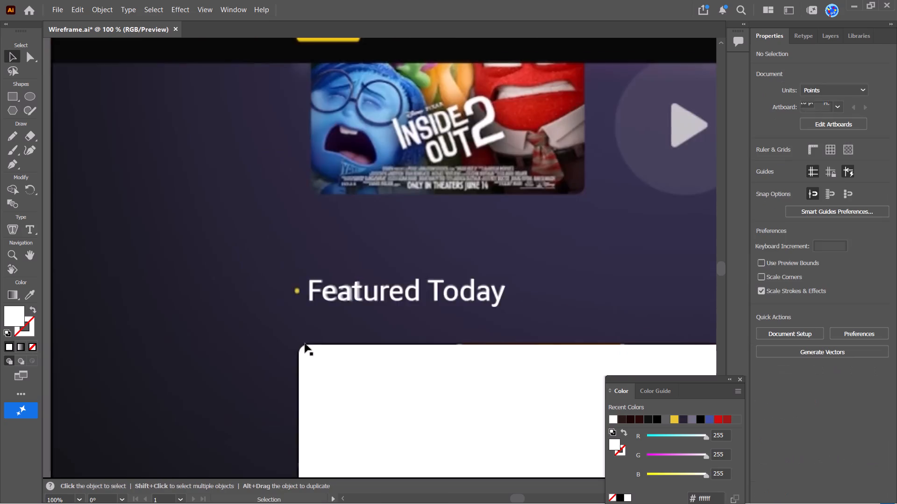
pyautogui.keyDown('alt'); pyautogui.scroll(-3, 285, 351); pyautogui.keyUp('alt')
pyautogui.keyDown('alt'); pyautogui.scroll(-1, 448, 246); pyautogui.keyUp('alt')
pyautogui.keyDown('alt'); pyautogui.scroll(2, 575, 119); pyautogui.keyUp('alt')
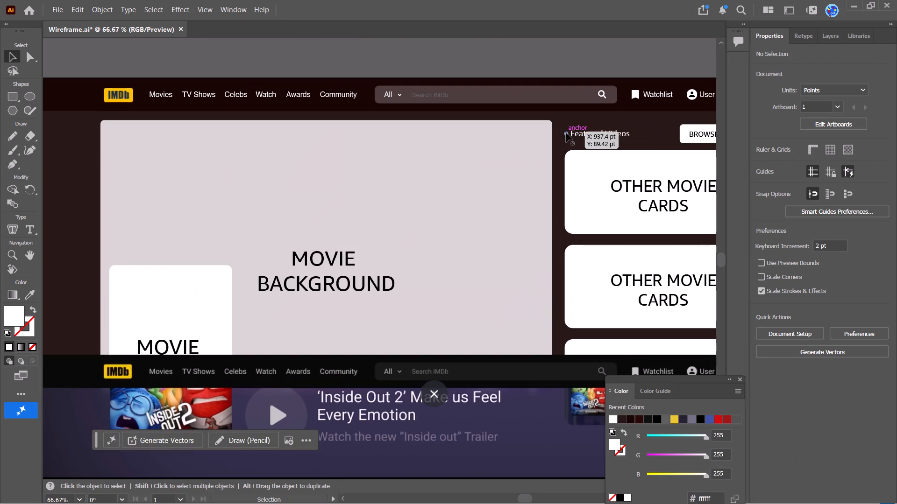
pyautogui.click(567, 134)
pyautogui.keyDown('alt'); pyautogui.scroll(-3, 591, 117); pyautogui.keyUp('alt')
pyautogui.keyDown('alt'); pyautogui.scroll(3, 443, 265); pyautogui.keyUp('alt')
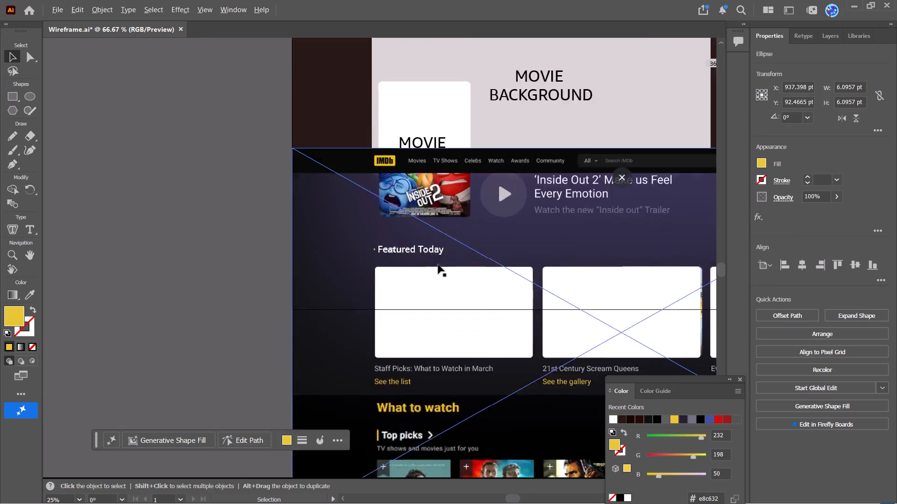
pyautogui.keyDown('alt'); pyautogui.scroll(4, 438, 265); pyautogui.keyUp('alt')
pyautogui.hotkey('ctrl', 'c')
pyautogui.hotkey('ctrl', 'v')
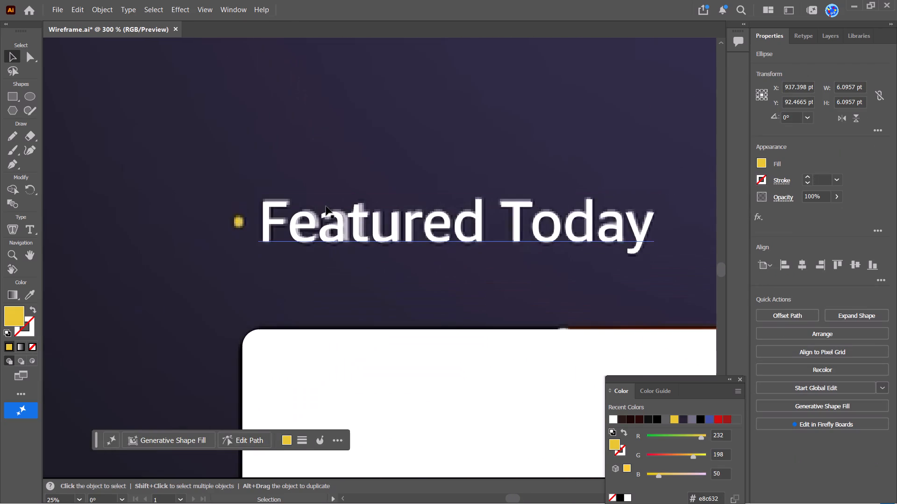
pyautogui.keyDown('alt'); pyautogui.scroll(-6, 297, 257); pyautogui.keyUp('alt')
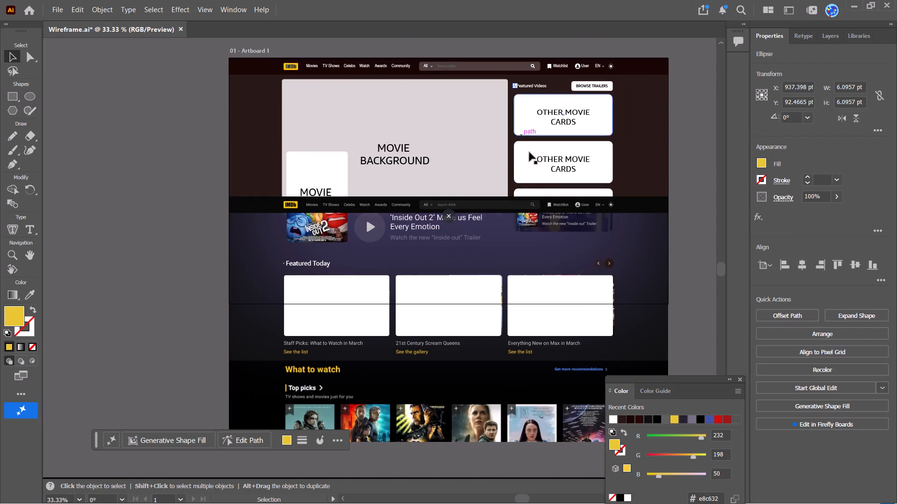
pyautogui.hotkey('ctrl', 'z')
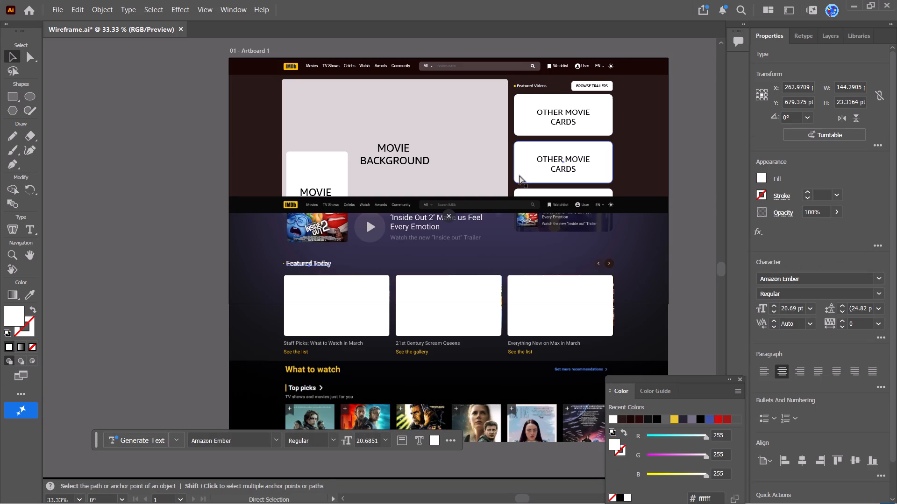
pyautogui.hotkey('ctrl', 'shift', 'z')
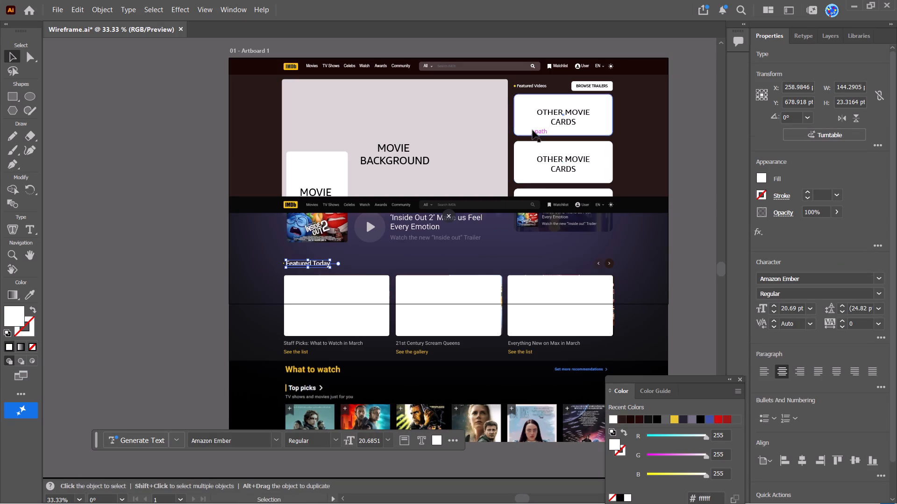
# Copy the yellow bullet dot beside Featured Videos and place the duplicate over the screenshot's dot before Featured Today.
pyautogui.click(515, 88)
pyautogui.hotkey('ctrl', 'c')
pyautogui.hotkey('ctrl', 'v')
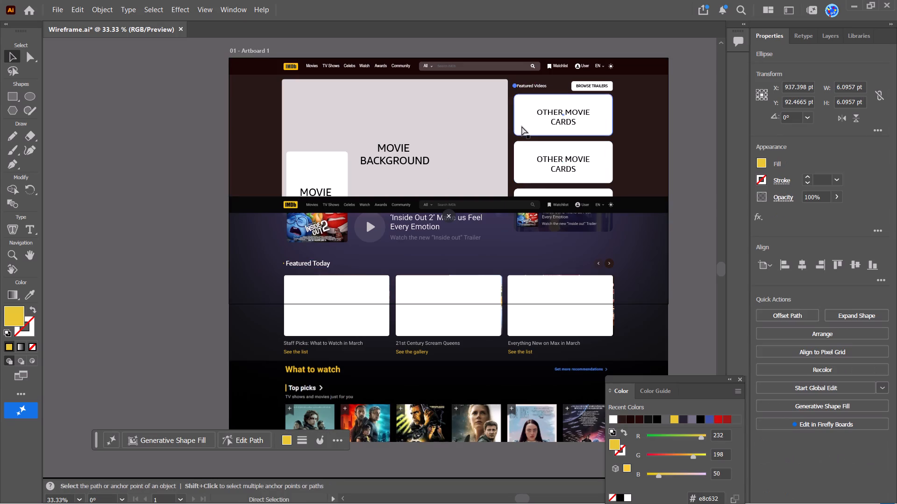
pyautogui.keyDown('alt'); pyautogui.scroll(5, 333, 259); pyautogui.keyUp('alt')
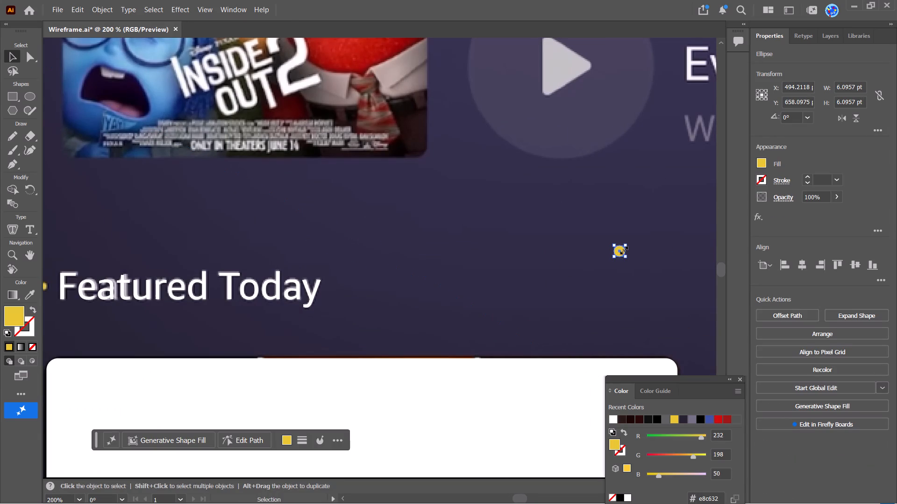
pyautogui.moveTo(617, 251); pyautogui.dragTo(113, 267)
pyautogui.keyDown('alt'); pyautogui.scroll(-2, 270, 250); pyautogui.keyUp('alt')
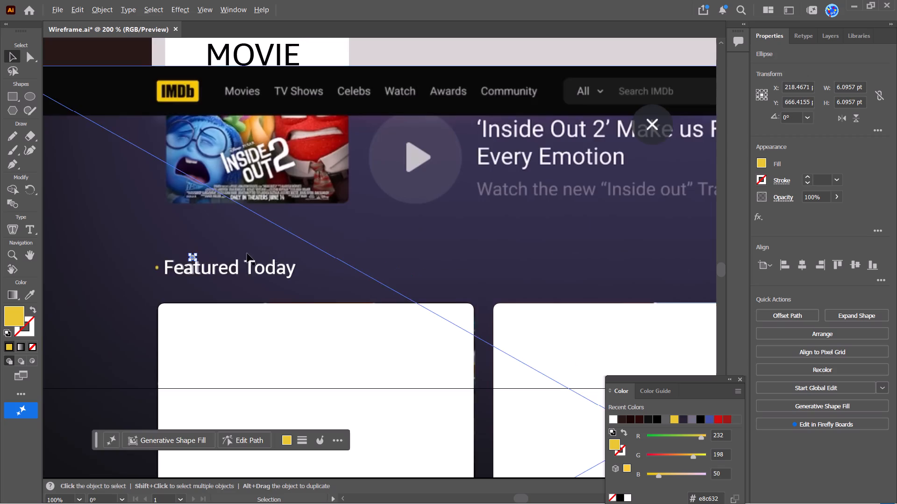
pyautogui.keyDown('alt'); pyautogui.scroll(5, 133, 263); pyautogui.keyUp('alt')
pyautogui.moveTo(491, 233); pyautogui.dragTo(266, 290)
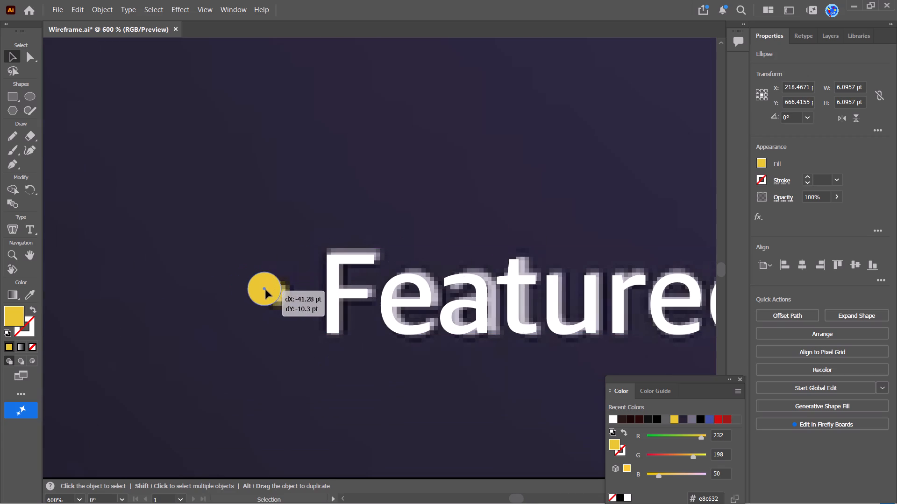
pyautogui.moveTo(266, 290); pyautogui.dragTo(280, 295)
pyautogui.keyDown('alt'); pyautogui.scroll(-9, 242, 289); pyautogui.keyUp('alt')
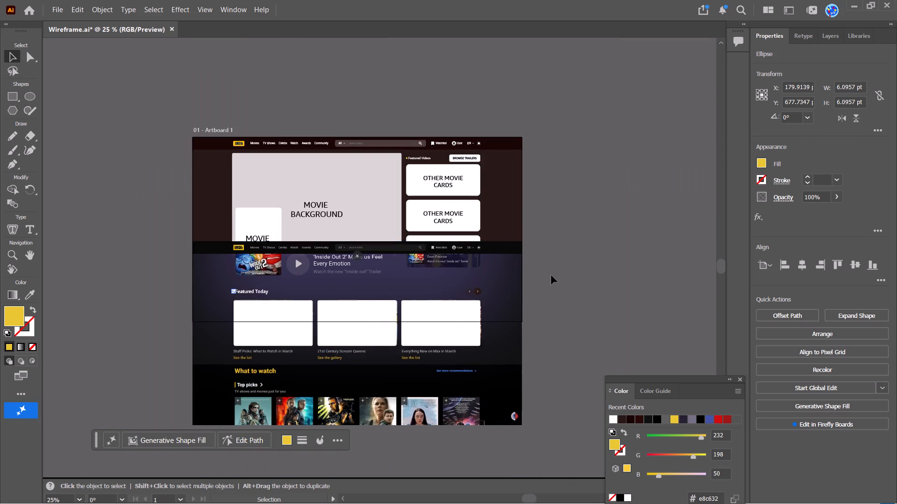
pyautogui.click(551, 275)
# Delete the linked IMDb screenshot beneath the Featured Today section.
pyautogui.click(498, 359)
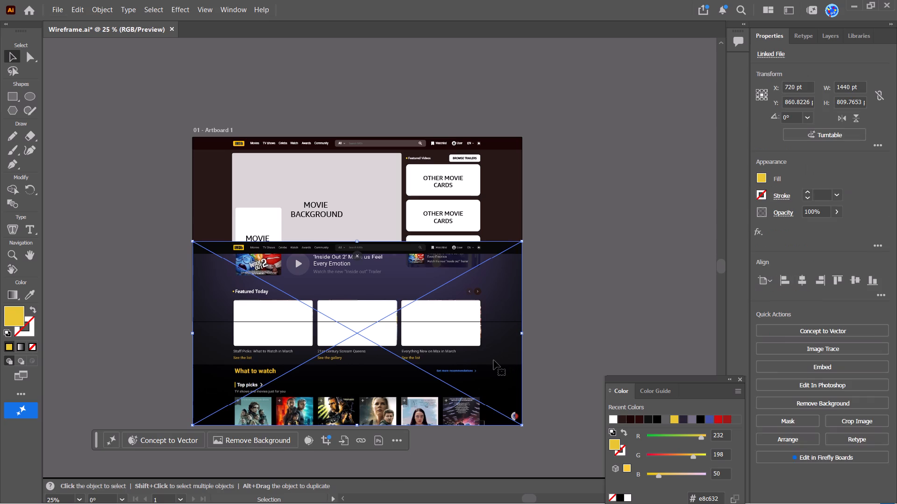
pyautogui.press('Delete')
pyautogui.click(570, 243)
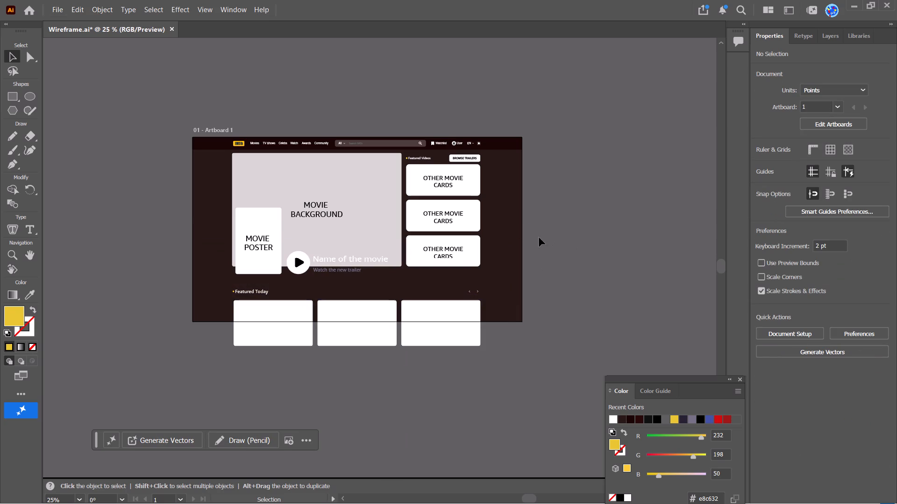
# Turn on Trim View so the wireframe's artwork is shown cropped to the artboard edges.
pyautogui.keyDown('alt'); pyautogui.scroll(2, 459, 208); pyautogui.keyUp('alt')
pyautogui.keyDown('alt'); pyautogui.scroll(-1, 473, 206); pyautogui.keyUp('alt')
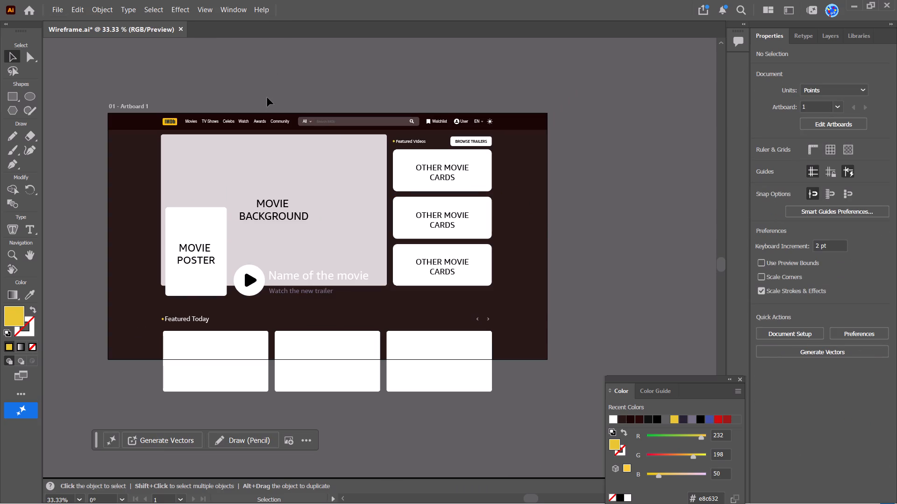
pyautogui.click(197, 14)
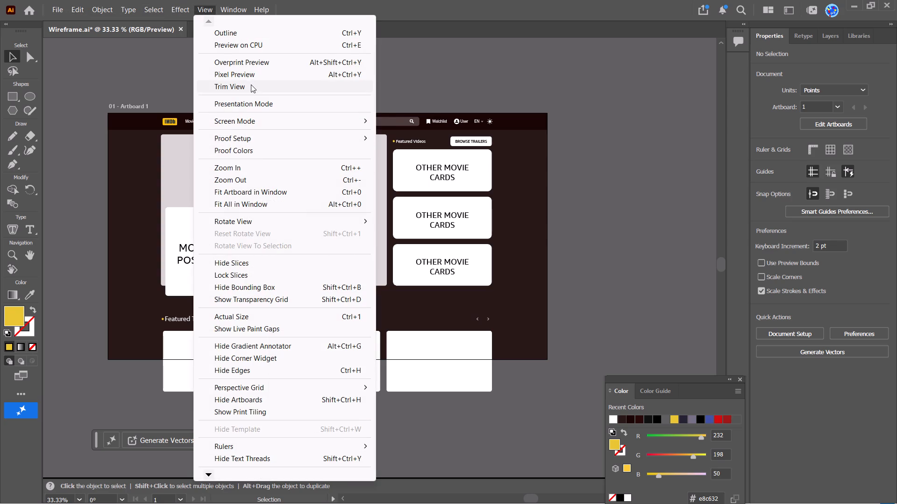
pyautogui.click(251, 84)
pyautogui.keyDown('alt'); pyautogui.scroll(-1, 551, 140); pyautogui.keyUp('alt')
pyautogui.keyDown('alt'); pyautogui.scroll(1, 563, 143); pyautogui.keyUp('alt')
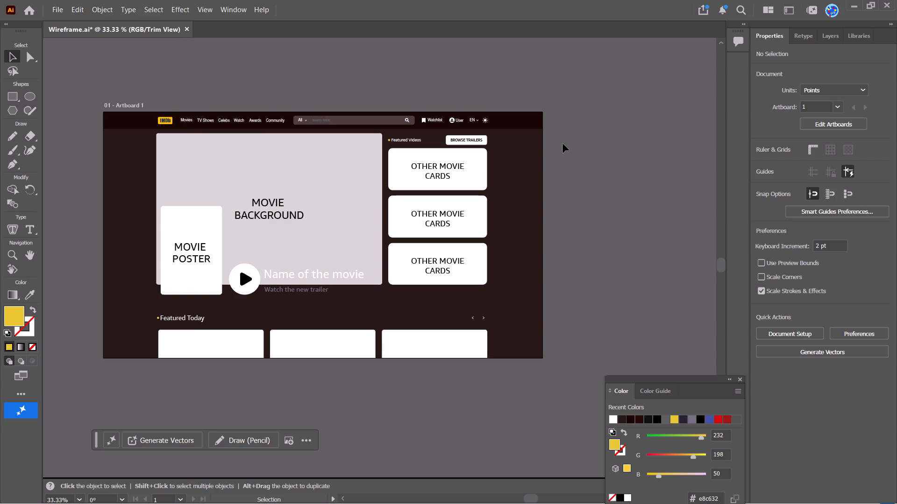
# Export artboard 1 as Wireframe.png into the IMDb wireframe folder, at High (300 ppi) resolution with art-optimized anti-aliasing and a white background.
pyautogui.click(52, 4)
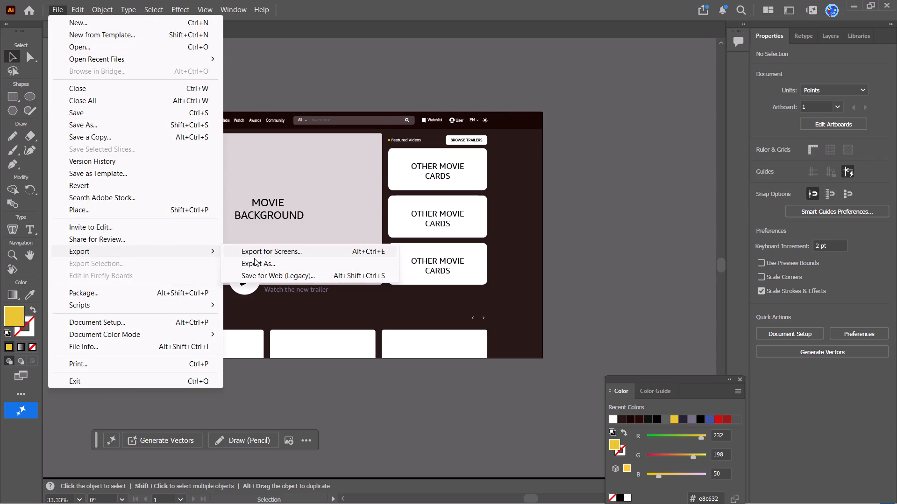
pyautogui.click(280, 260)
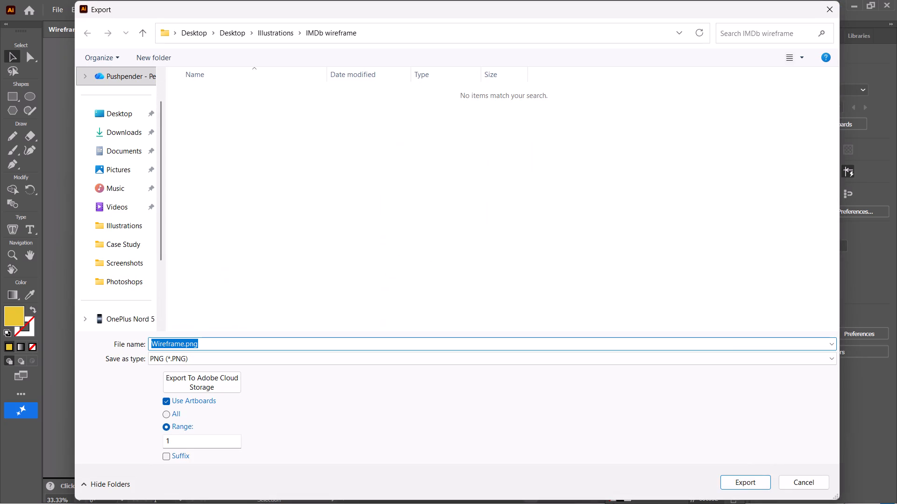
pyautogui.click(103, 105)
pyautogui.click(743, 486)
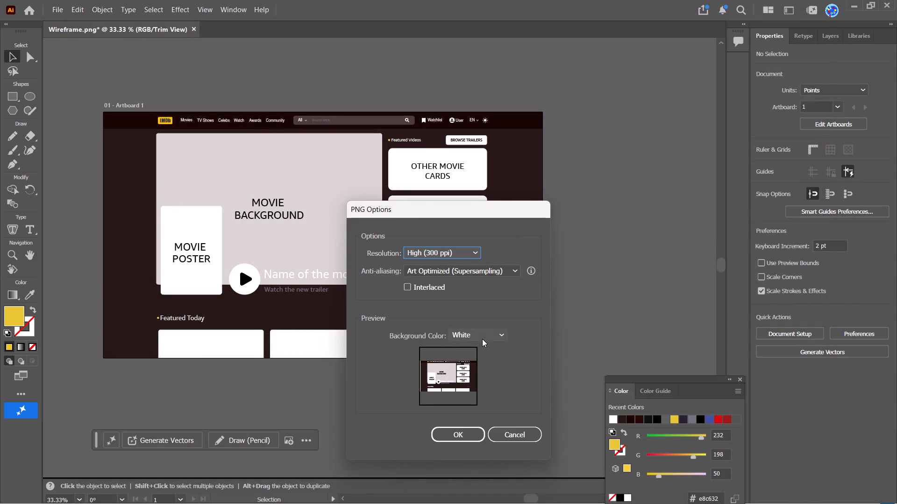
pyautogui.click(465, 439)
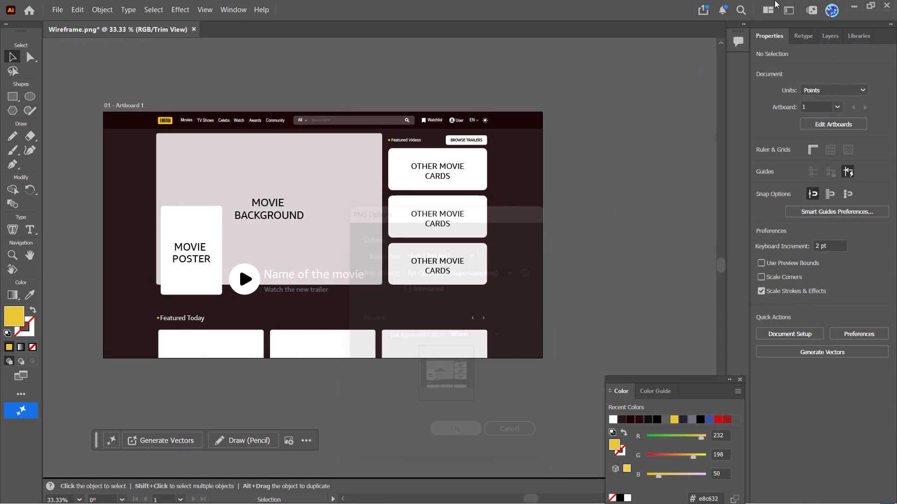
# Minimize Illustrator and switch to the File Explorer window.
pyautogui.click(854, 2)
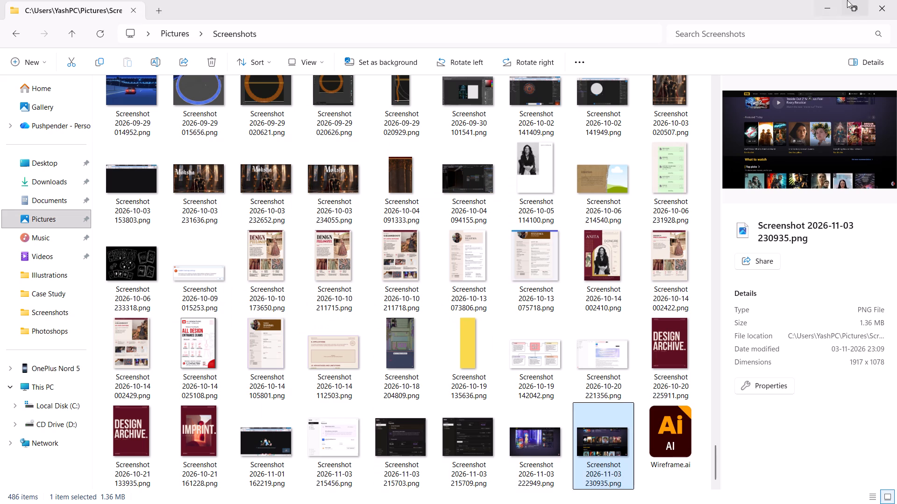
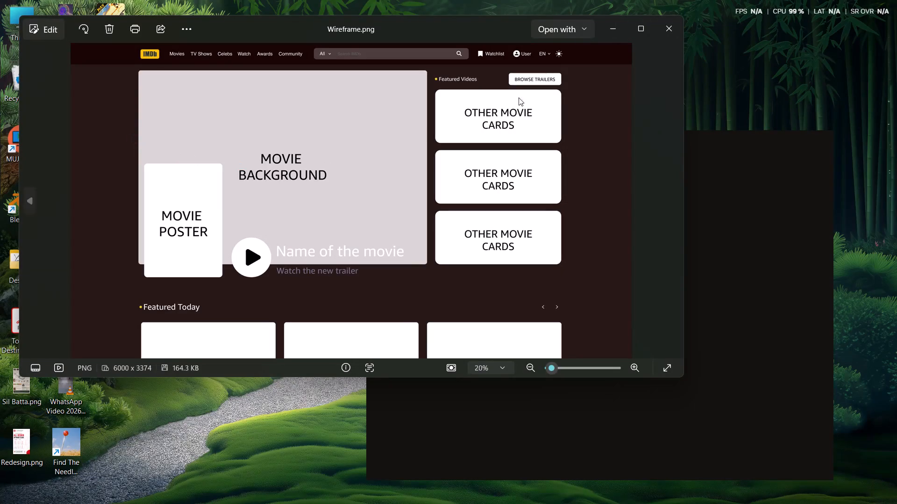
# Maximize the image viewer window showing Wireframe.png to view the movie homepage wireframe at a larger size.
pyautogui.click(654, 32)
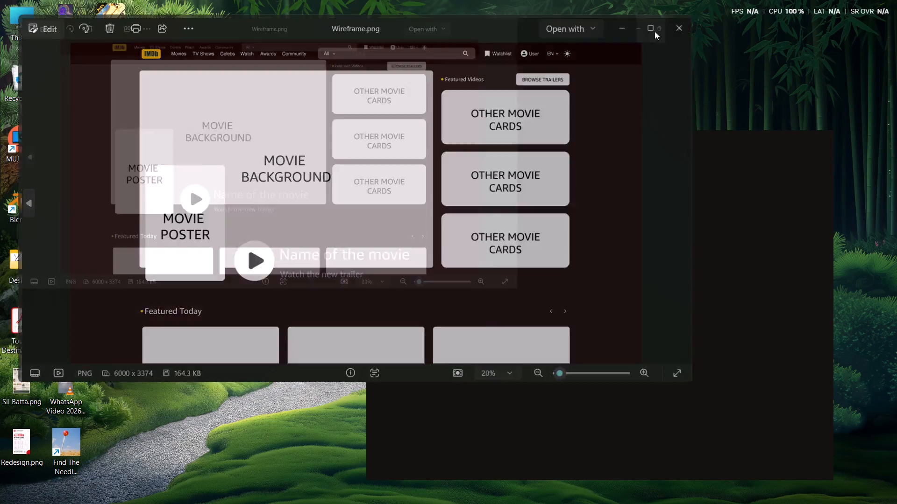
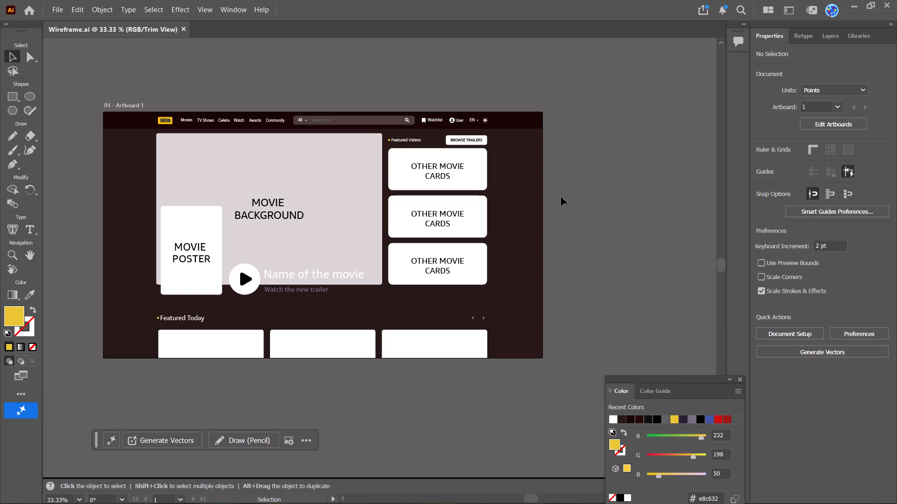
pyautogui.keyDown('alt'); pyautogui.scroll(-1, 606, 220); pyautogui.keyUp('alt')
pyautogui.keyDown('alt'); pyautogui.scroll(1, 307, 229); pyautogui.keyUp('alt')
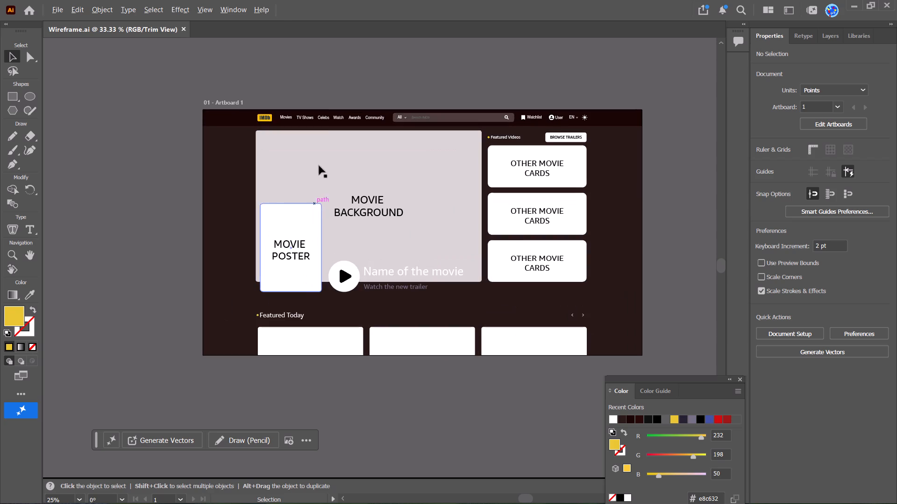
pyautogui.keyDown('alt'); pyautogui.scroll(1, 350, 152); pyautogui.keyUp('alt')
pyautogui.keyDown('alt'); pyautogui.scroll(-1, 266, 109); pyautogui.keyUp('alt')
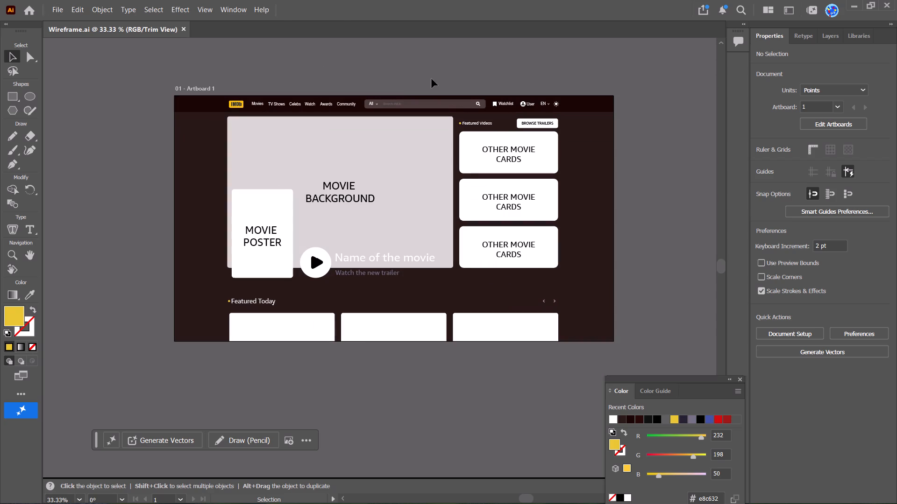
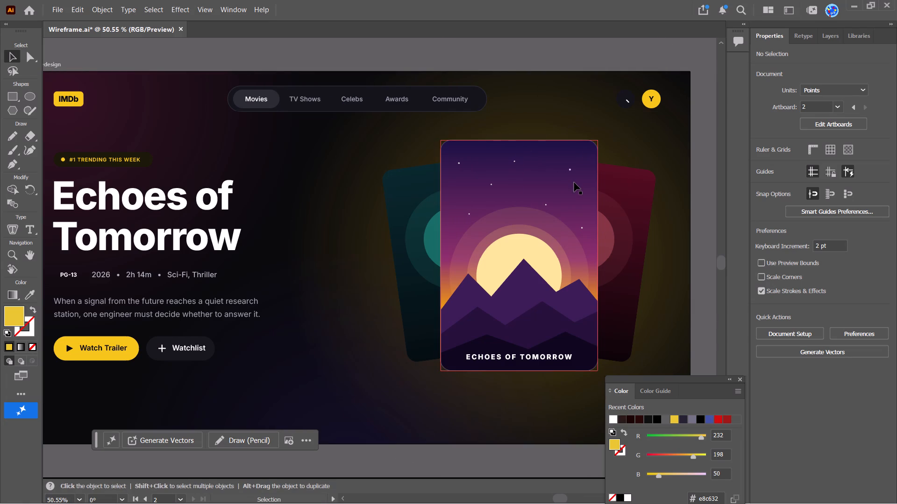
pyautogui.click(577, 211)
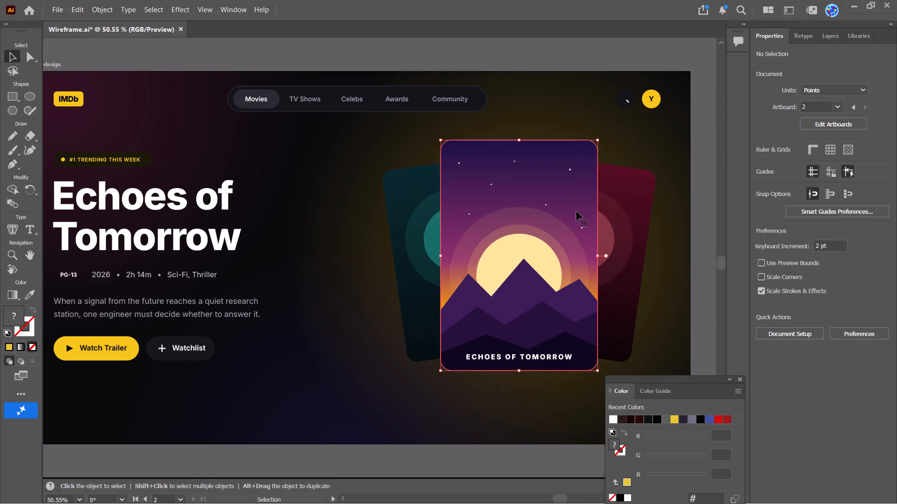
pyautogui.press('Delete')
pyautogui.click(481, 227)
pyautogui.press('Delete')
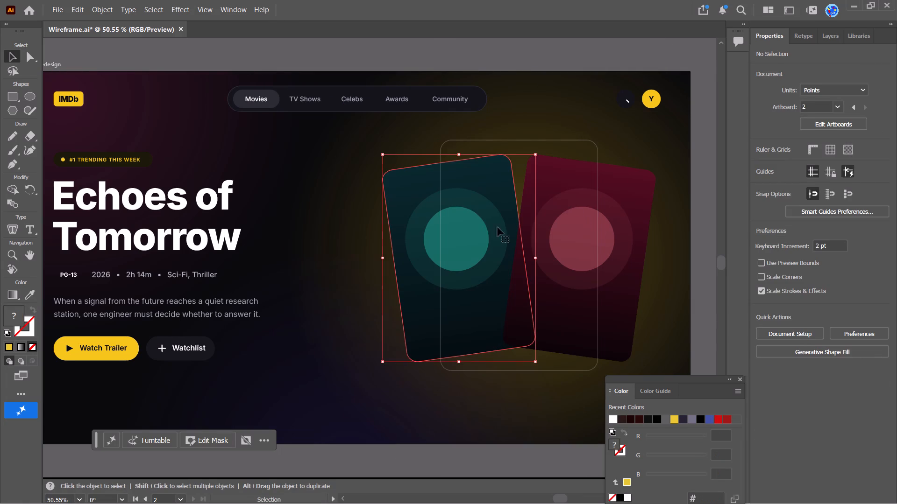
pyautogui.click(575, 234)
pyautogui.press('Delete')
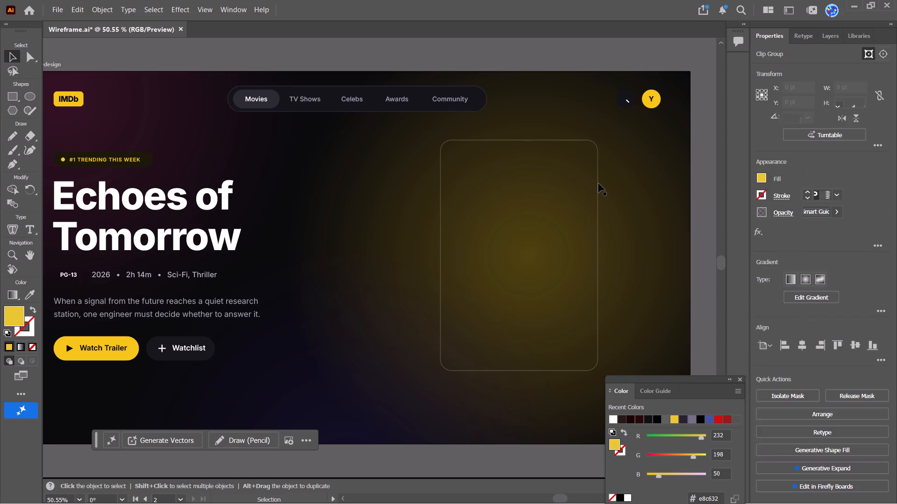
pyautogui.click(598, 183)
pyautogui.press('Delete')
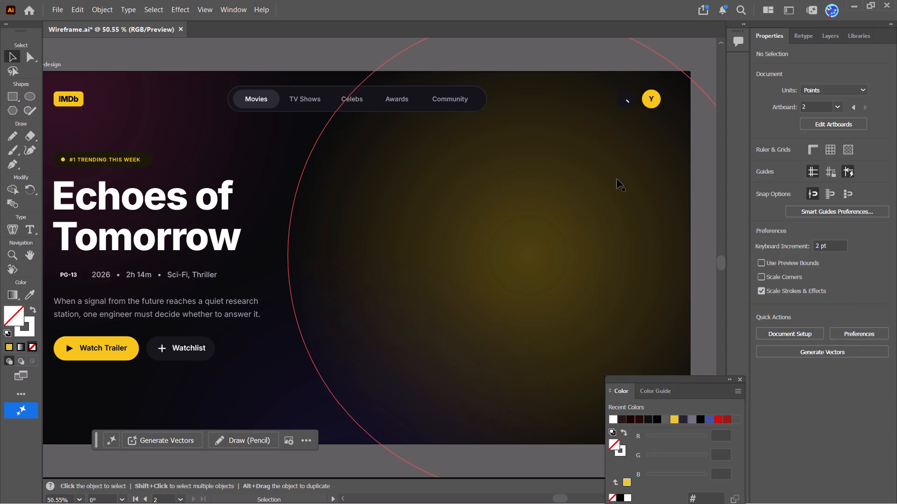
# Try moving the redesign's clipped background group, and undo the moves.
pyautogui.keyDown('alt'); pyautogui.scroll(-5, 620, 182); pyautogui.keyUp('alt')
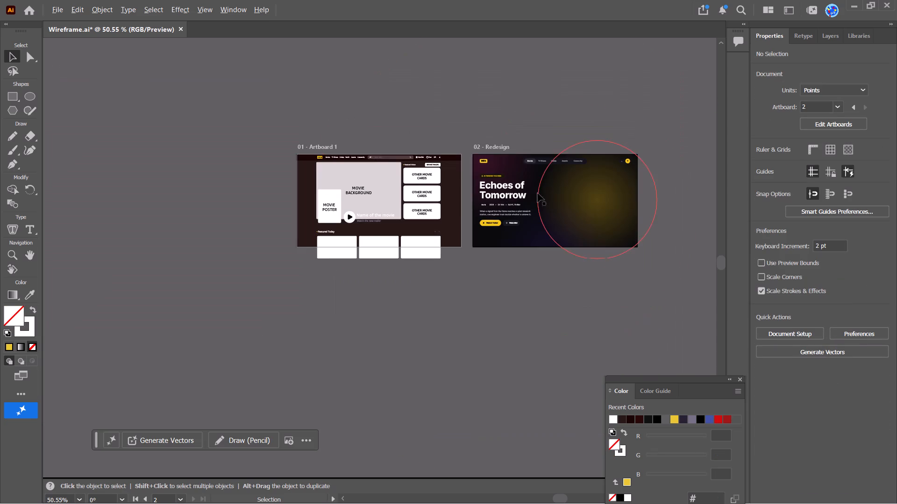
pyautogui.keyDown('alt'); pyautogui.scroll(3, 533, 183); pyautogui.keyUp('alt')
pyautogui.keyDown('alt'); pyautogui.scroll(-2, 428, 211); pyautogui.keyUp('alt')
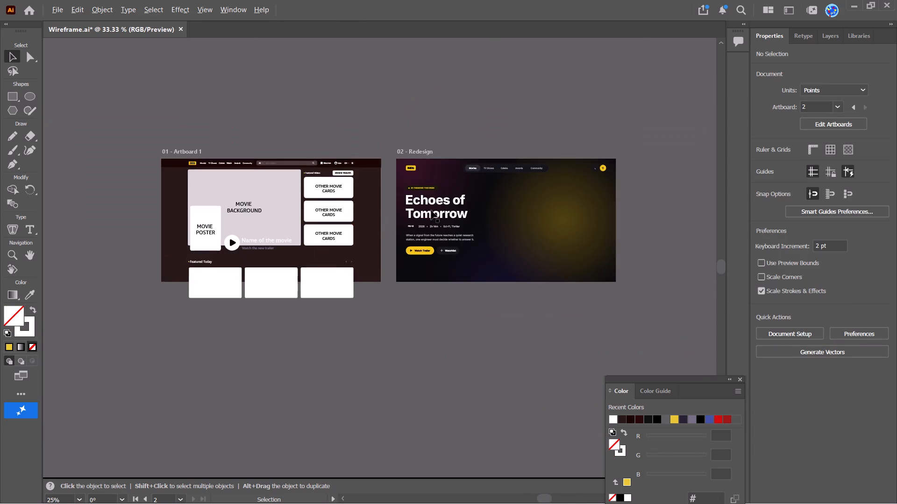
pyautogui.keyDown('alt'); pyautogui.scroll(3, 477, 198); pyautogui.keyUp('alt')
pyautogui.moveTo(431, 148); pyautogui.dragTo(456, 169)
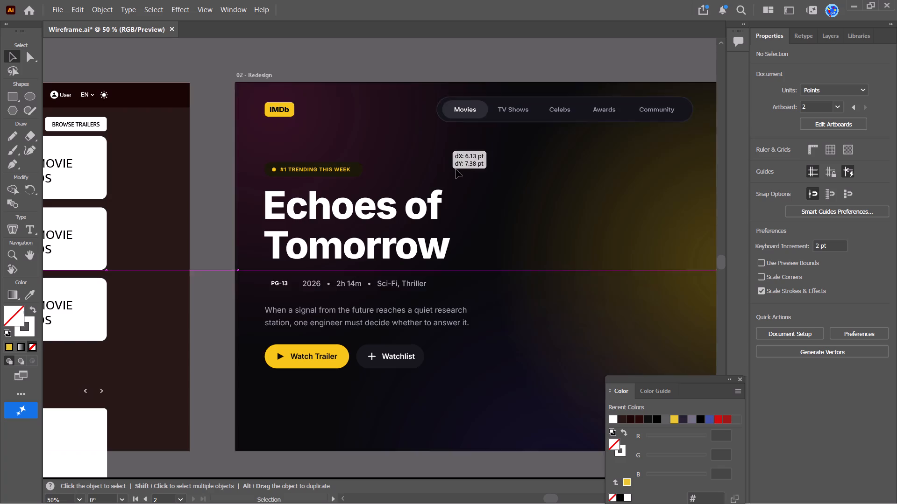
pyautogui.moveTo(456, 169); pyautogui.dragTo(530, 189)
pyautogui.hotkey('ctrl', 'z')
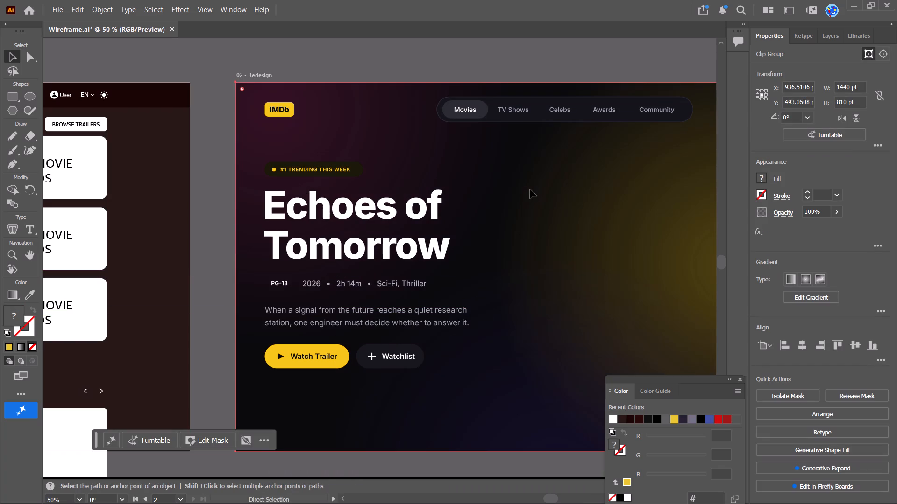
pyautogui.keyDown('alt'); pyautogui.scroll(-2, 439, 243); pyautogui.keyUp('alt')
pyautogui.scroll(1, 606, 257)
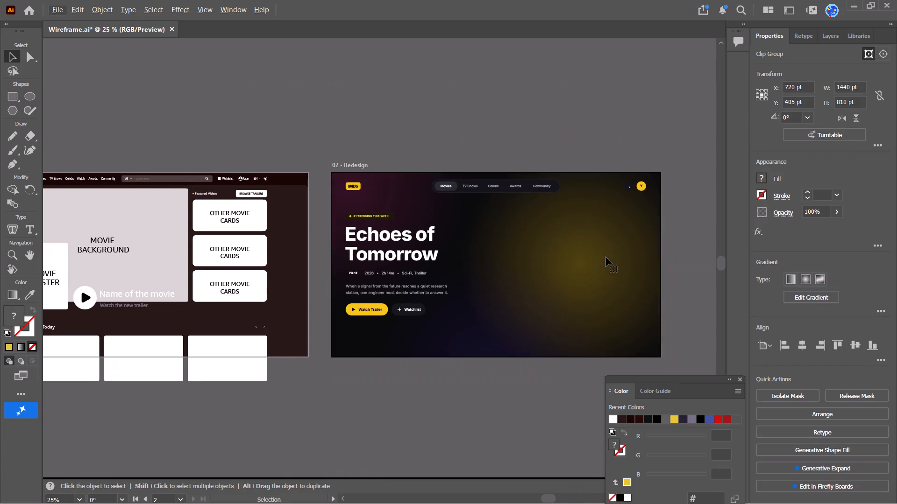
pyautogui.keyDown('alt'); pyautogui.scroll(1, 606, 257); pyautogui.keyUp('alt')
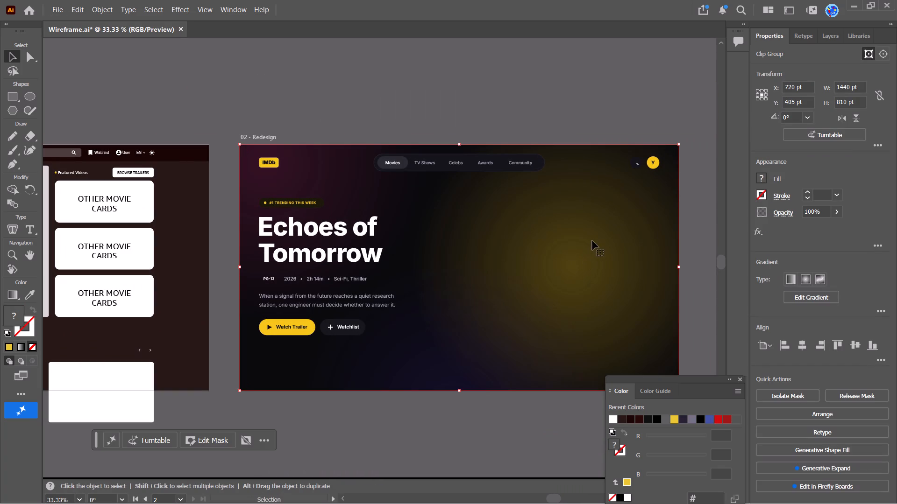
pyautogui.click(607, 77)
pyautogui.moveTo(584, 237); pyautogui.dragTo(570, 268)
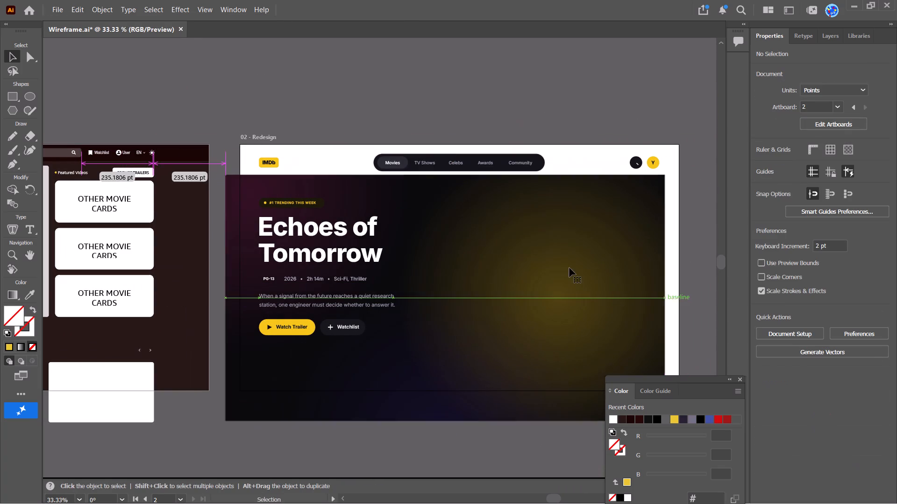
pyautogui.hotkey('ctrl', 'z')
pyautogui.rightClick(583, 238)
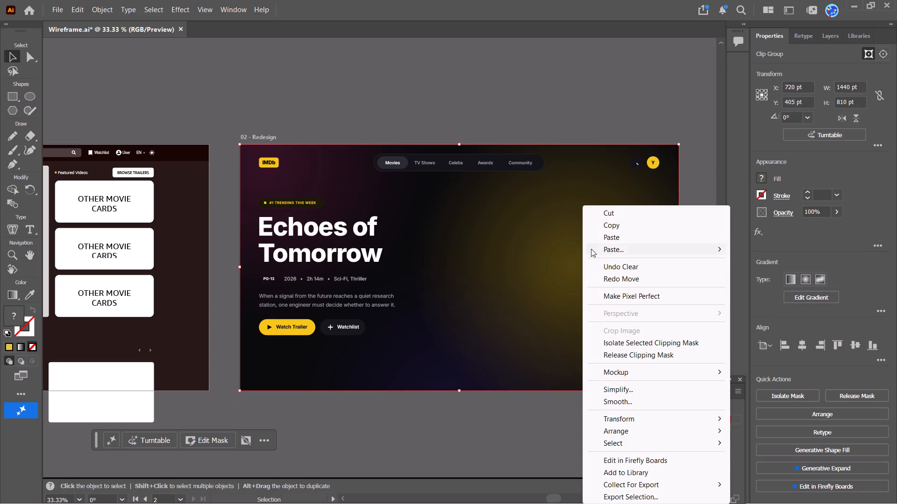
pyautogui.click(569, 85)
# Examine the Redesign layer's Hero Text, Nav and background groups by selecting each one, including the background's clipping path.
pyautogui.click(830, 28)
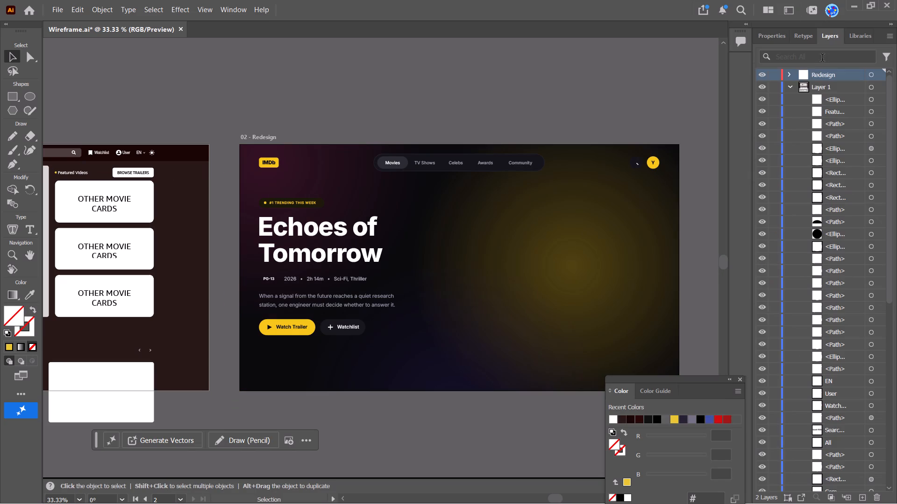
pyautogui.click(789, 83)
pyautogui.click(789, 76)
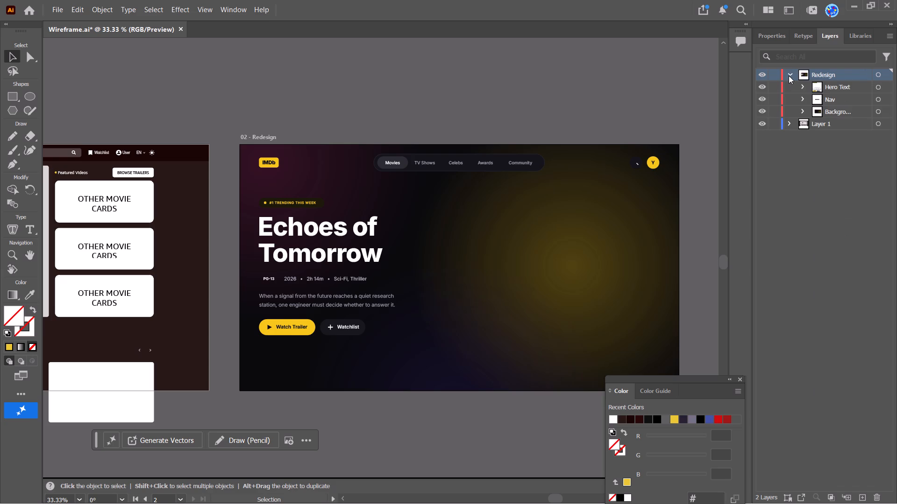
pyautogui.click(823, 87)
pyautogui.click(803, 85)
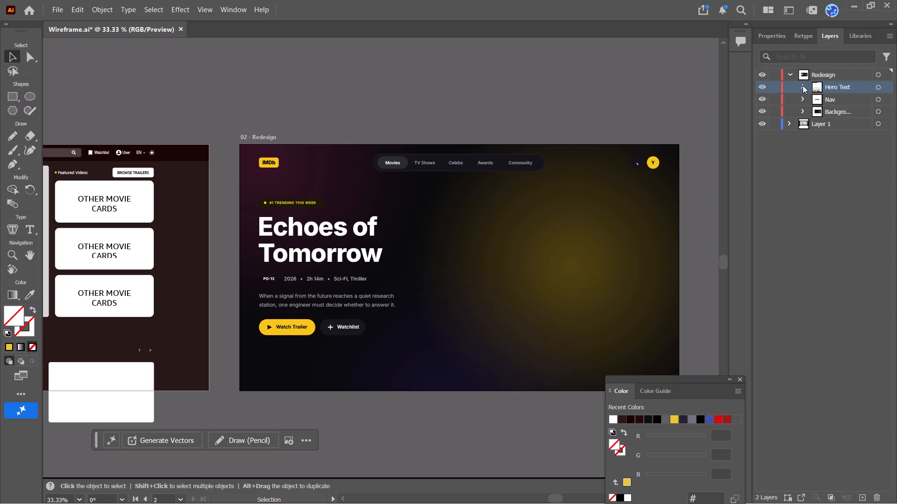
pyautogui.click(803, 85)
pyautogui.click(877, 84)
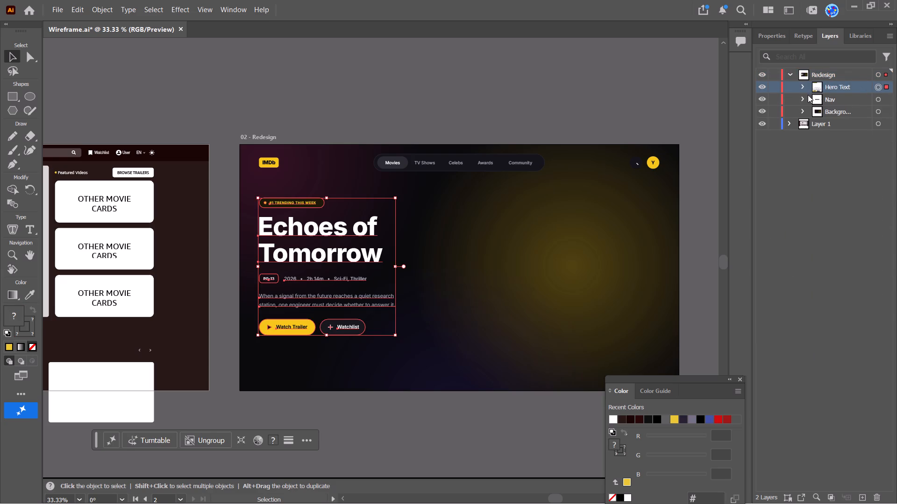
pyautogui.click(816, 98)
pyautogui.click(883, 98)
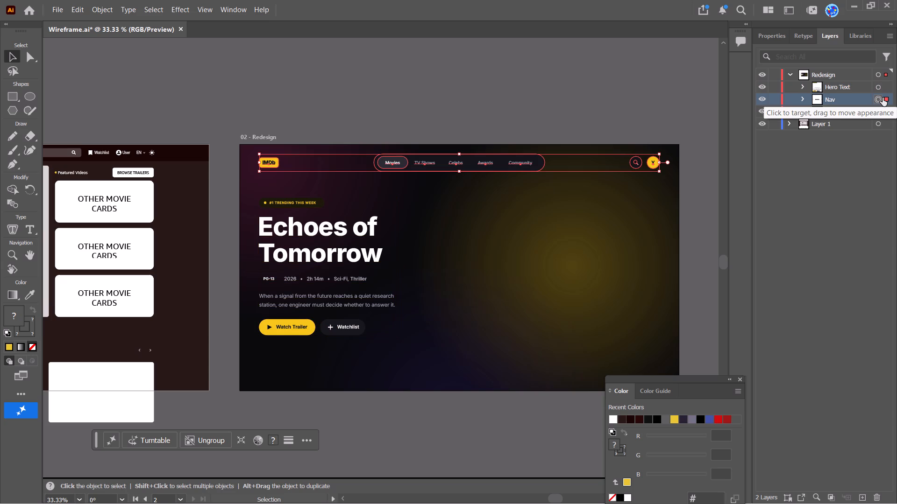
pyautogui.click(843, 109)
pyautogui.click(878, 107)
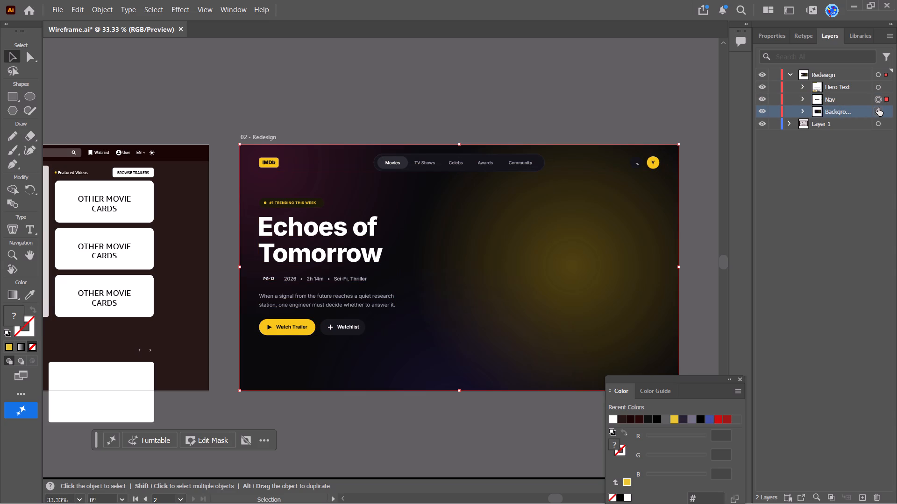
pyautogui.click(803, 110)
pyautogui.click(830, 124)
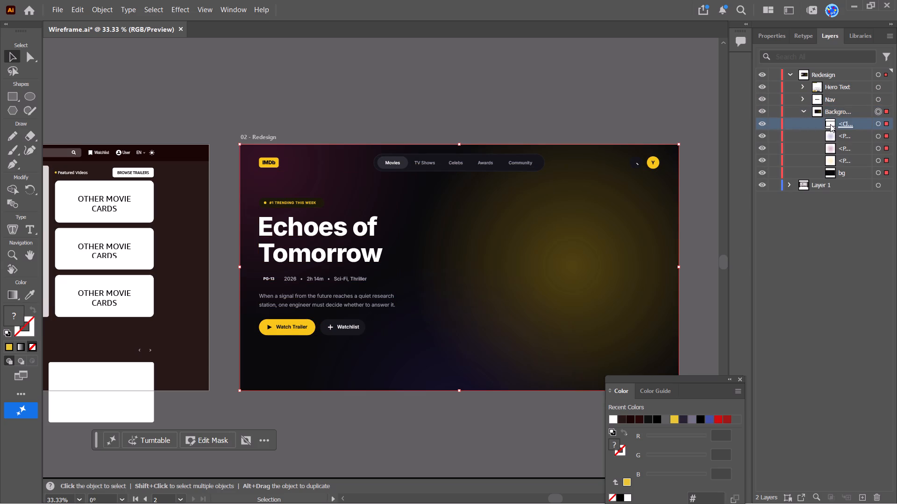
pyautogui.click(881, 119)
pyautogui.click(880, 122)
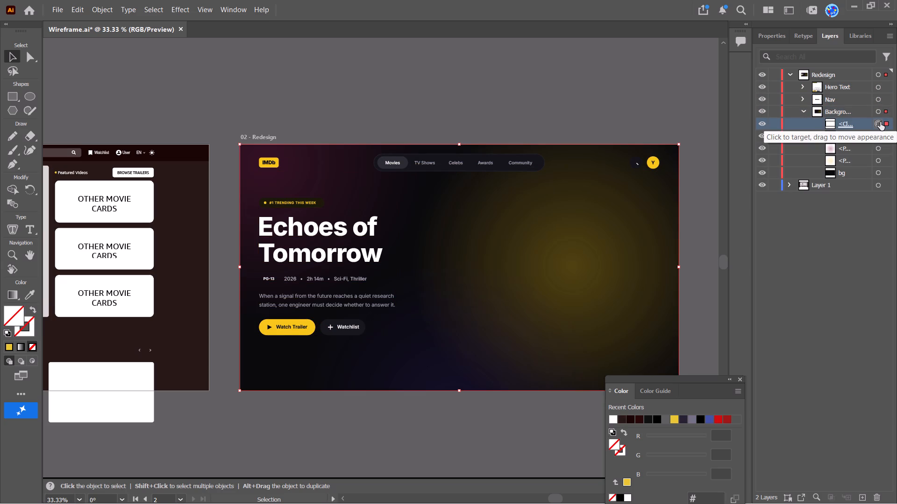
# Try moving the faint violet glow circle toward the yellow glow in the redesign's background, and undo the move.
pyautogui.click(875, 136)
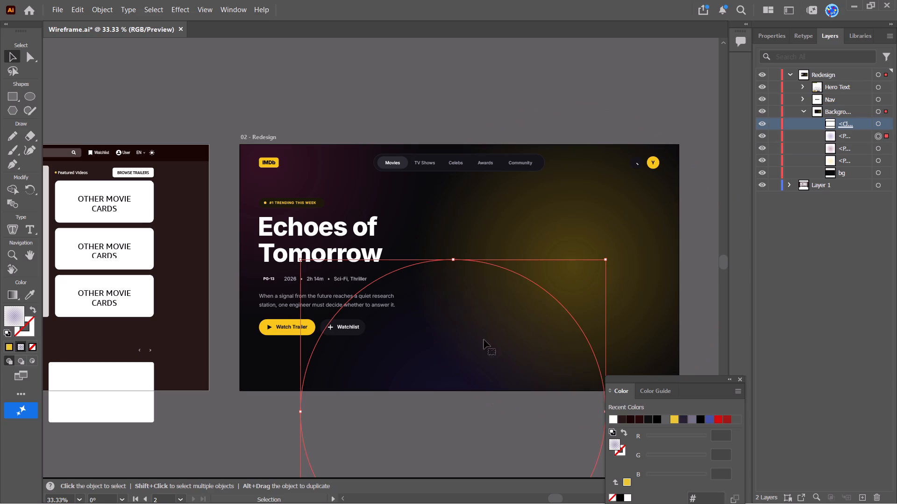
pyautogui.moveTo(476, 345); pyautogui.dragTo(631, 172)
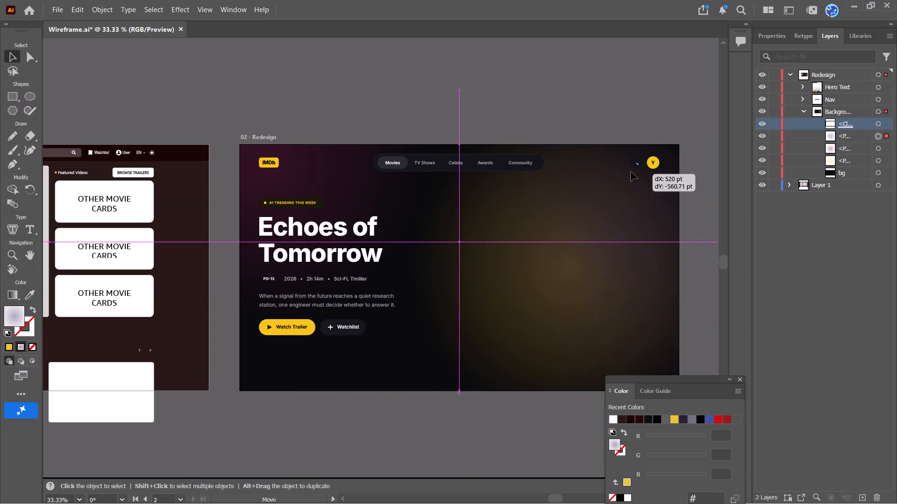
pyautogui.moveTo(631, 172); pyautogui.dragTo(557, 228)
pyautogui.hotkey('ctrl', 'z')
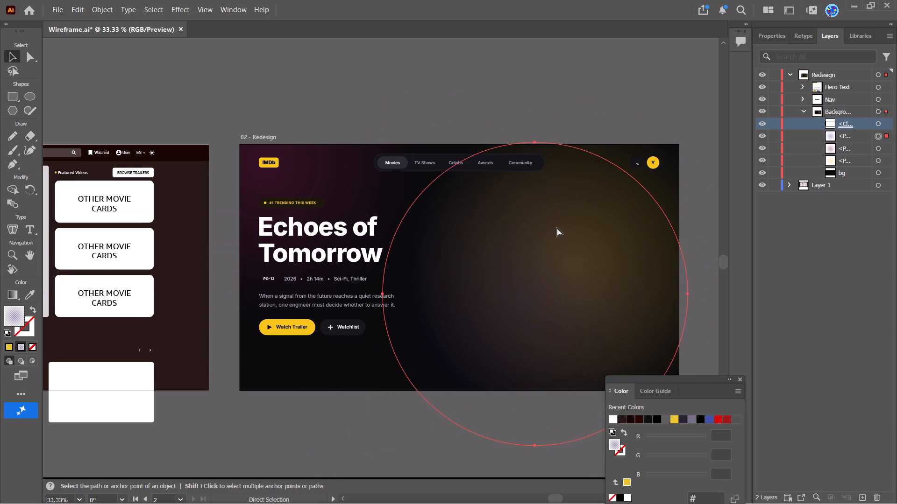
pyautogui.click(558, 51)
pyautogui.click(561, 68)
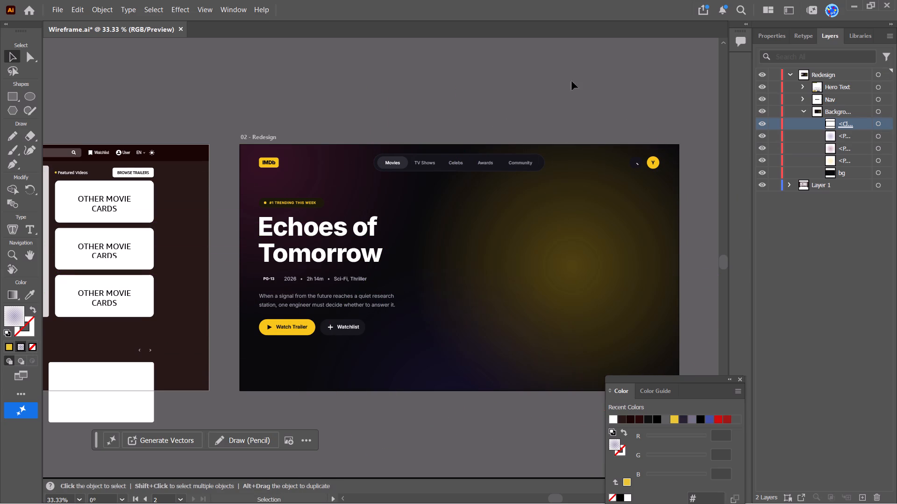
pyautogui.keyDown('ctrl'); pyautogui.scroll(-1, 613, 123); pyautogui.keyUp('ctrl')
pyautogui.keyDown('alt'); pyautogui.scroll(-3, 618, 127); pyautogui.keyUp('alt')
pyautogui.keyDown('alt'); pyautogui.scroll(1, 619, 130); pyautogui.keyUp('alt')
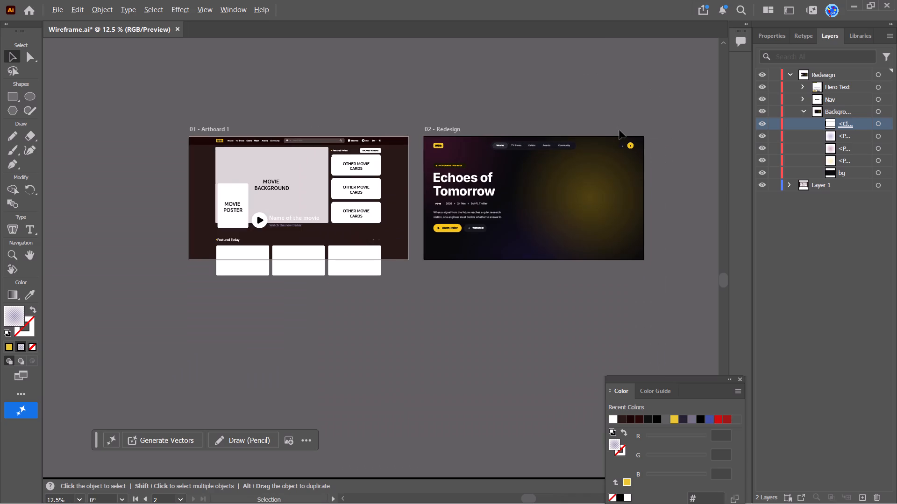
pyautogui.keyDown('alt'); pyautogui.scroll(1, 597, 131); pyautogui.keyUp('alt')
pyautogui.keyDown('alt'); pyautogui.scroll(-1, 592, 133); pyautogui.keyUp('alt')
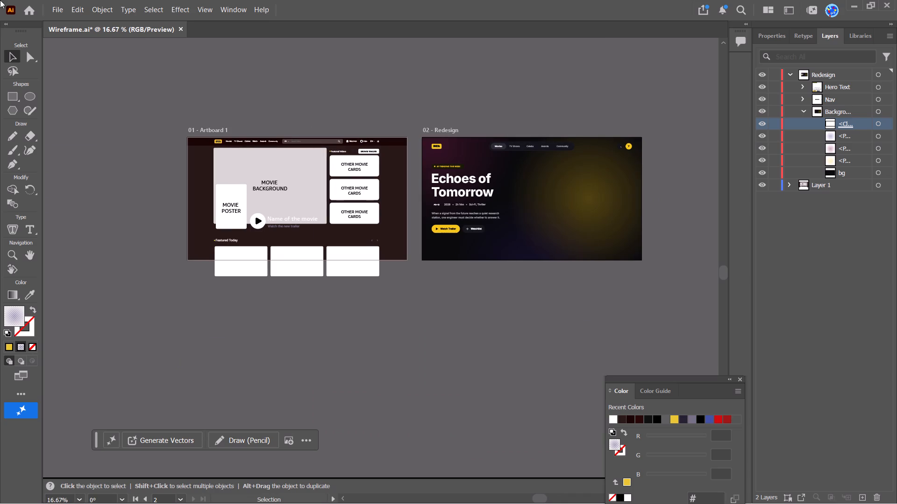
# Start a PNG export of the document and delete the existing Wireframe.png from the Desktop in the export dialog.
pyautogui.click(55, 16)
pyautogui.click(57, 11)
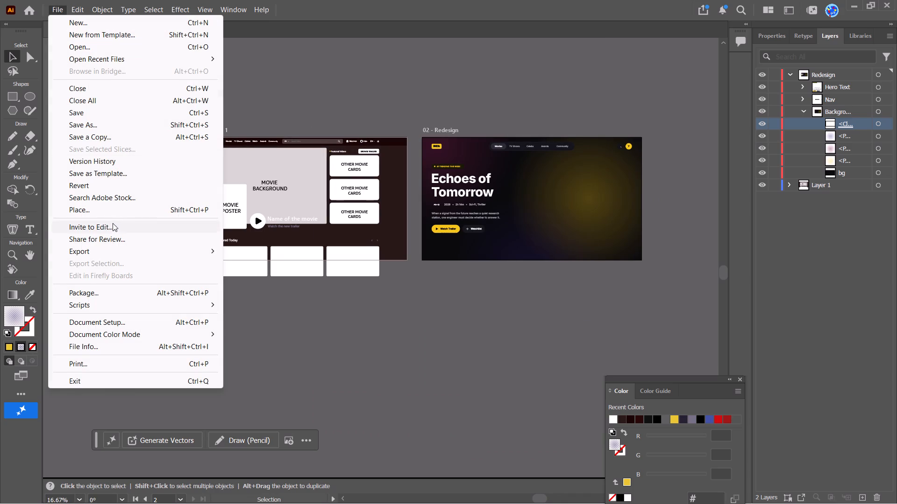
pyautogui.click(252, 264)
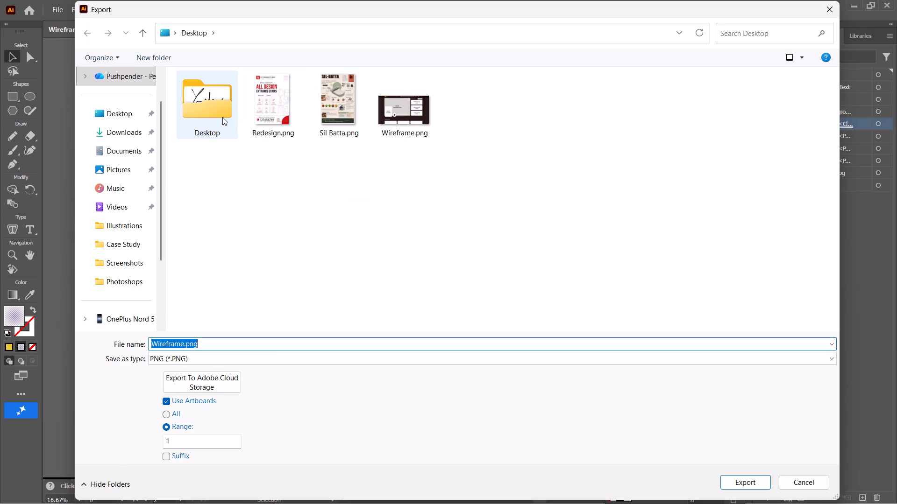
pyautogui.click(425, 127)
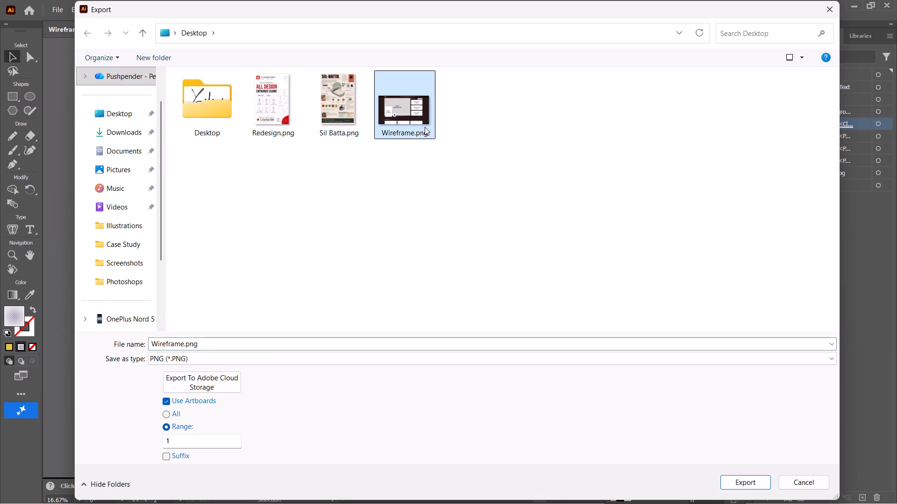
pyautogui.press('Delete')
# Export all artboards as PNG with the file name Wireframe into the IMDb wireframe folder inside Illustrations, at High (300 ppi) resolution.
pyautogui.doubleClick(206, 104)
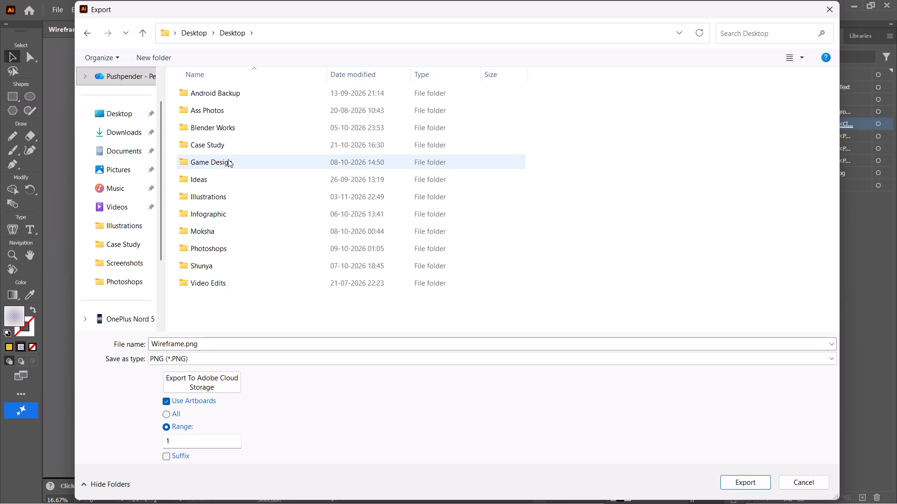
pyautogui.doubleClick(233, 191)
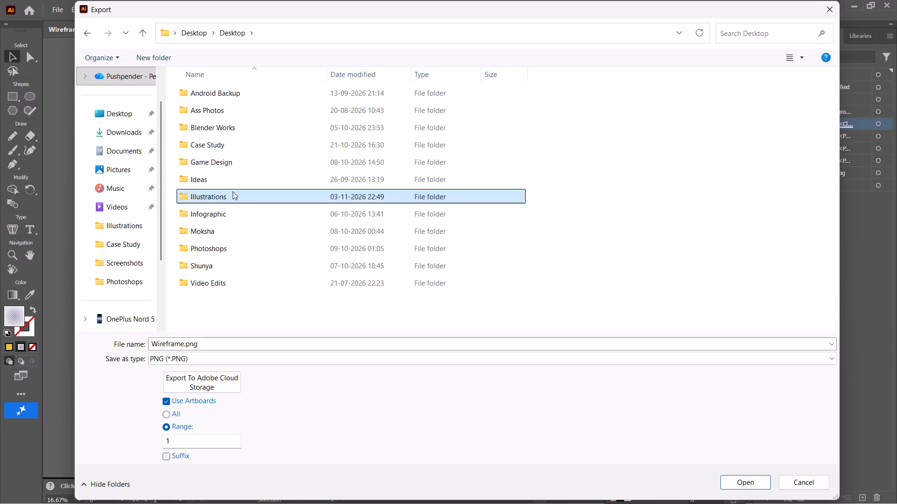
pyautogui.doubleClick(232, 95)
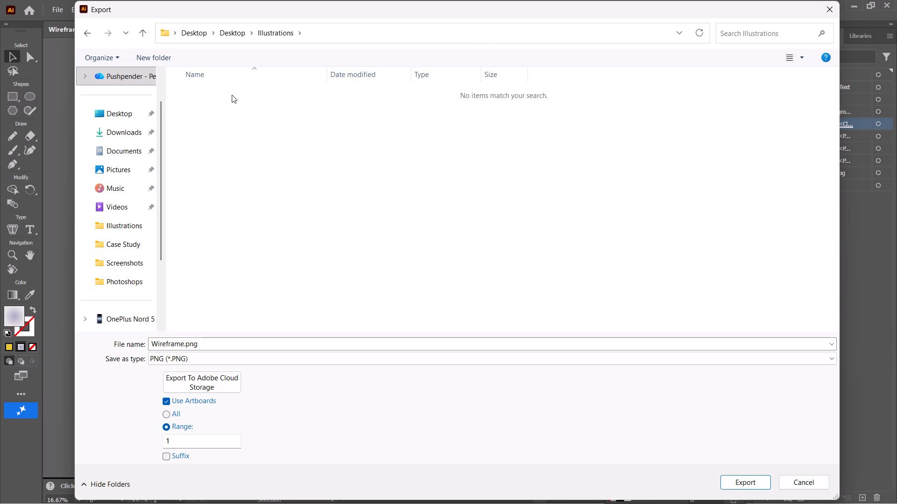
pyautogui.click(251, 345)
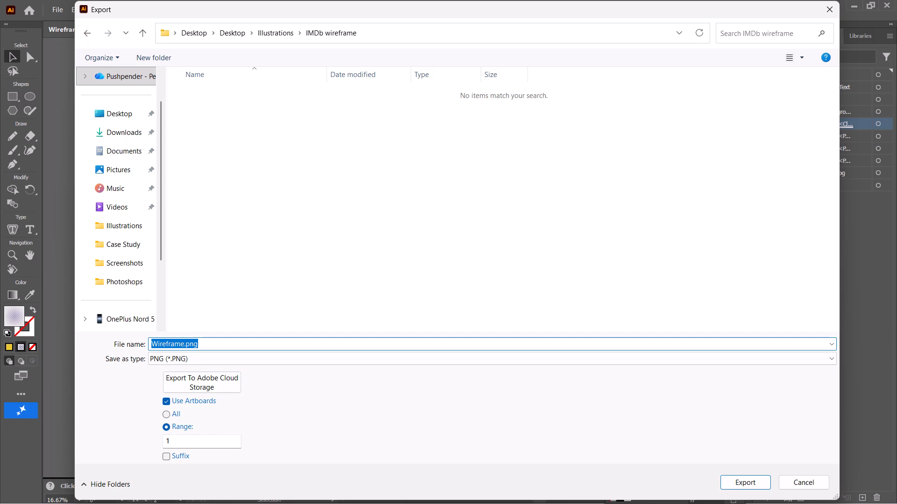
pyautogui.click(172, 418)
pyautogui.click(213, 343)
pyautogui.write('ireframe')
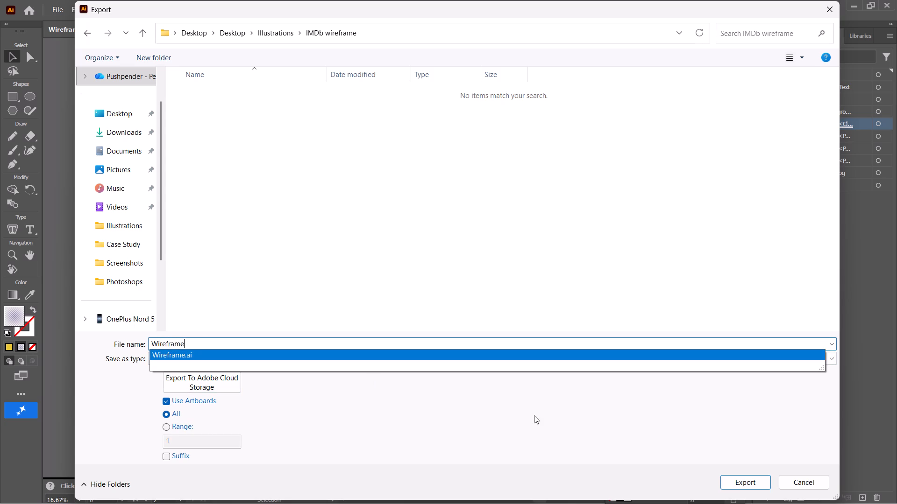
pyautogui.click(744, 485)
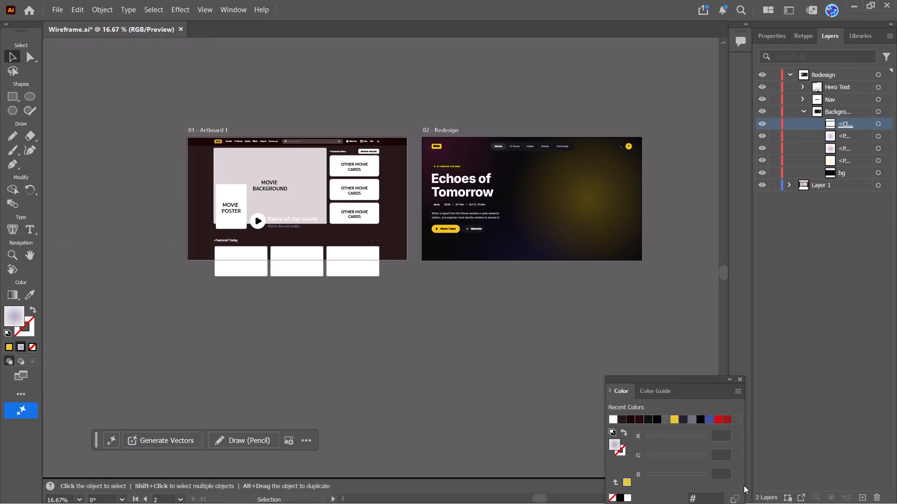
pyautogui.click(896, 0)
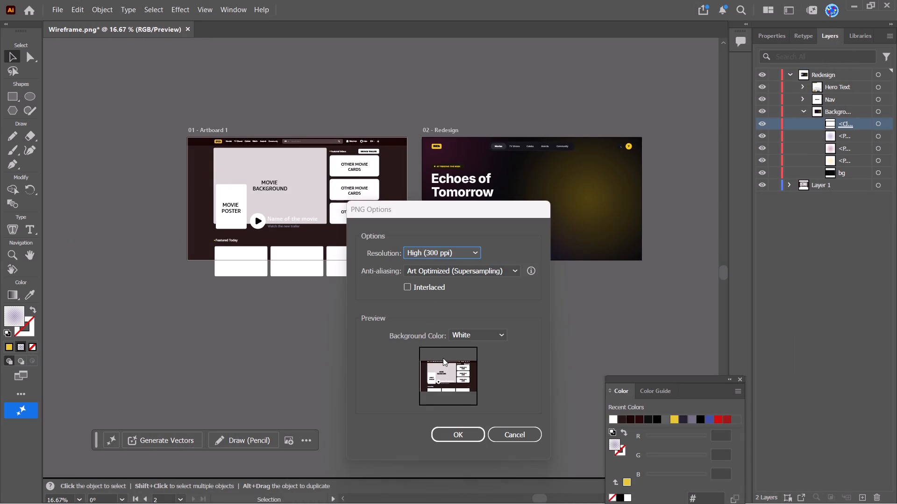
pyautogui.click(459, 432)
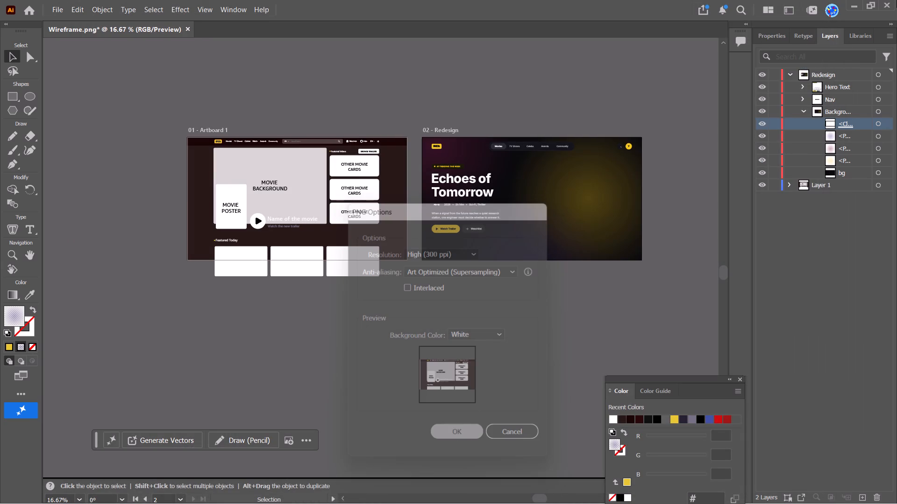
# Switch to File Explorer, open Wireframe-01.png from the Illustrations > IMDb wireframe folder, and review the exported images in a maximized Photos window.
pyautogui.click(463, 486)
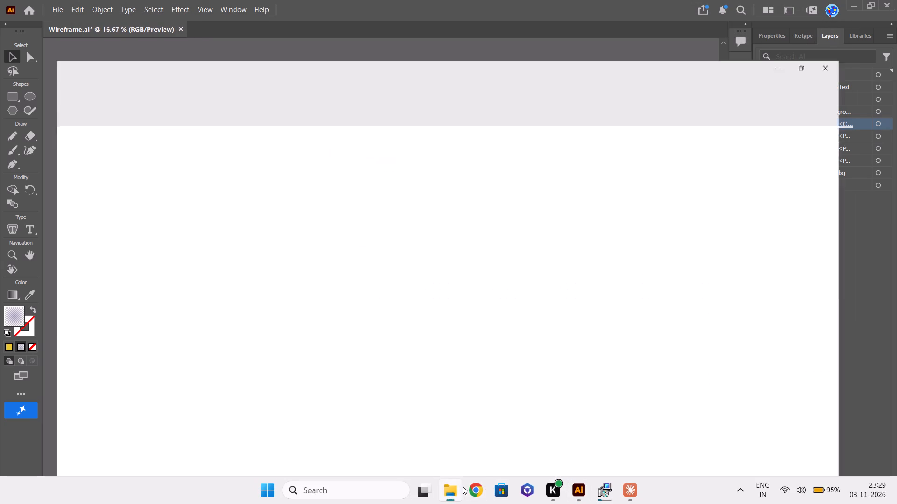
pyautogui.click(54, 168)
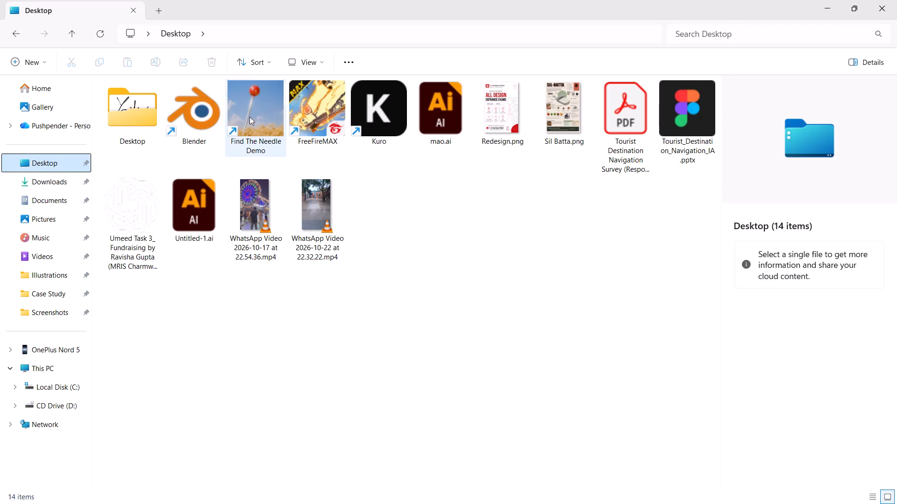
pyautogui.click(178, 108)
pyautogui.doubleClick(121, 107)
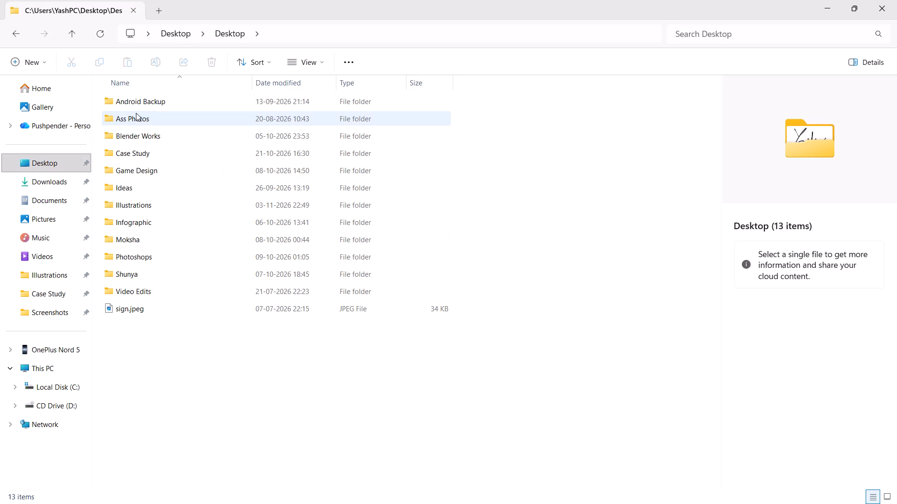
pyautogui.doubleClick(156, 199)
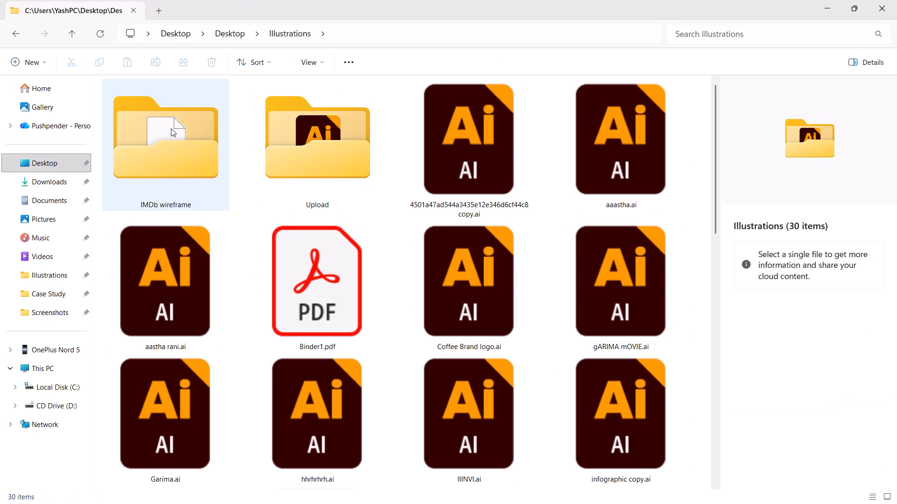
pyautogui.doubleClick(217, 140)
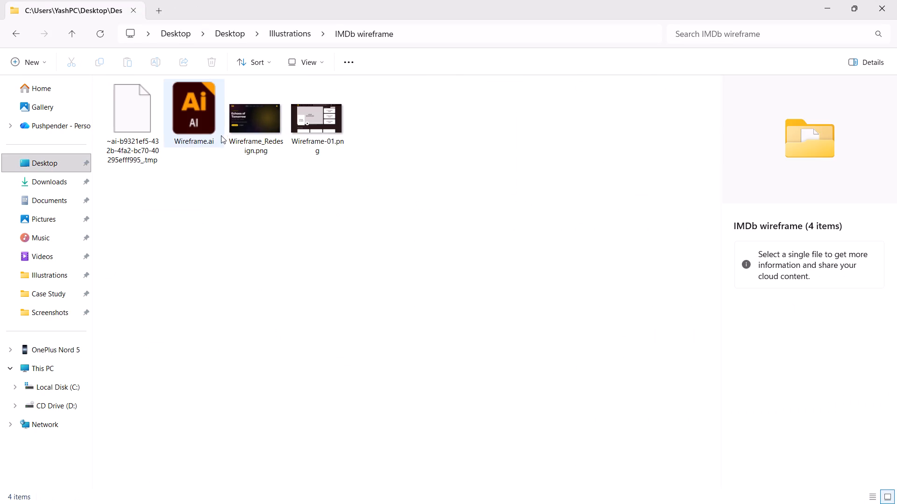
pyautogui.doubleClick(307, 129)
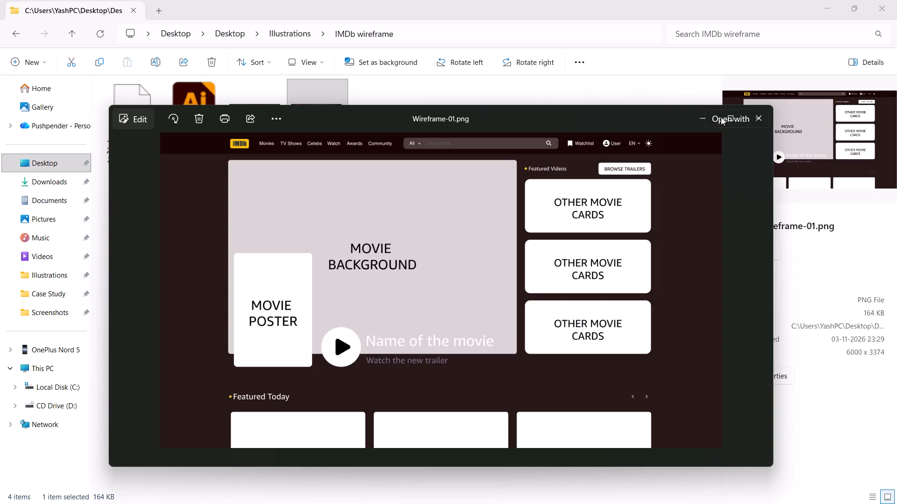
pyautogui.click(726, 116)
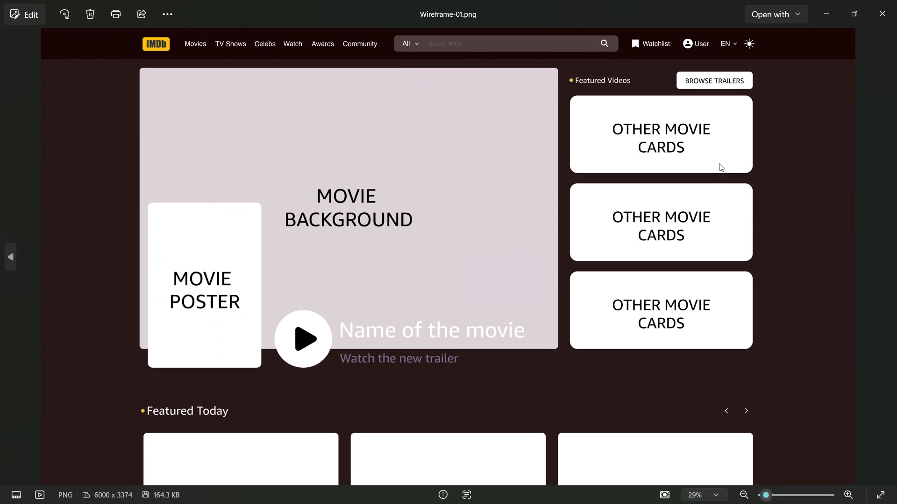
pyautogui.press('Right')
# Close the Wireframe-01.png preview, then view the exported Wireframe_Redesign.png from the IMDb wireframe folder and close it.
pyautogui.click(890, 147)
pyautogui.click(896, 0)
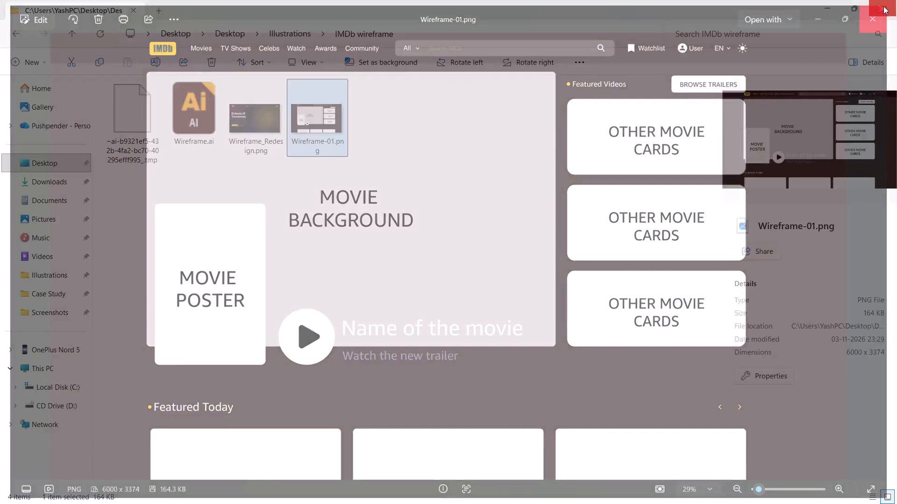
pyautogui.doubleClick(249, 136)
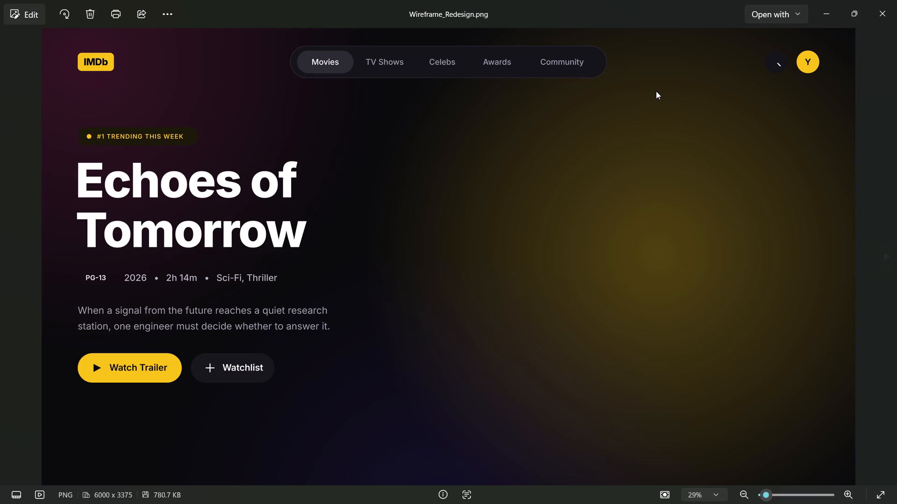
pyautogui.click(896, 0)
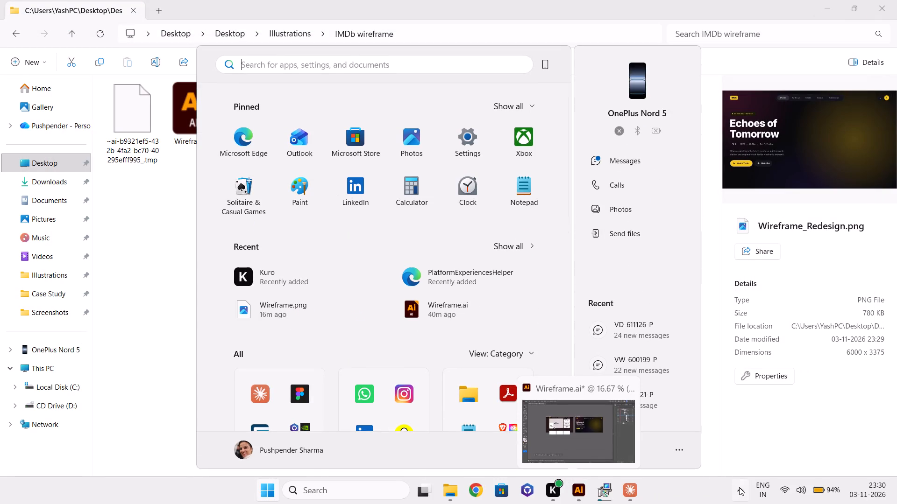
# Search Windows for WhatsApp and launch the app.
pyautogui.click(741, 487)
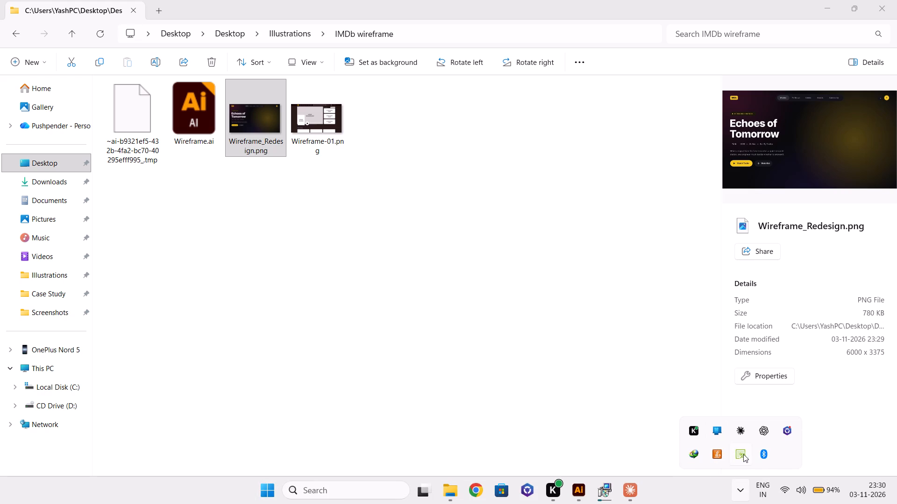
pyautogui.click(603, 324)
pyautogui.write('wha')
pyautogui.click(309, 148)
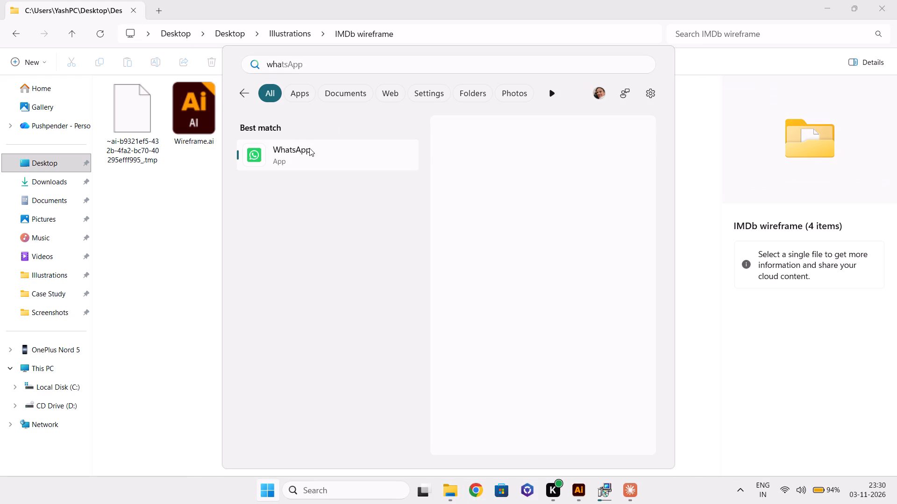